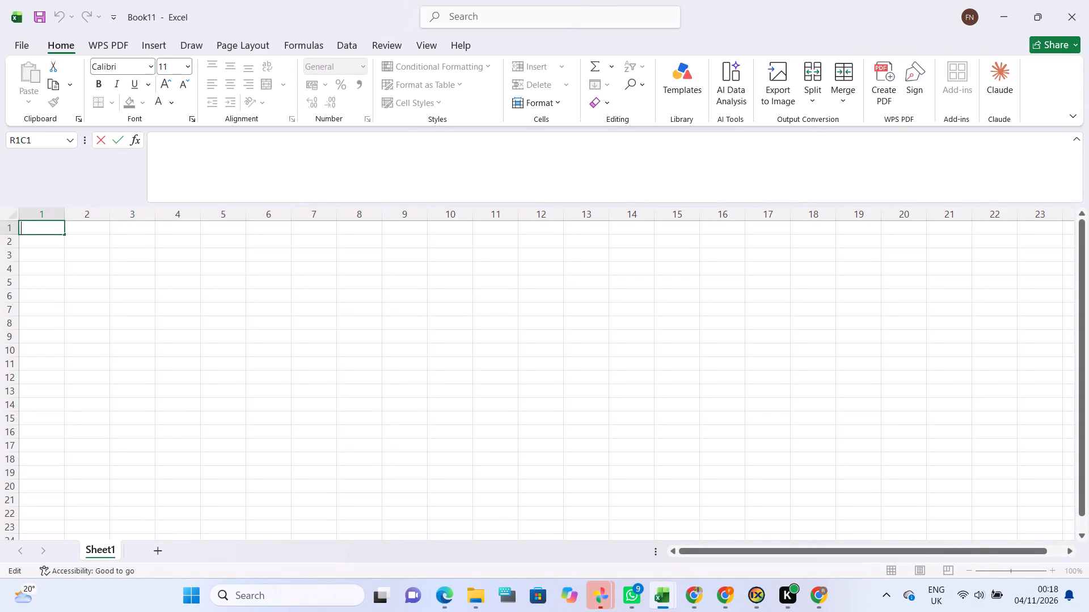
Enter the heading INCOME in row 1, column 1.
text(INCOME)
key(Right)
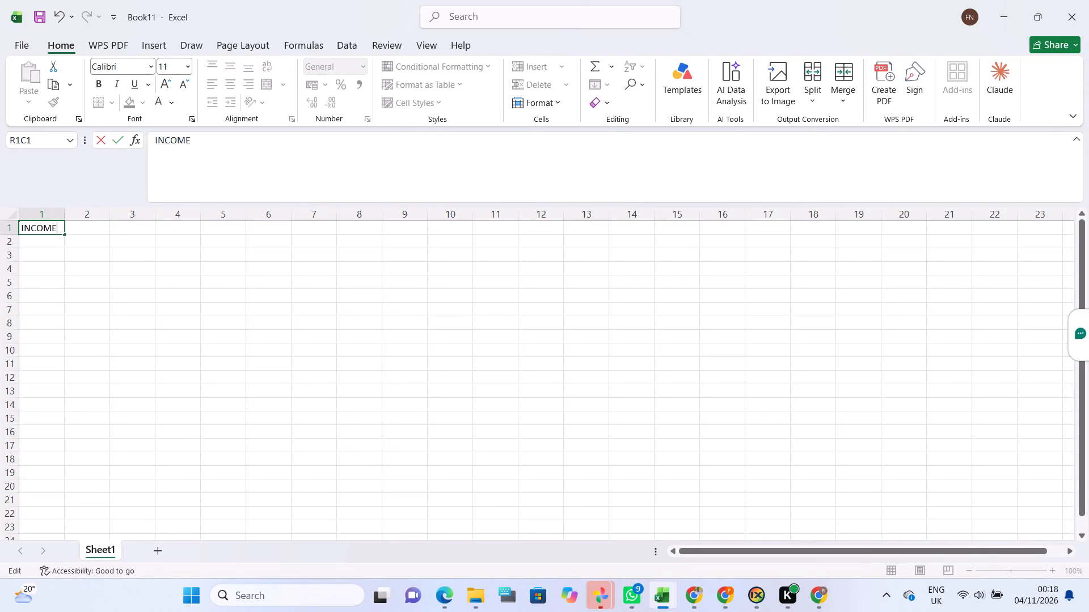
key(Right)
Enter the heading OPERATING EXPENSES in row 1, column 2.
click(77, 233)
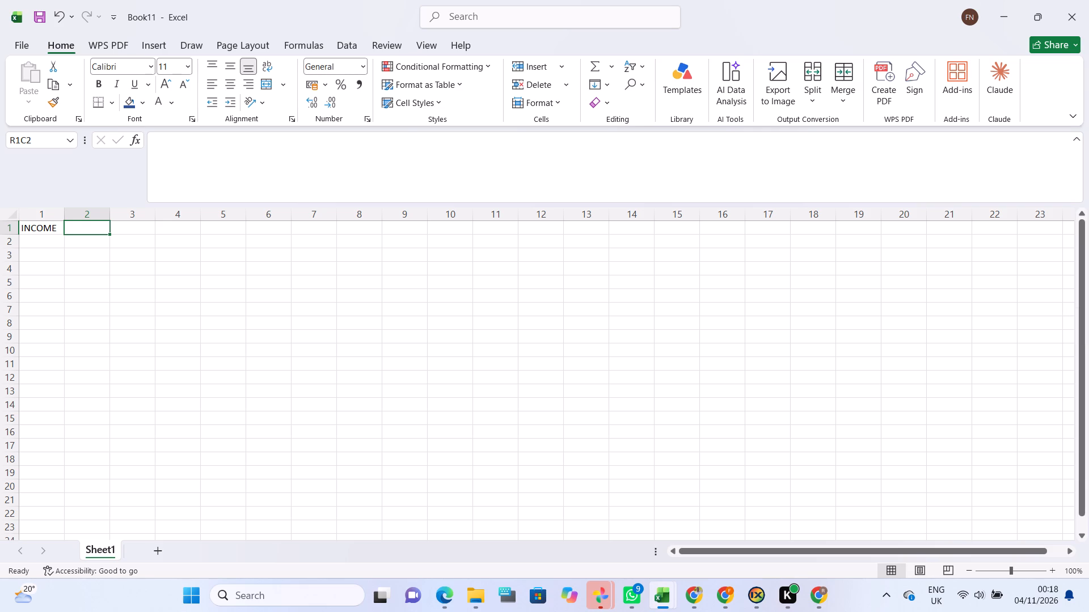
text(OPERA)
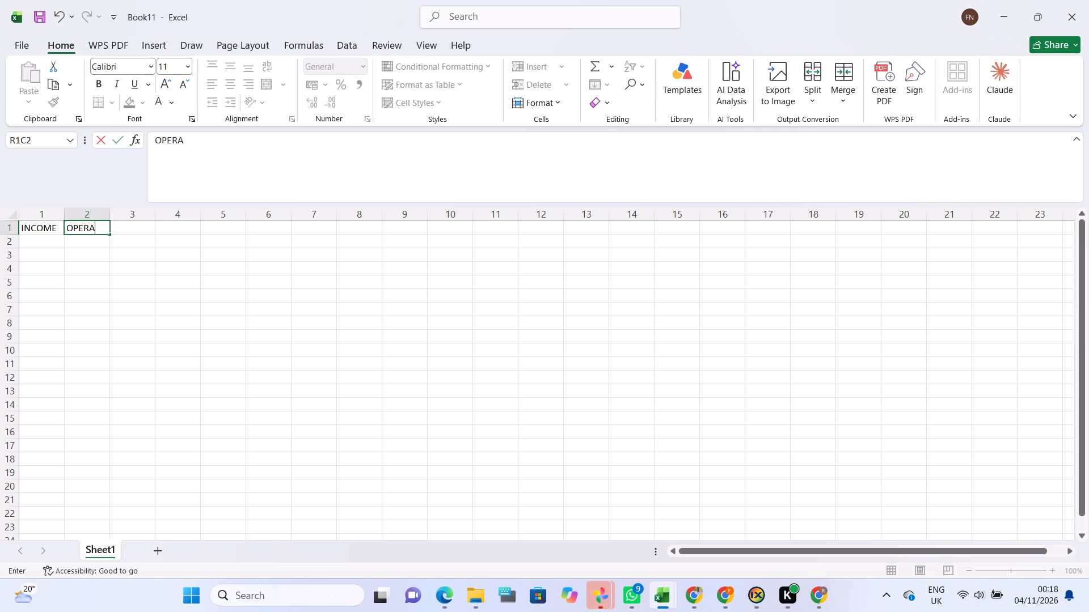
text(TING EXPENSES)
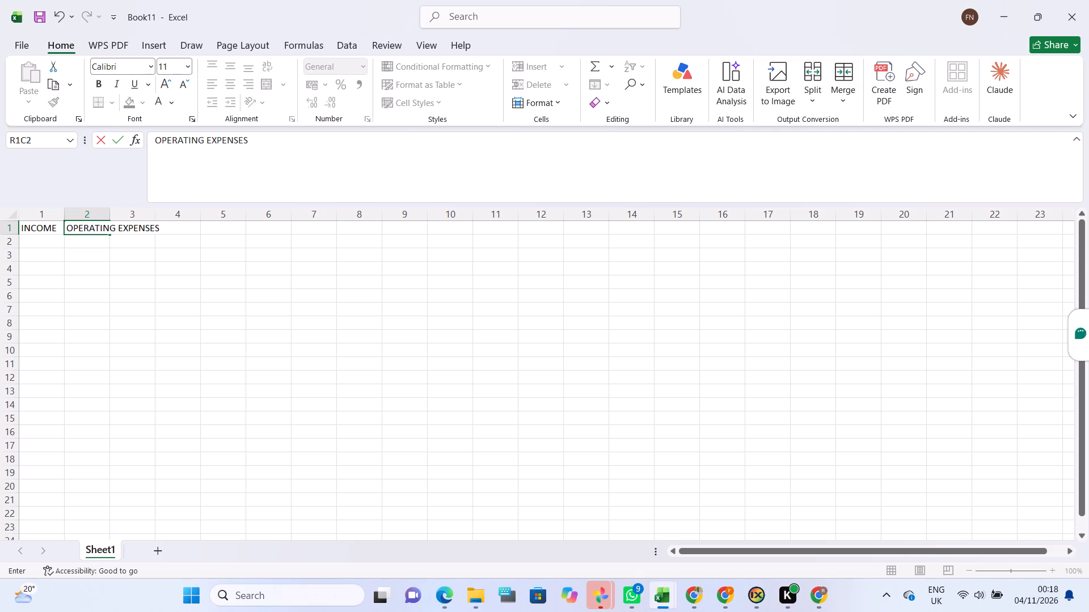
Widen column 1 to about twice its default width and column 2 to roughly fit the OPERATING EXPENSES heading.
double_click(62, 223)
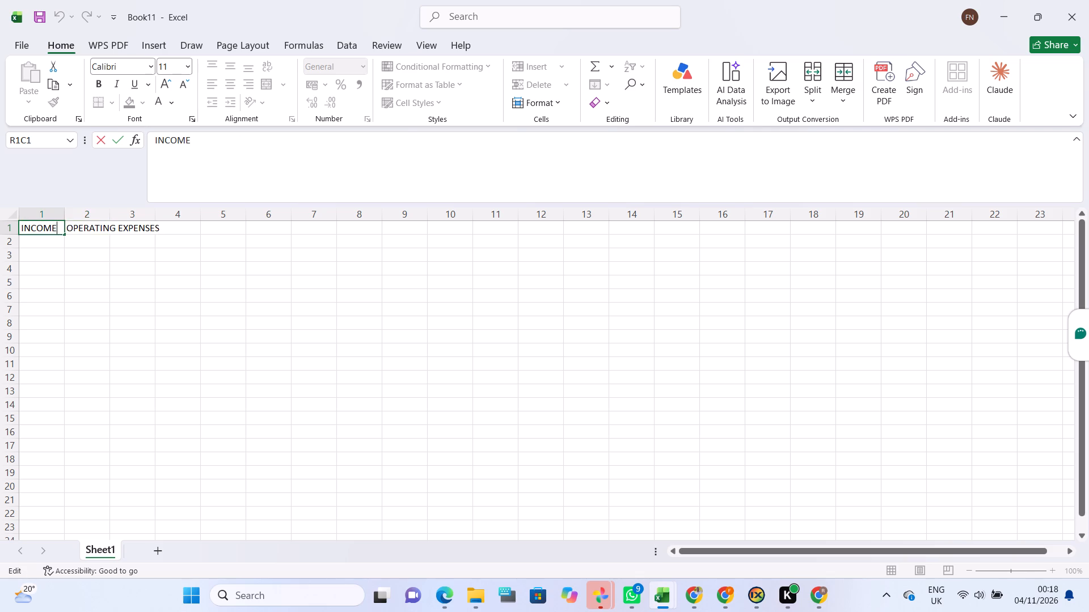
double_click(63, 223)
click(63, 244)
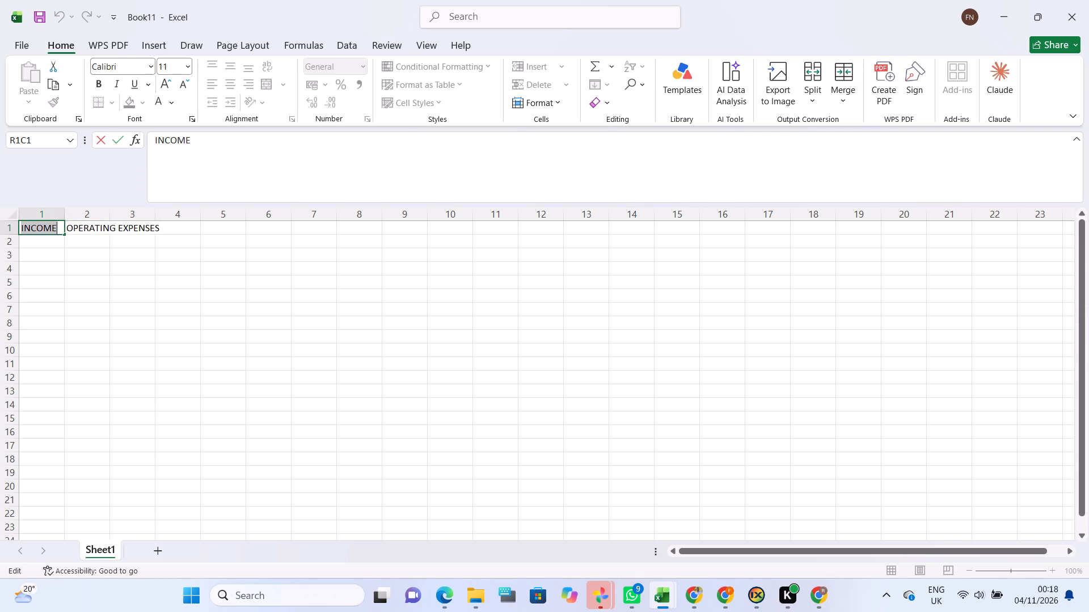
double_click(65, 228)
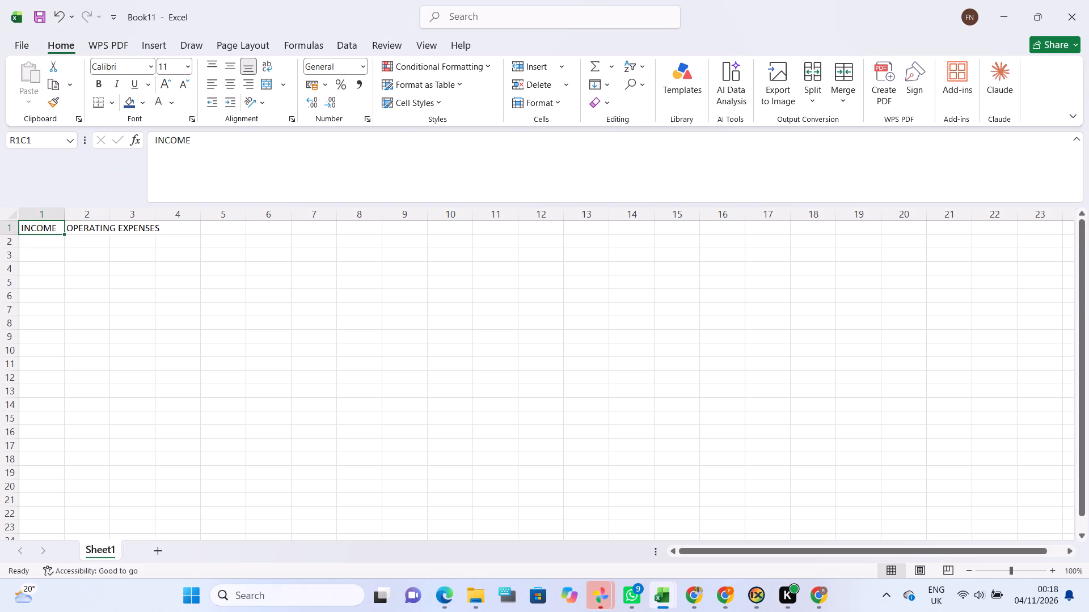
click(66, 220)
drag(66, 220, 107, 221)
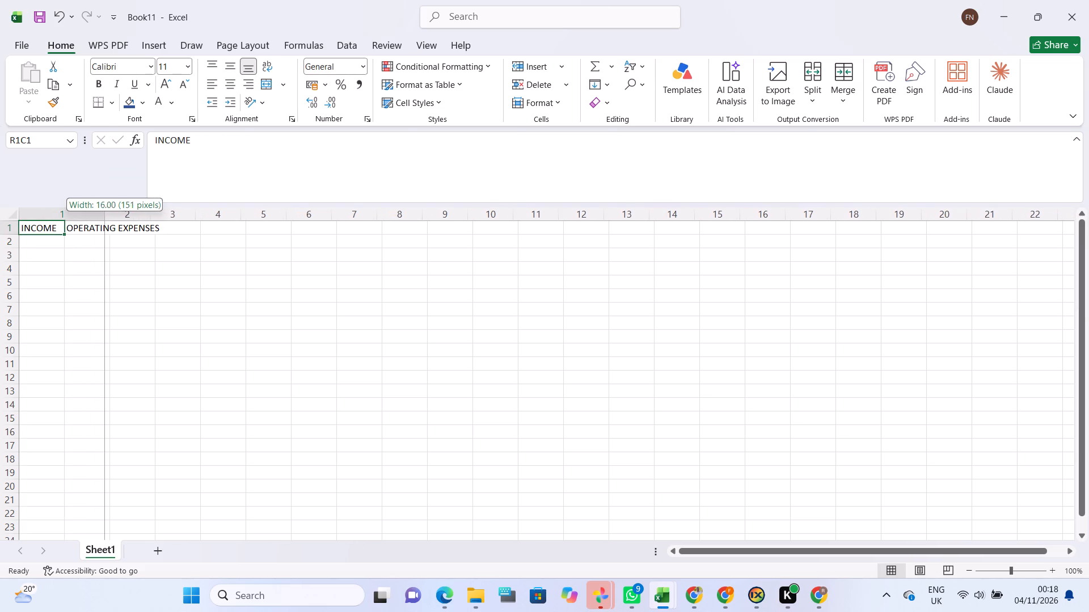
drag(107, 221, 112, 221)
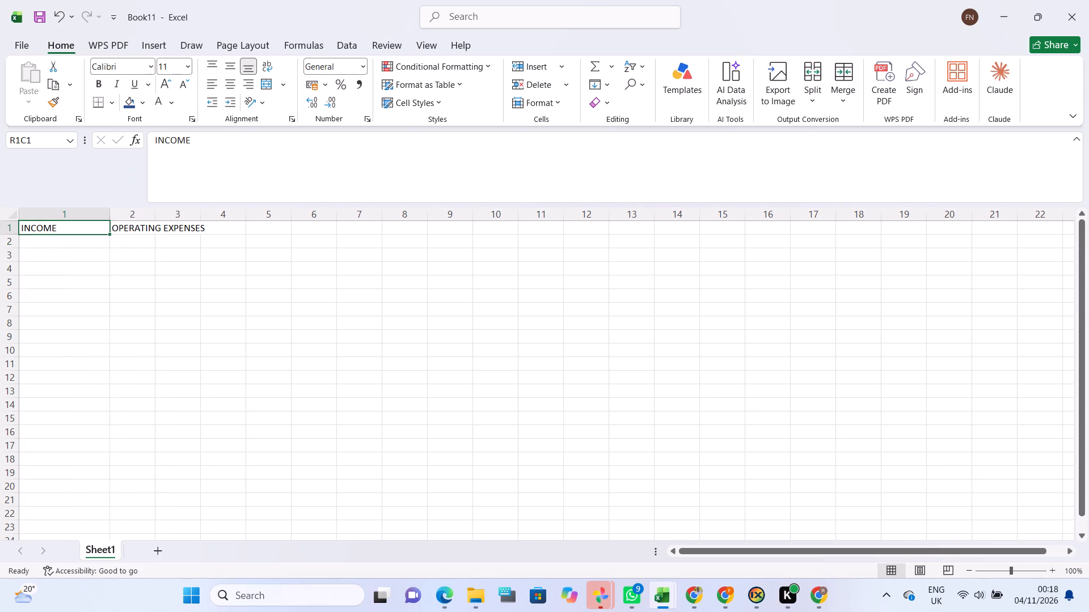
drag(155, 215, 193, 222)
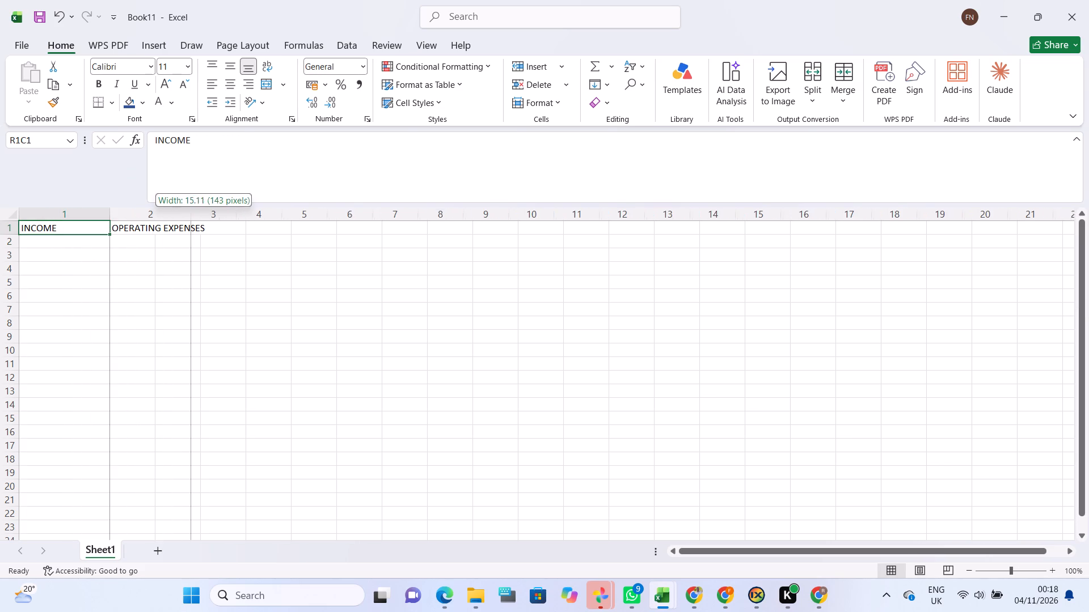
drag(193, 222, 203, 225)
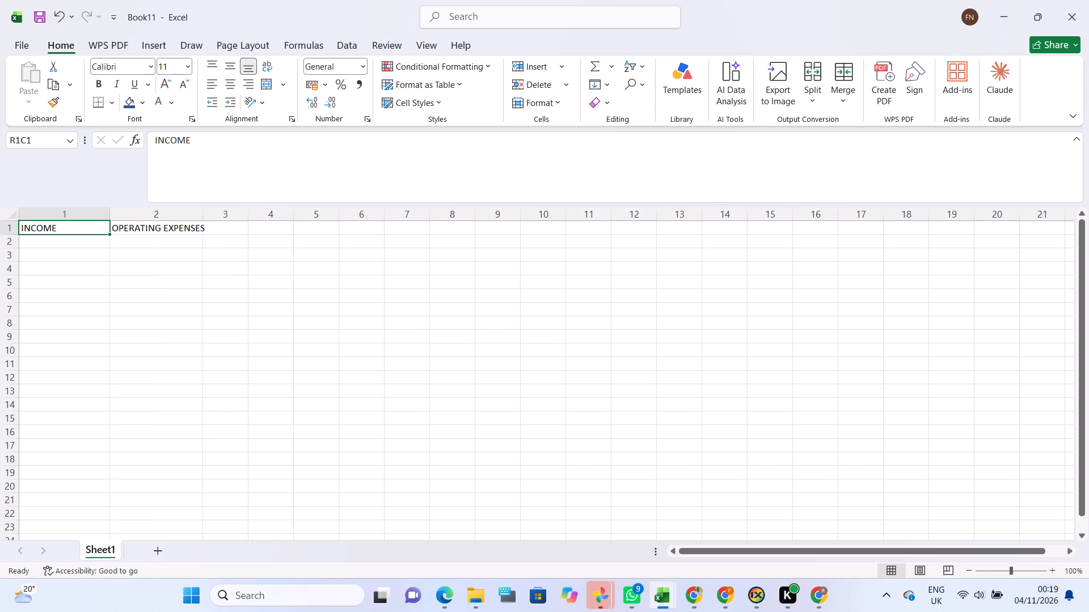
Clear the heading from row 1, column 2 and enter OPERATING EXPENSES in row 1, column 4 instead.
click(120, 225)
key(BackSpace)
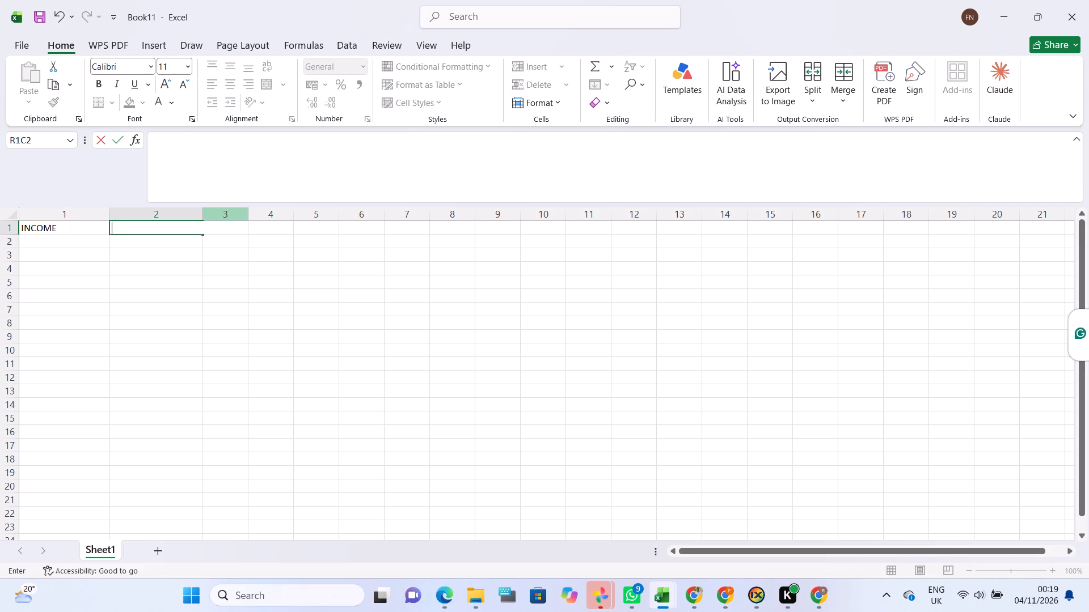
click(278, 226)
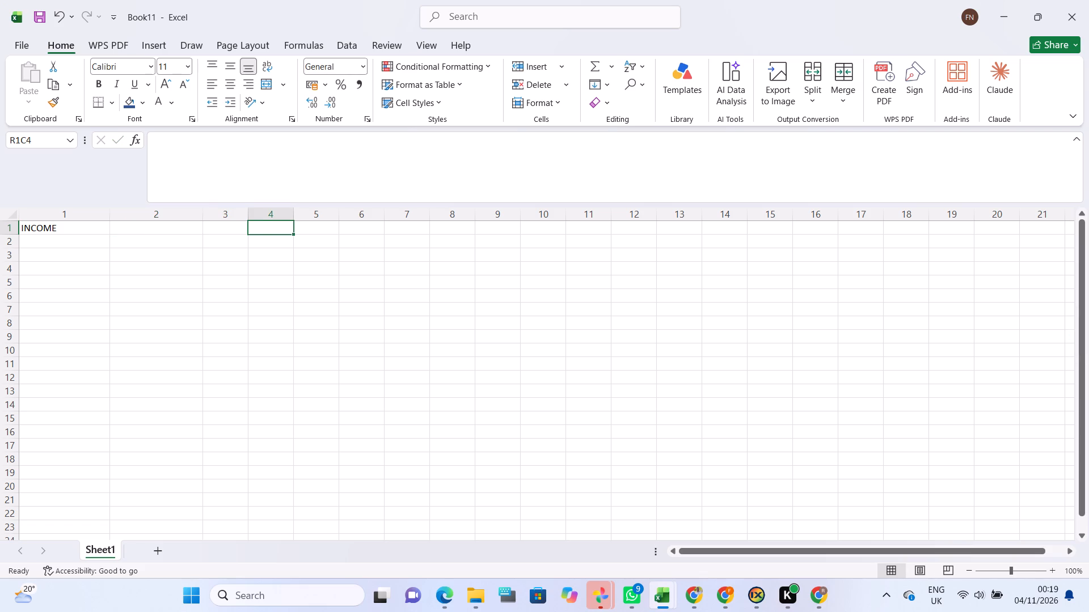
text(OPERATING)
key(space)
text(EXPENSES)
key(Return)
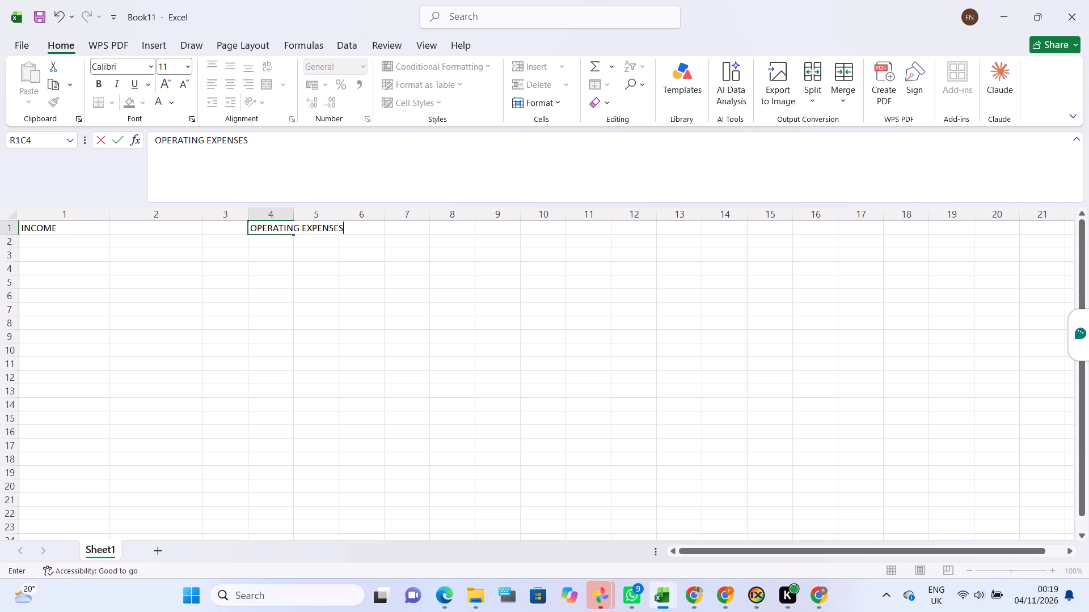
Fill the whole of header row 1 with the second-lightest blue shade from the theme background colours.
click(64, 248)
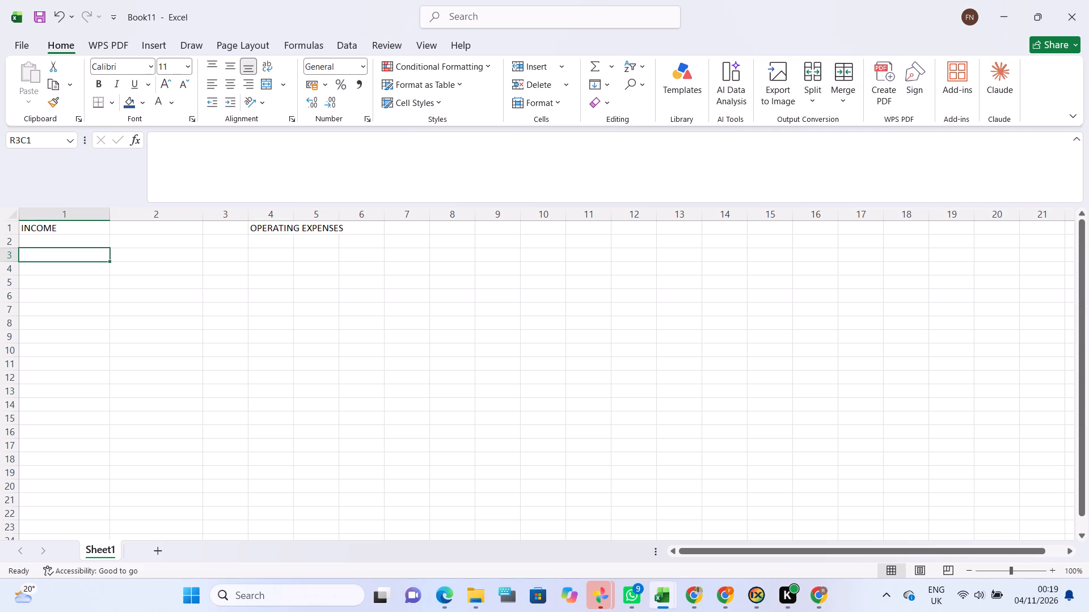
click(53, 241)
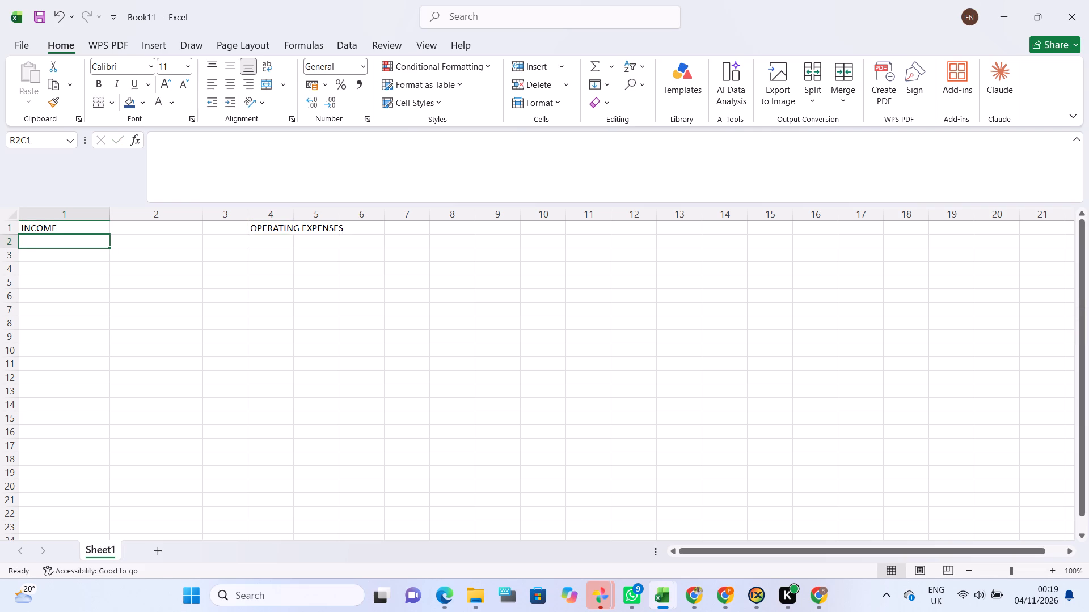
right_click(7, 228)
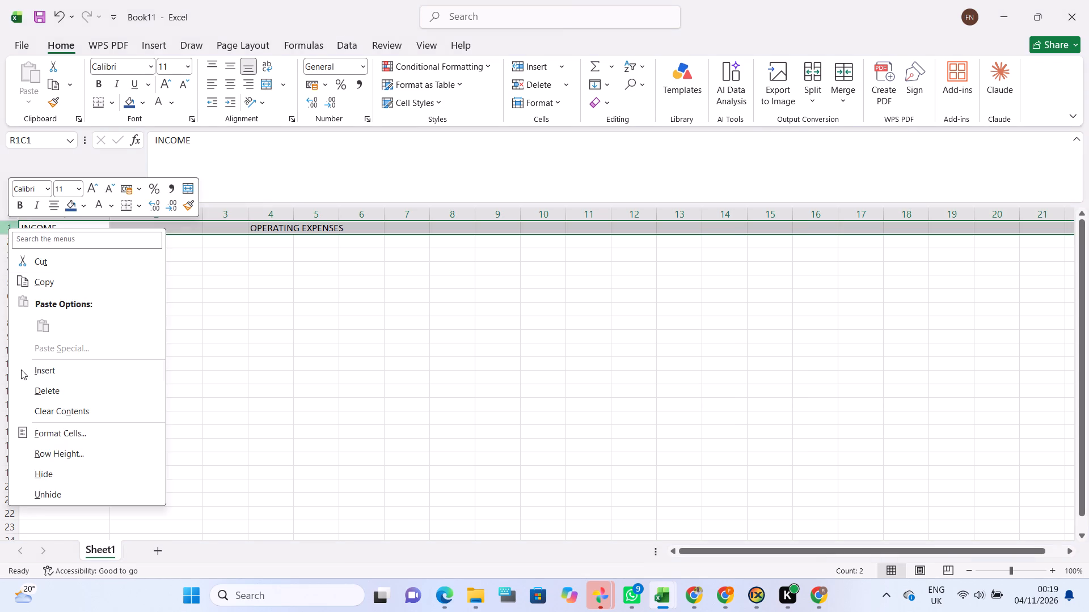
click(49, 438)
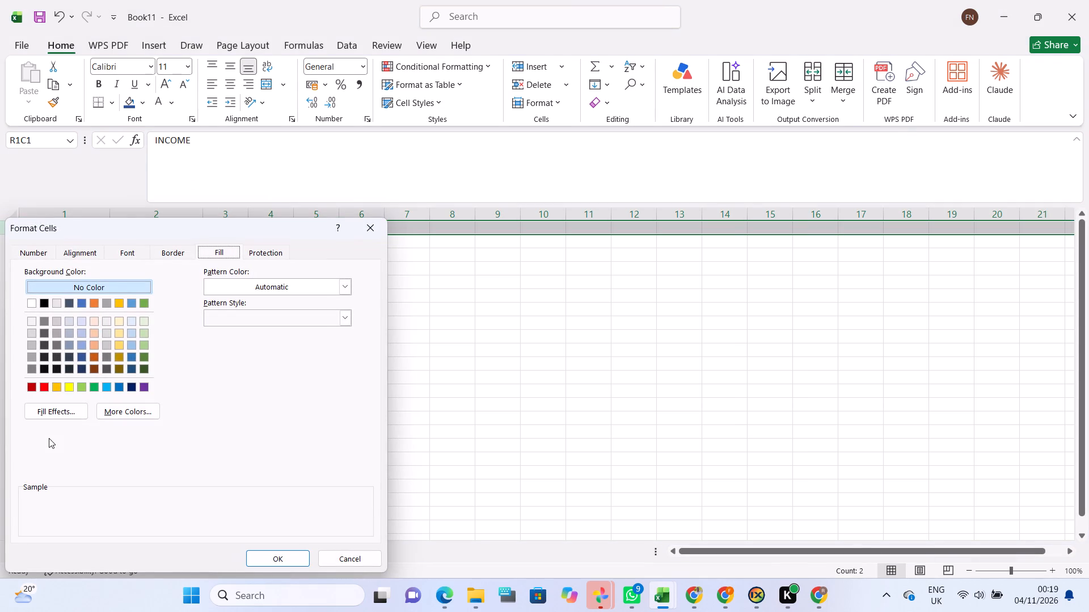
click(85, 322)
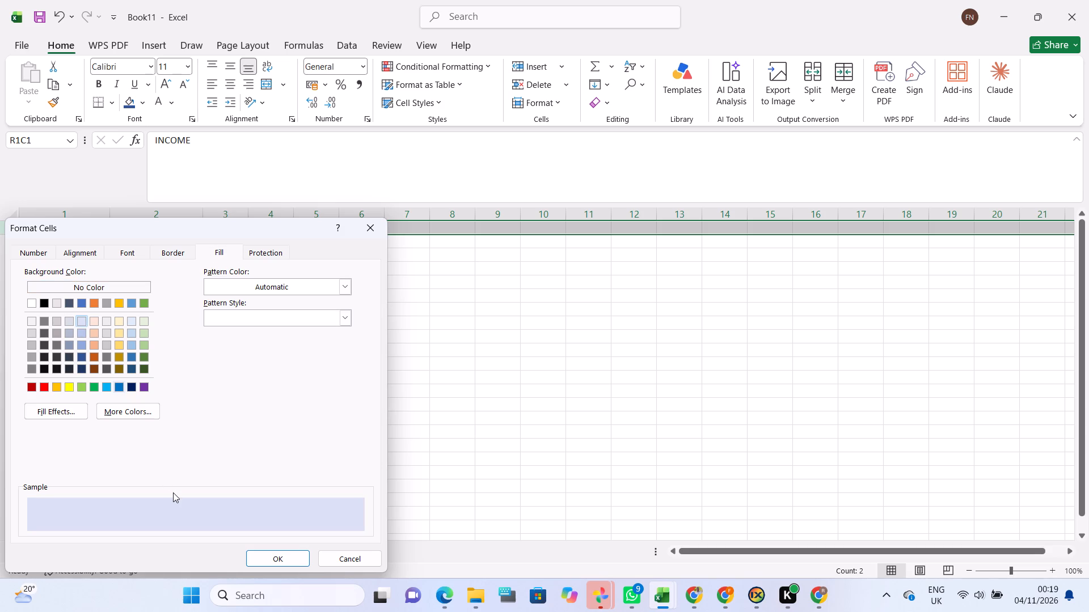
click(85, 326)
click(82, 332)
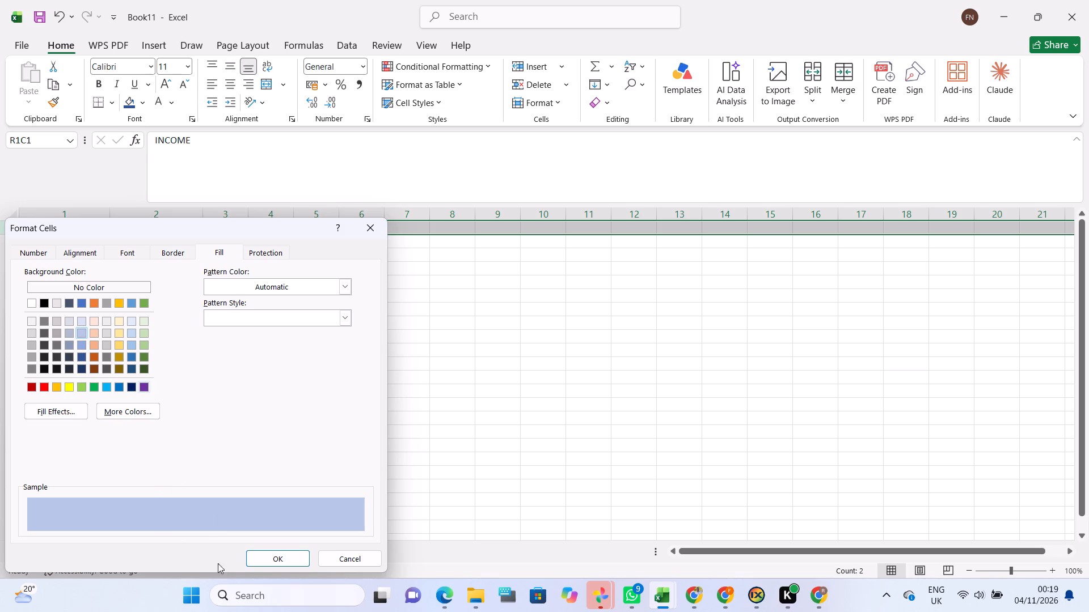
click(293, 555)
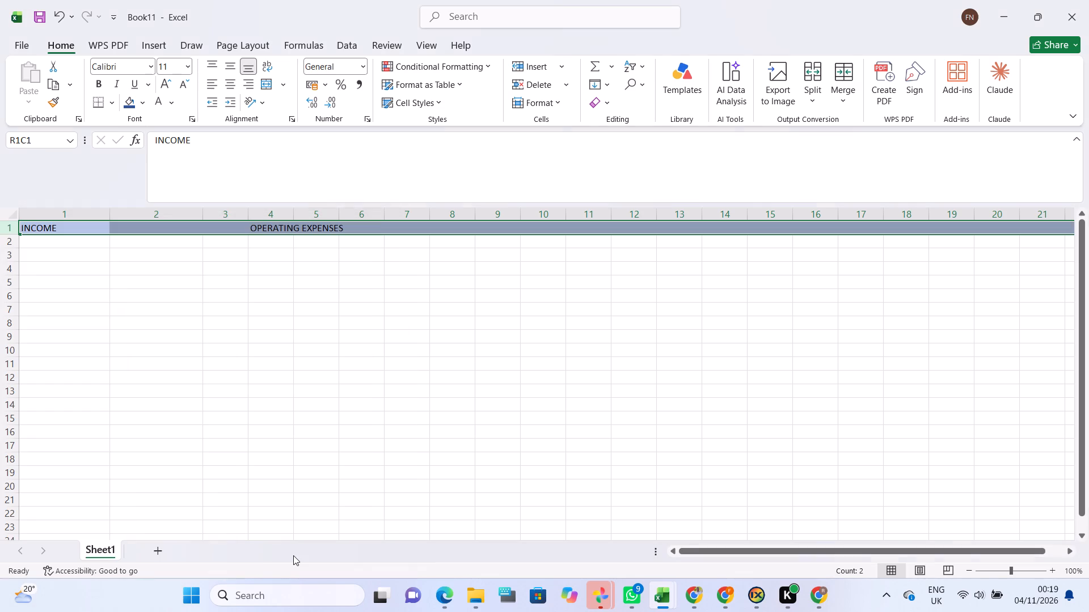
click(117, 295)
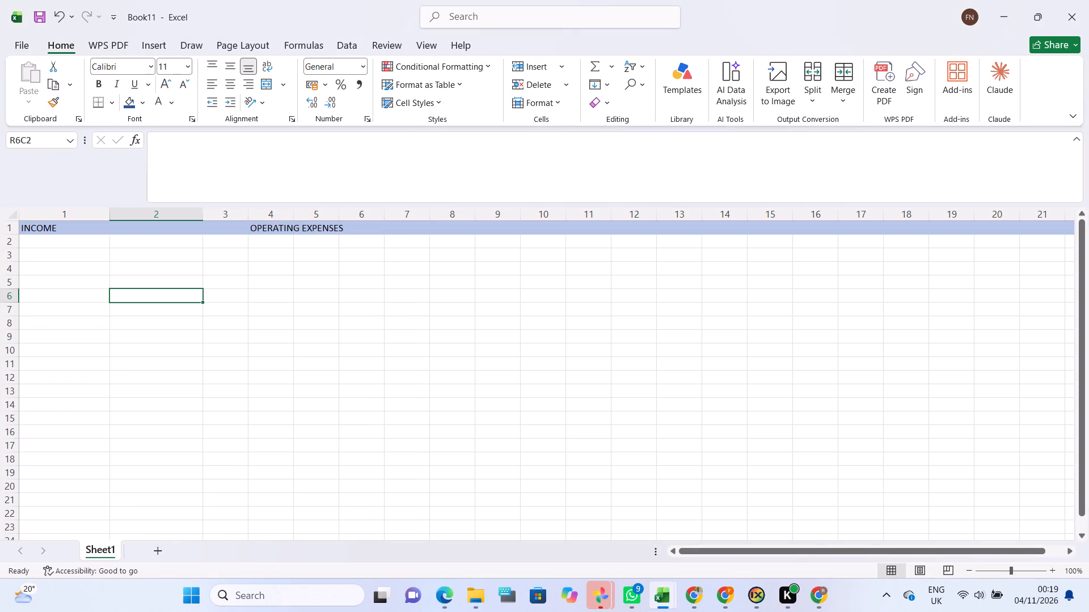
Enter the labels Sales Revenue, Service Revenues and Other Revenues under INCOME in rows 2 to 4 of column 1.
click(47, 249)
click(41, 240)
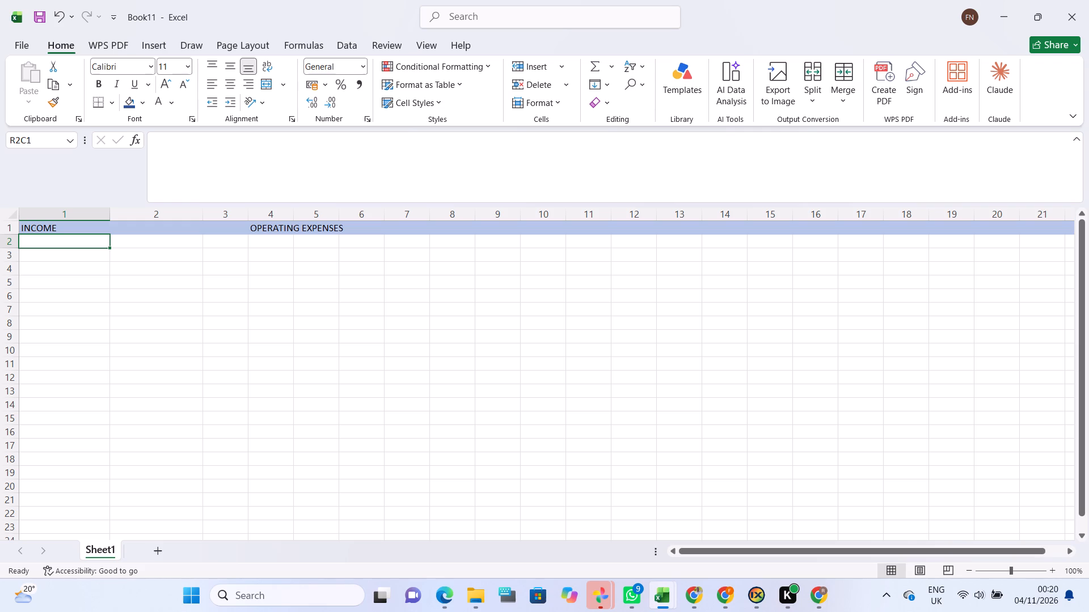
text(ales)
key(space)
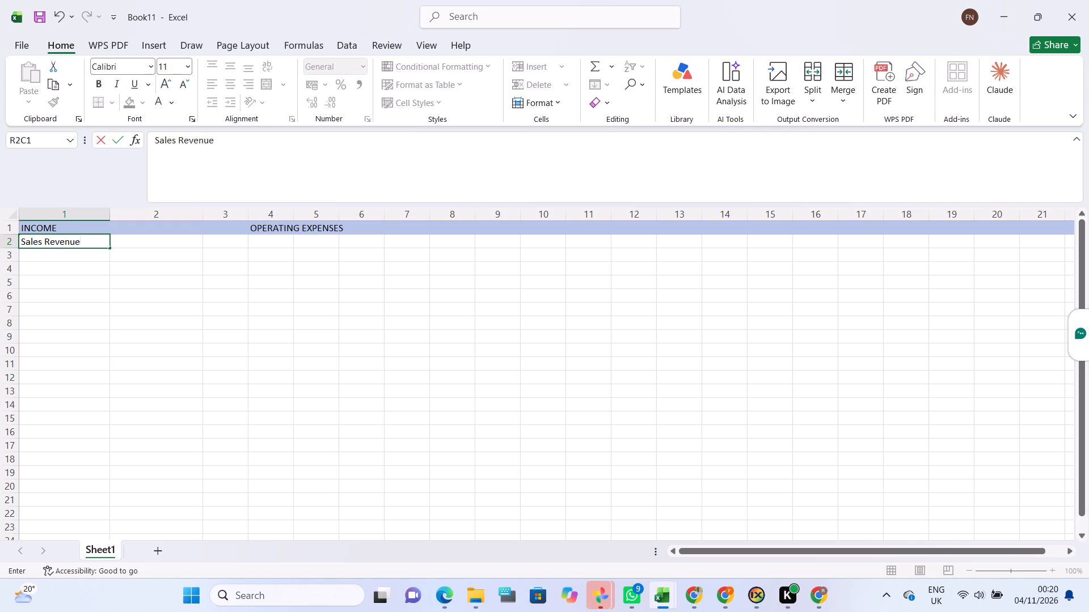
key(Return)
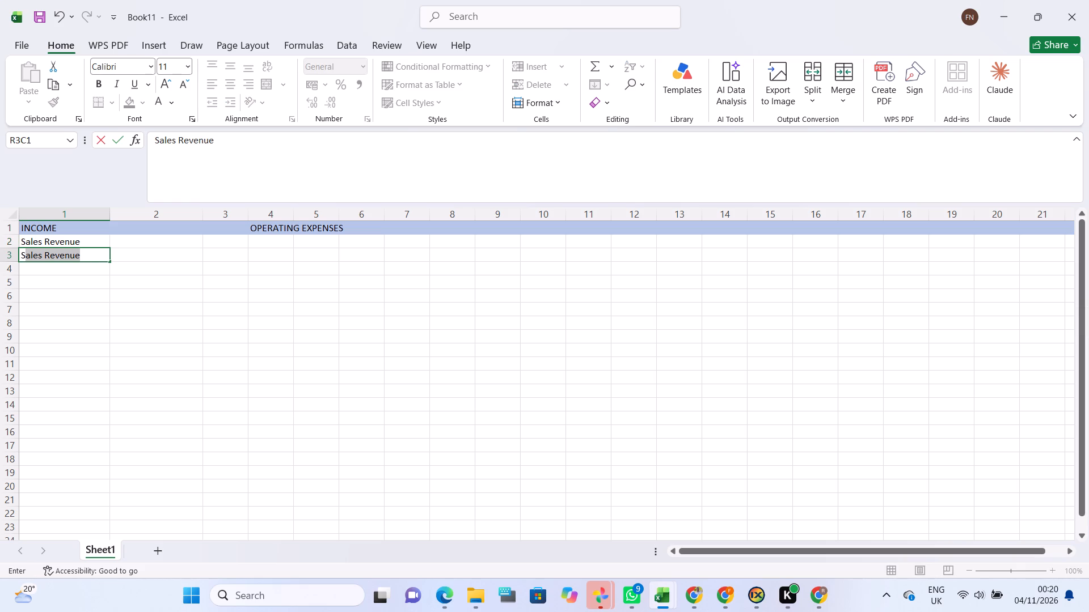
key(e)
key(r)
text(vice)
key(space)
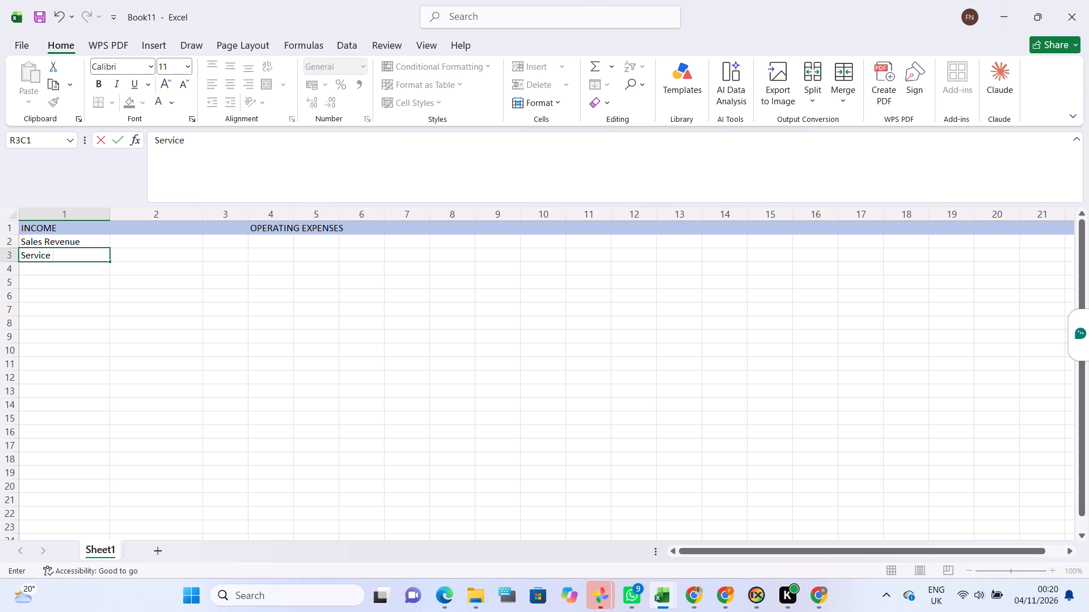
key(r)
text(evenues)
key(Return)
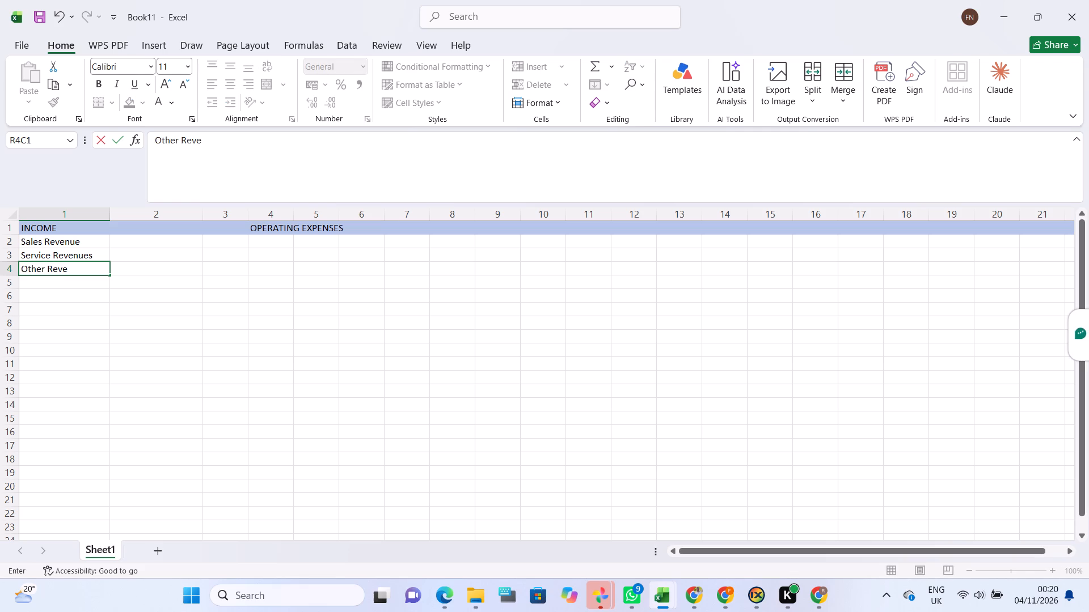
key(Return)
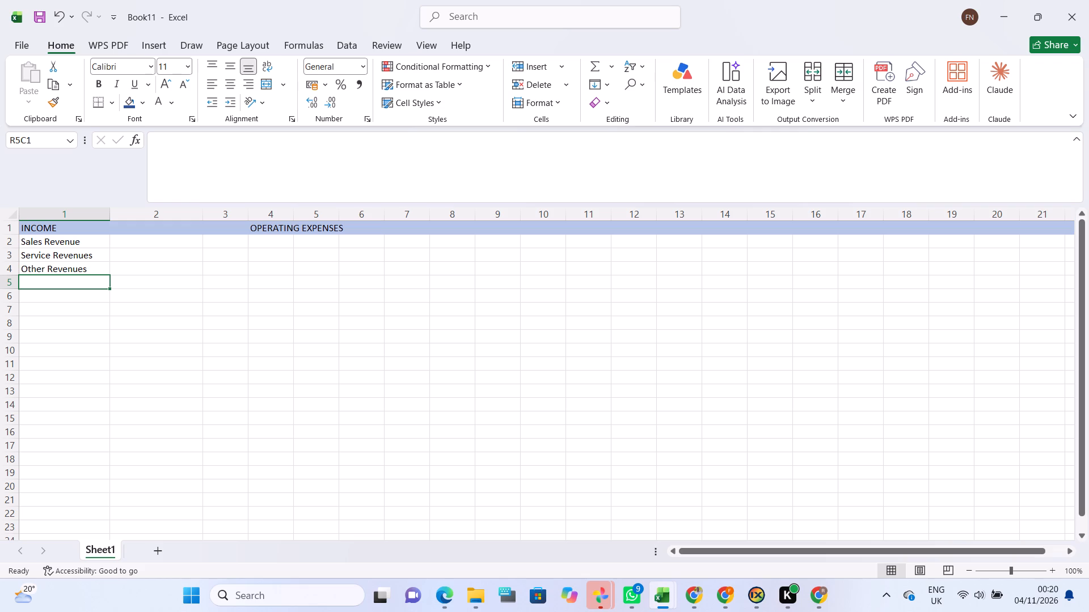
Change the Other Revenues label to Other Revenues 1 and fill it down one row to produce Other Revenues 2.
click(79, 272)
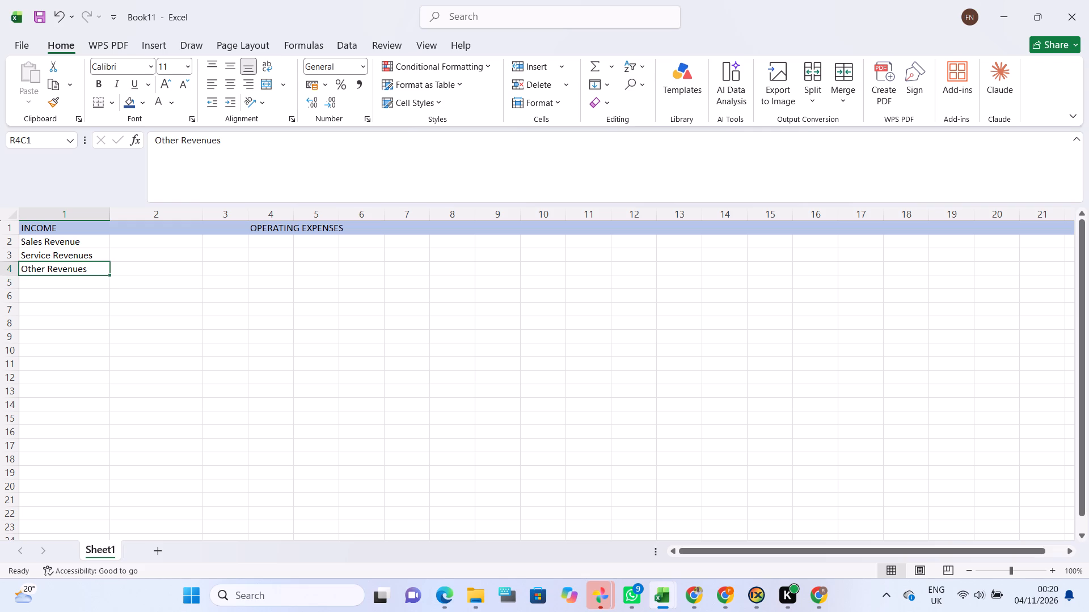
double_click(92, 271)
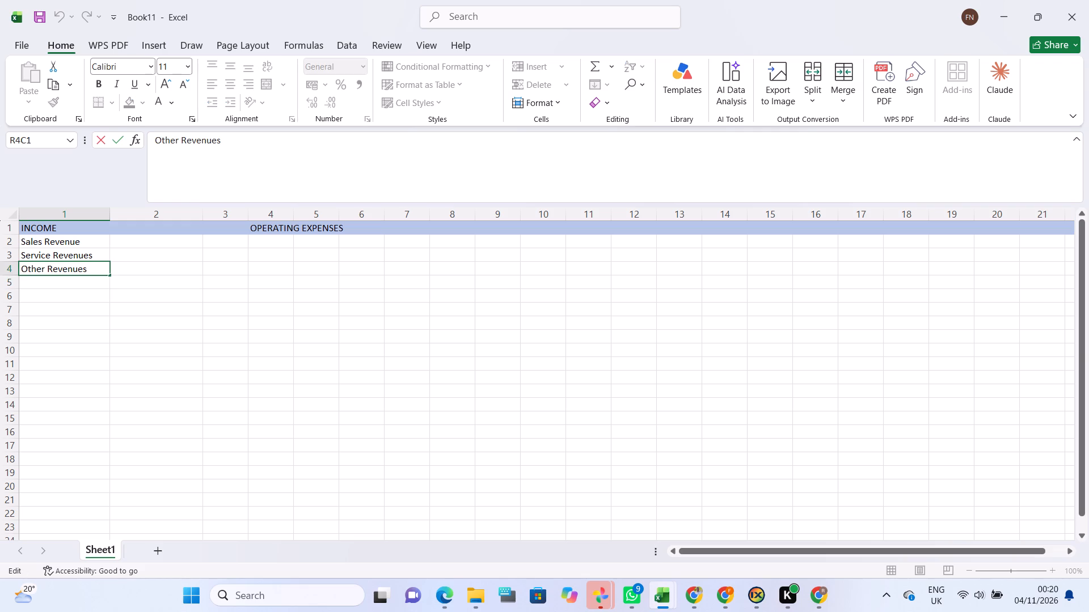
key(space)
text(1)
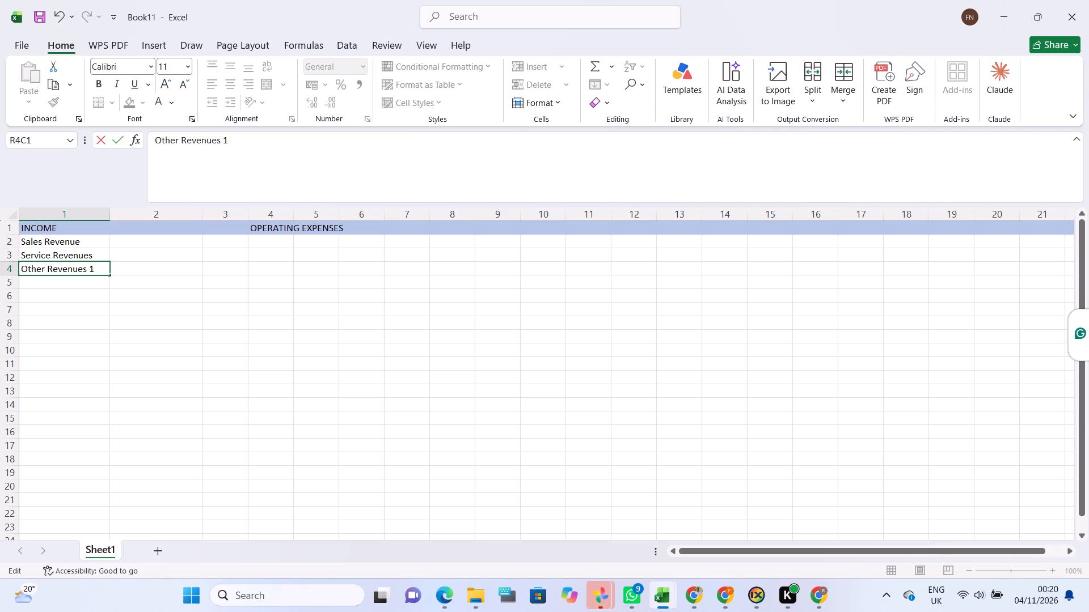
drag(107, 275, 108, 283)
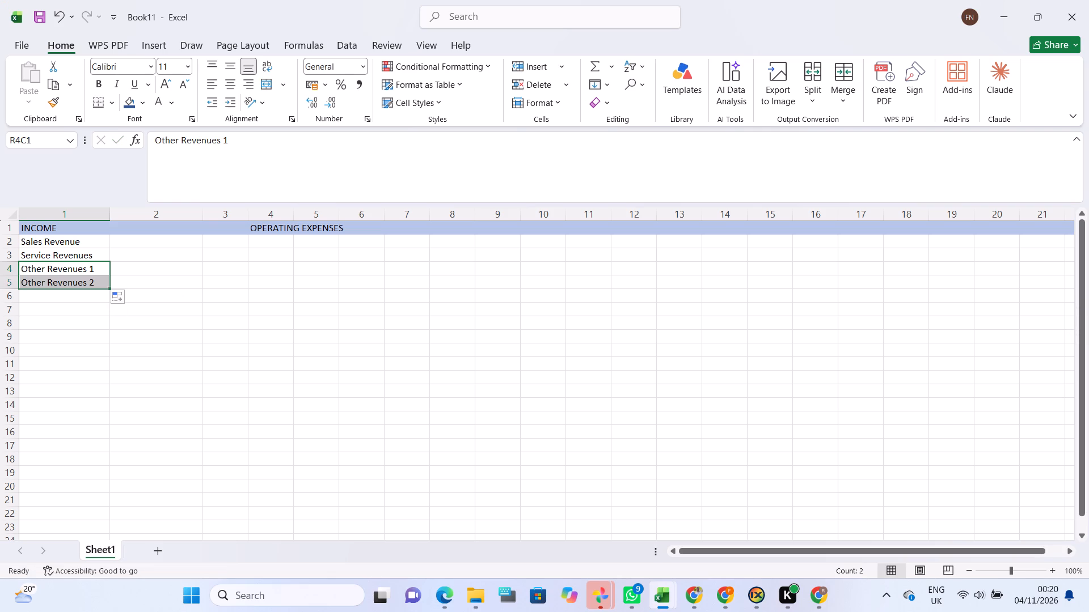
Enter 50000 as the Sales Revenue amount in column 2.
click(124, 270)
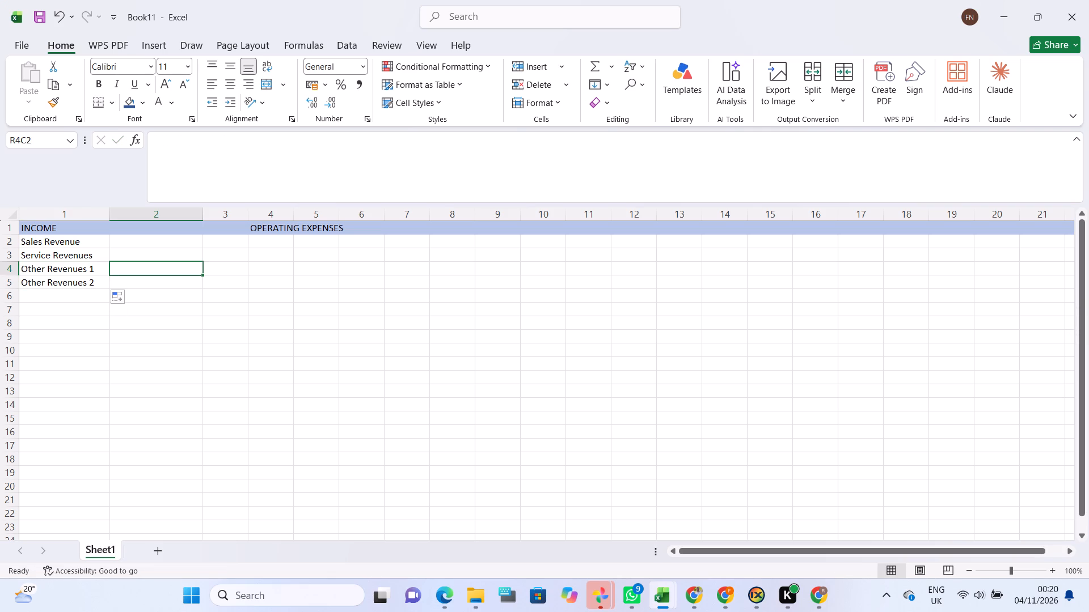
click(139, 243)
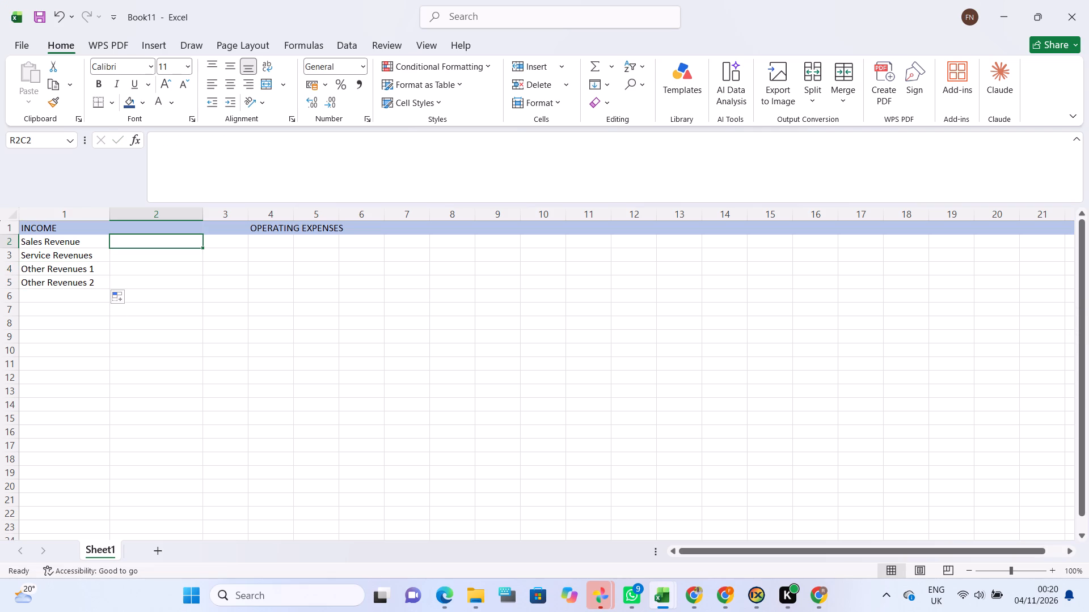
text(50000)
key(Return)
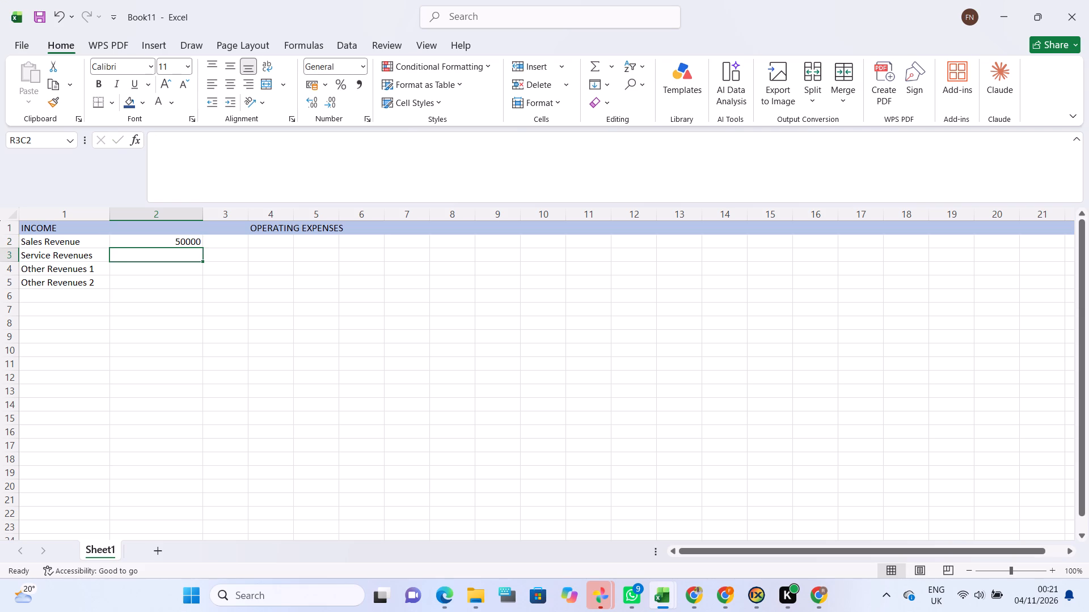
Enter the column 2 amounts 25000 for Service Revenues, 15000 for Other Revenues 1 and 3500 for Other Revenues 2.
text(2500)
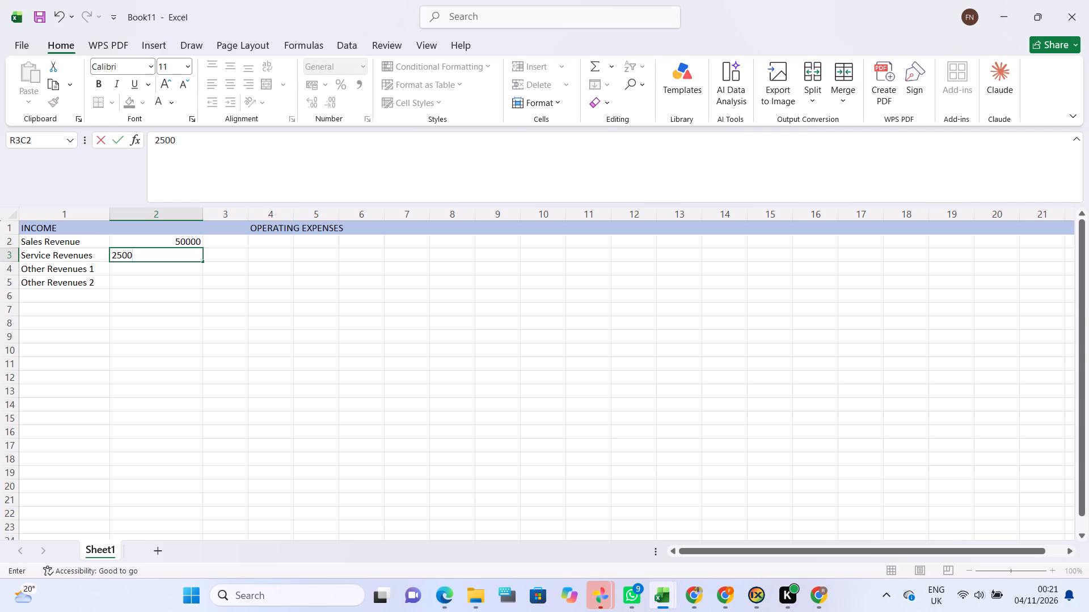
key(0)
key(Return)
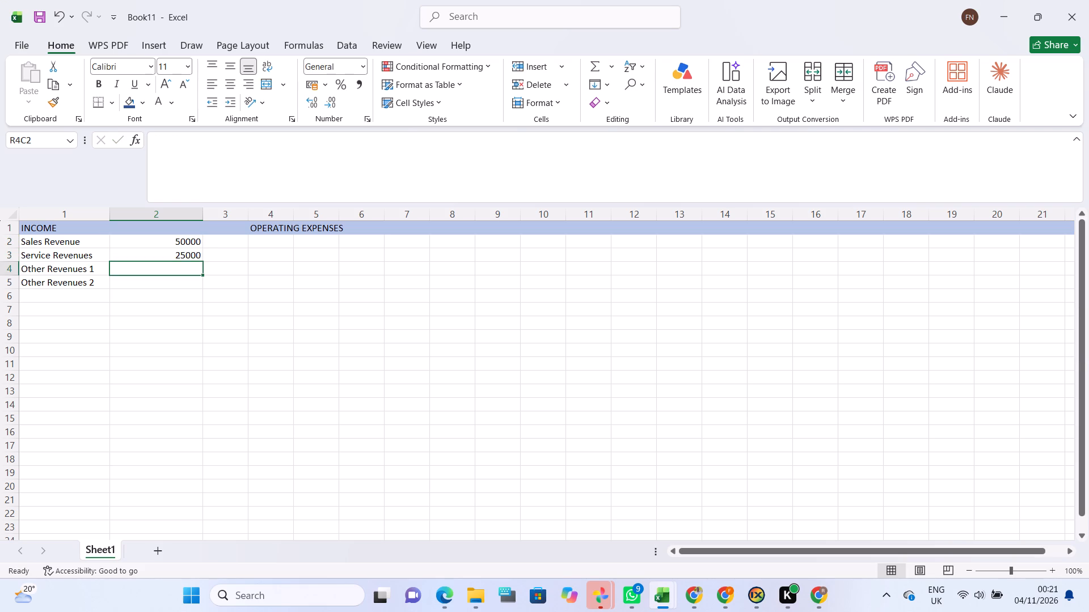
text(15)
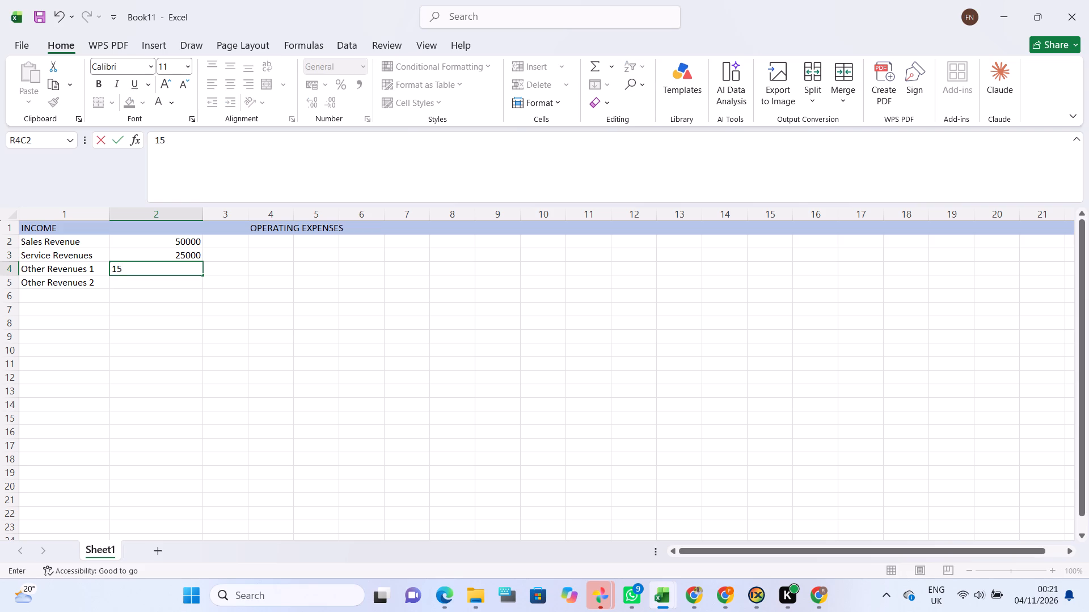
text(000)
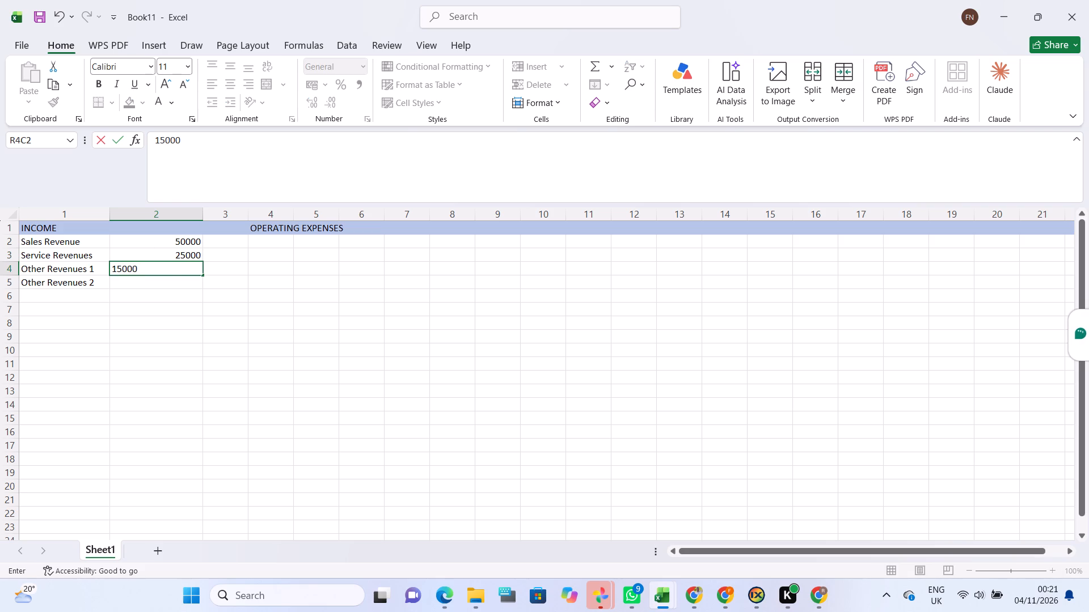
key(Return)
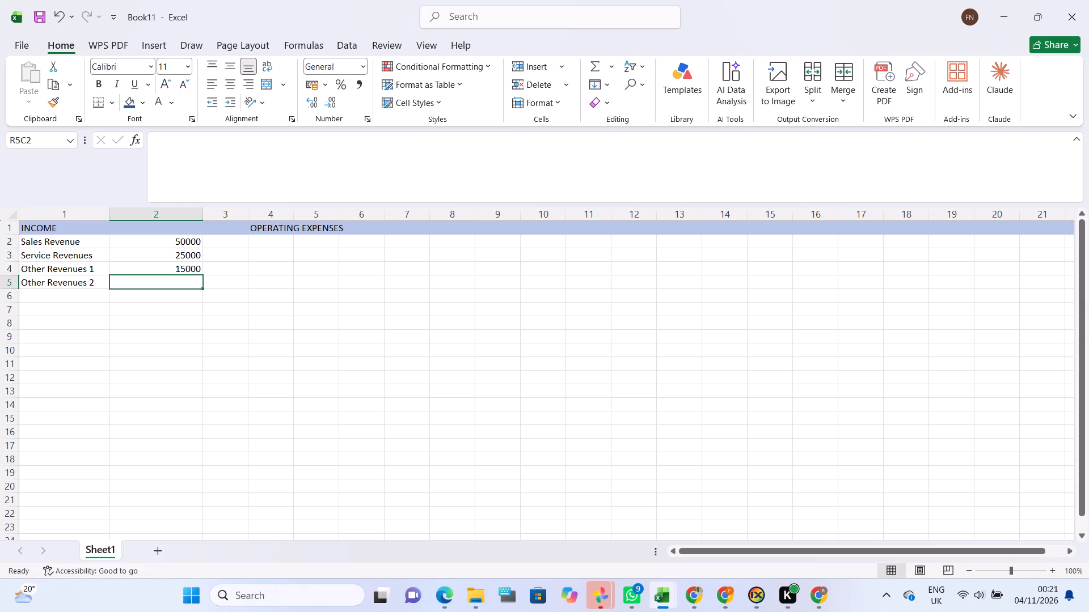
text(3500)
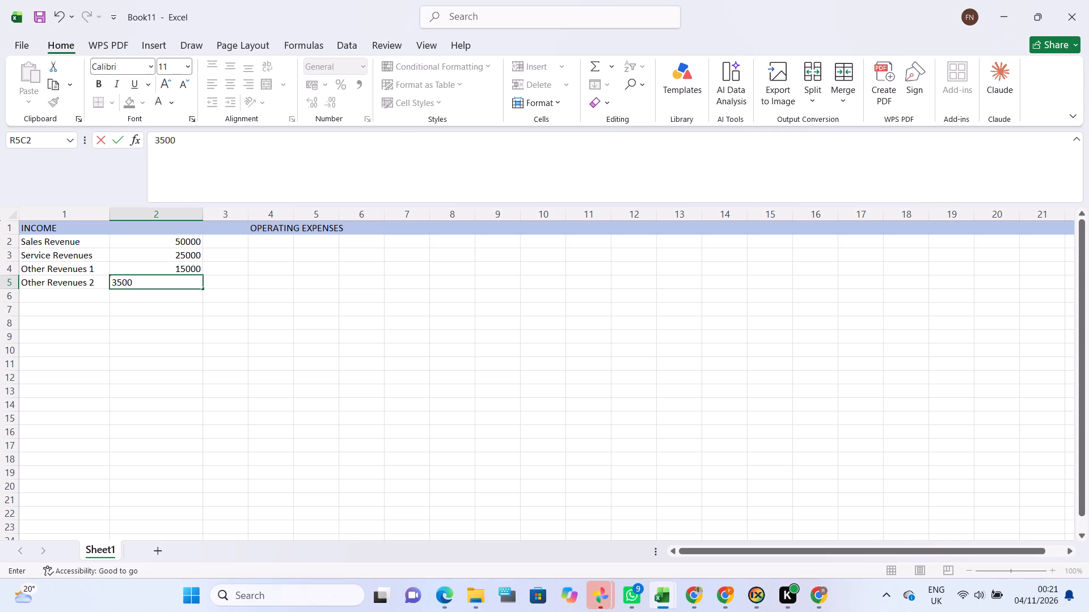
double_click(139, 243)
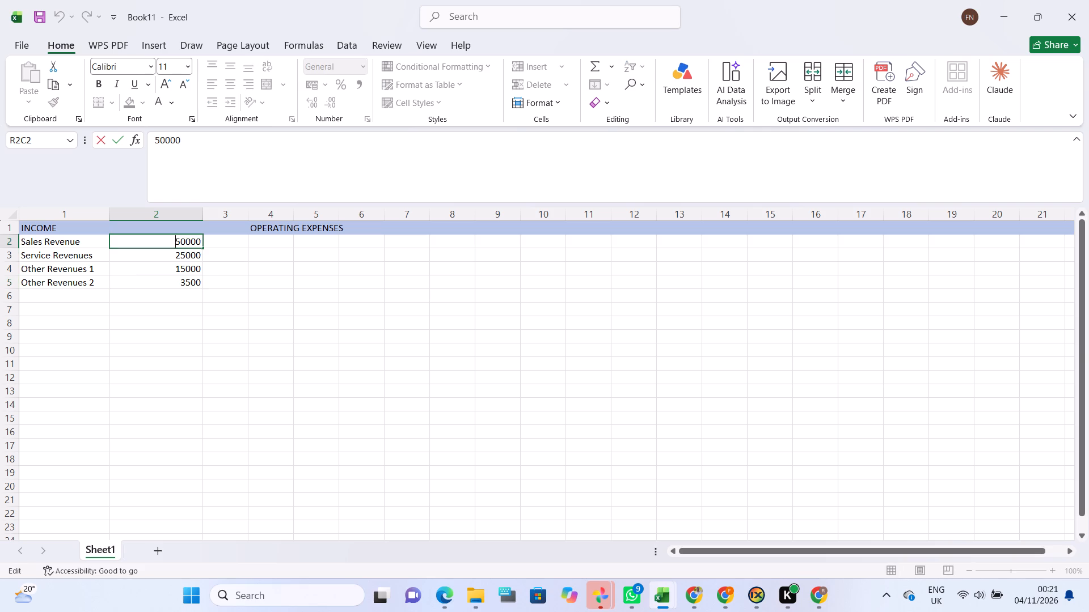
key(Return)
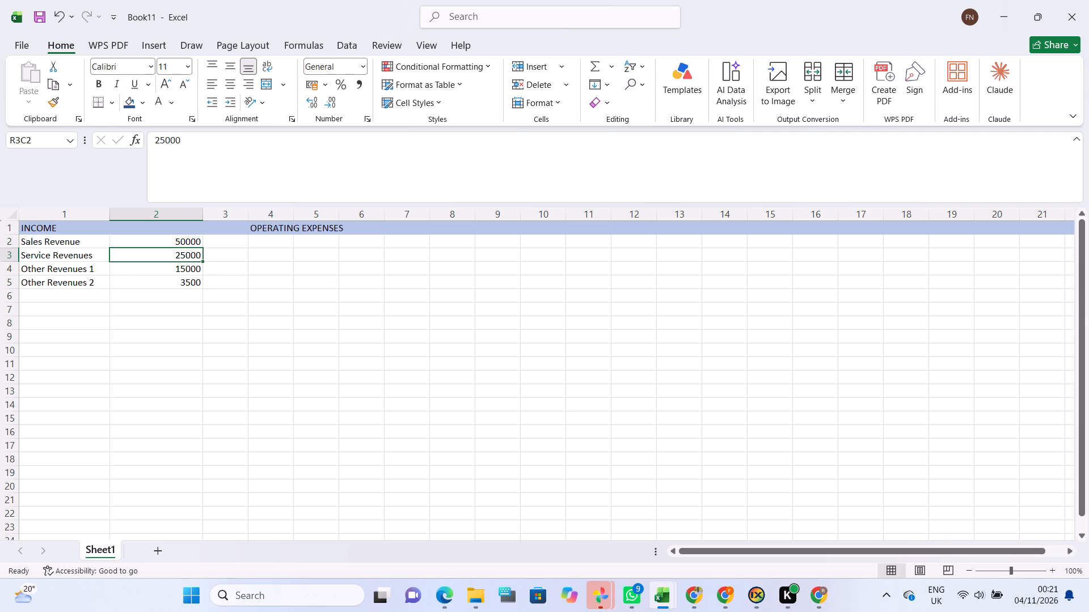
Enter the label GROSS REVENUE in row 6 of column 1, directly below Other Revenues 2.
click(61, 303)
drag(57, 303, 52, 294)
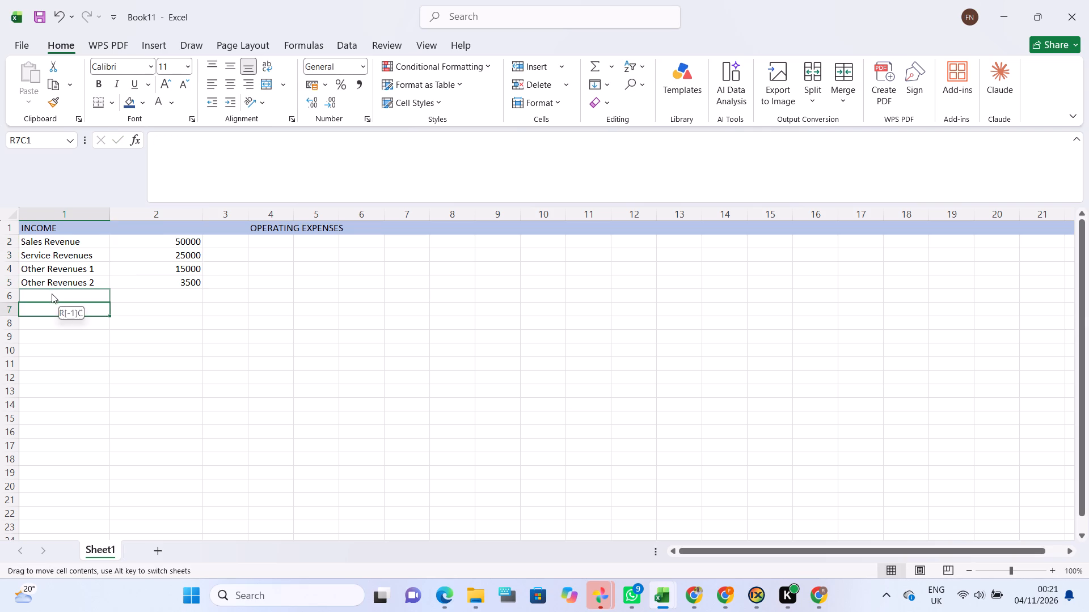
drag(52, 294, 50, 293)
click(50, 293)
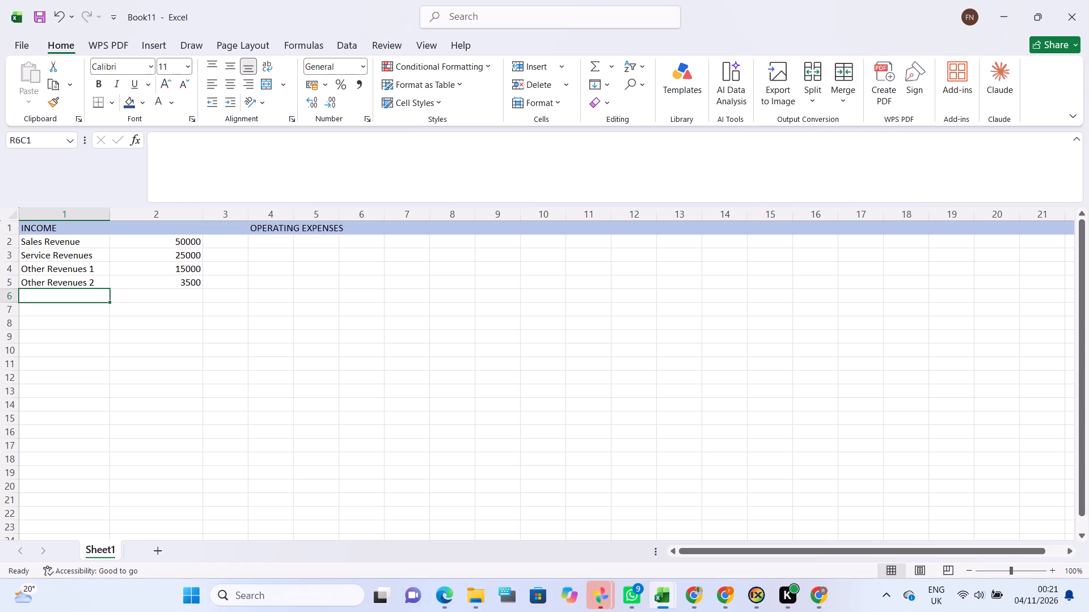
key(r)
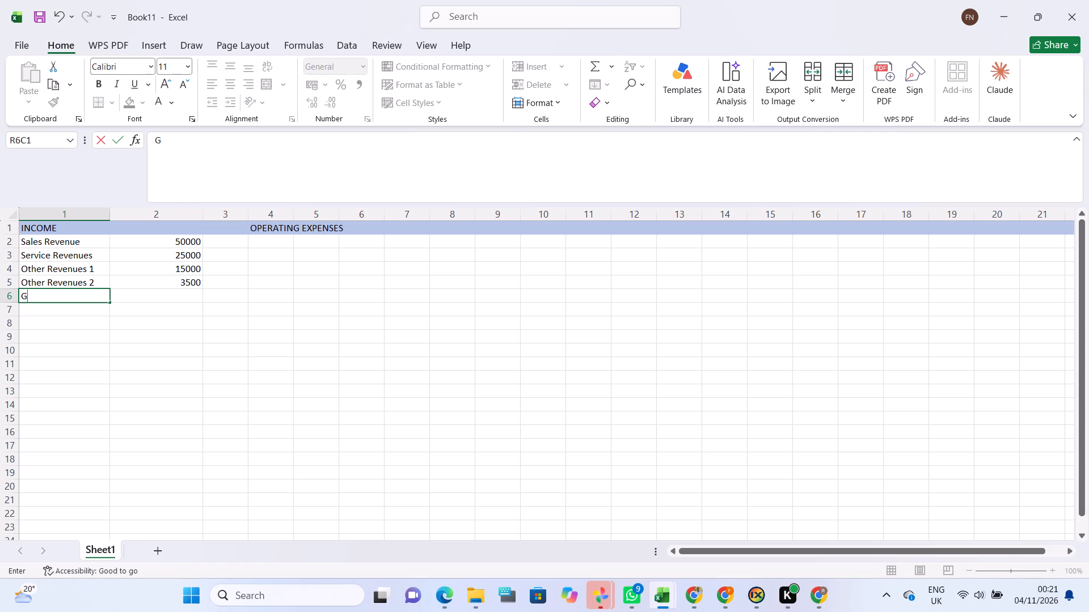
text(ROSS)
key(space)
text(REVENUE)
key(Return)
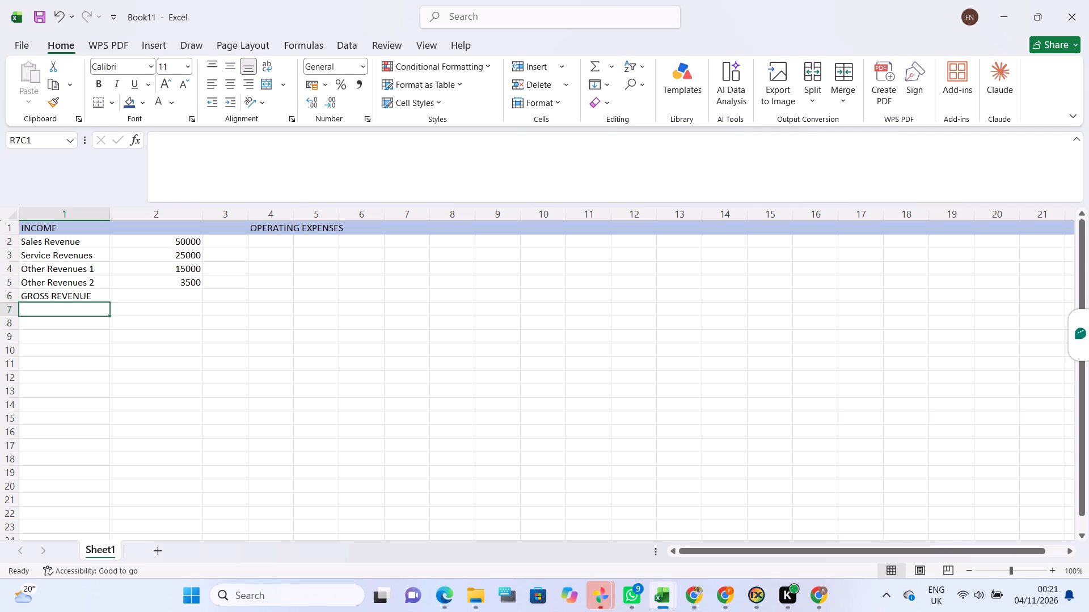
Calculate gross revenue in row 6 of column 2 with a formula adding the four revenue amounts in rows 2 to 5.
click(62, 237)
click(58, 228)
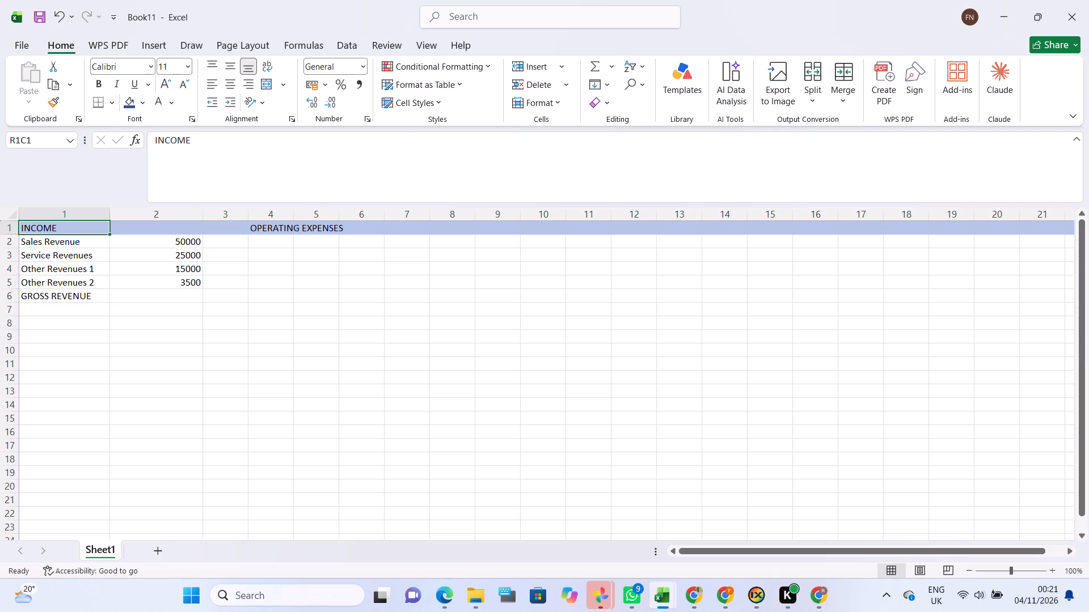
click(189, 300)
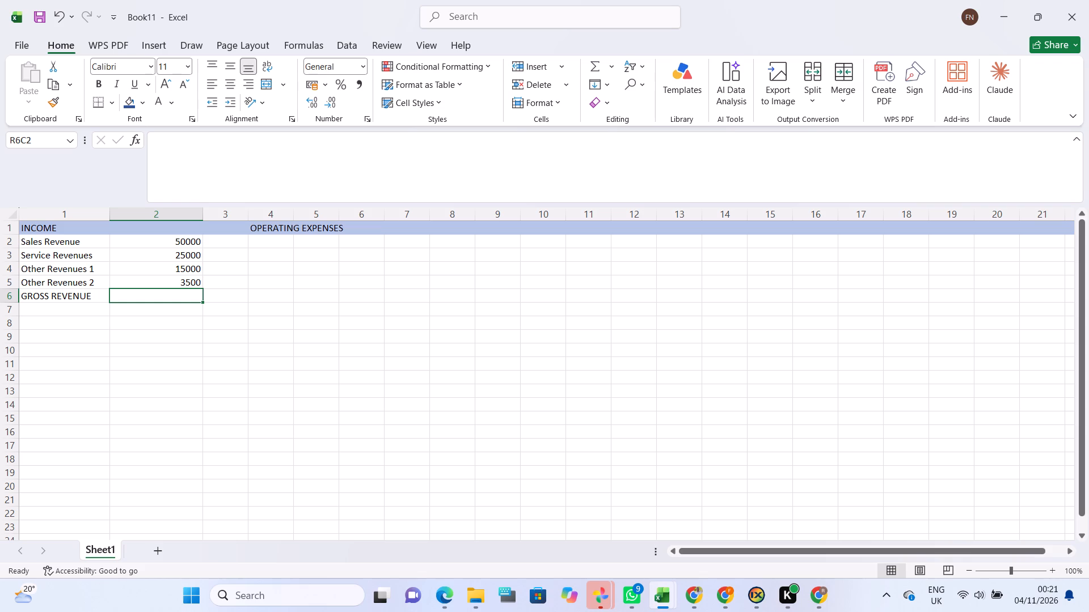
key(equal)
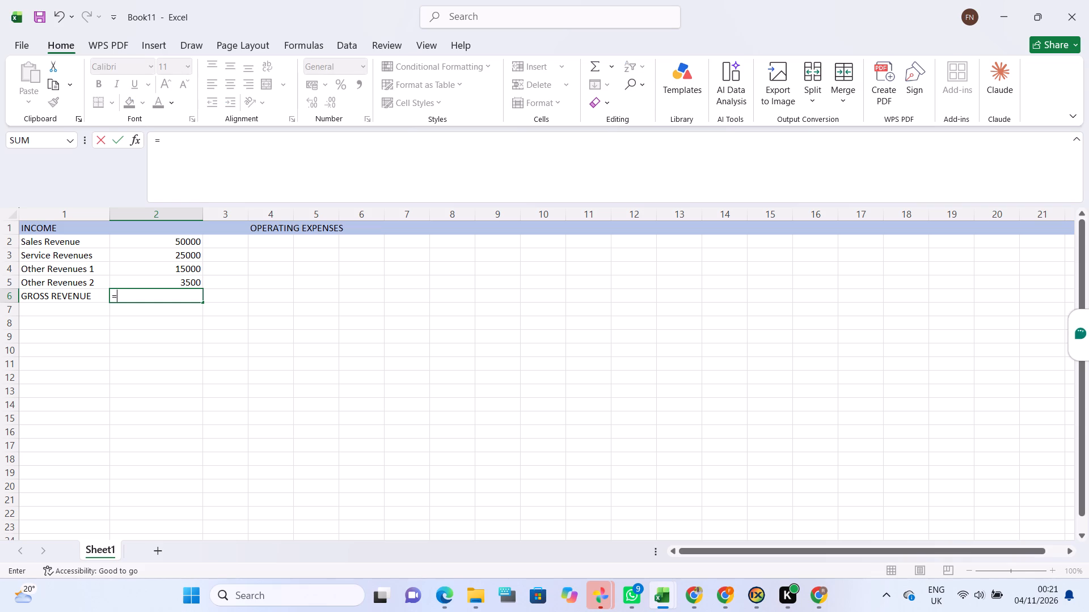
click(187, 245)
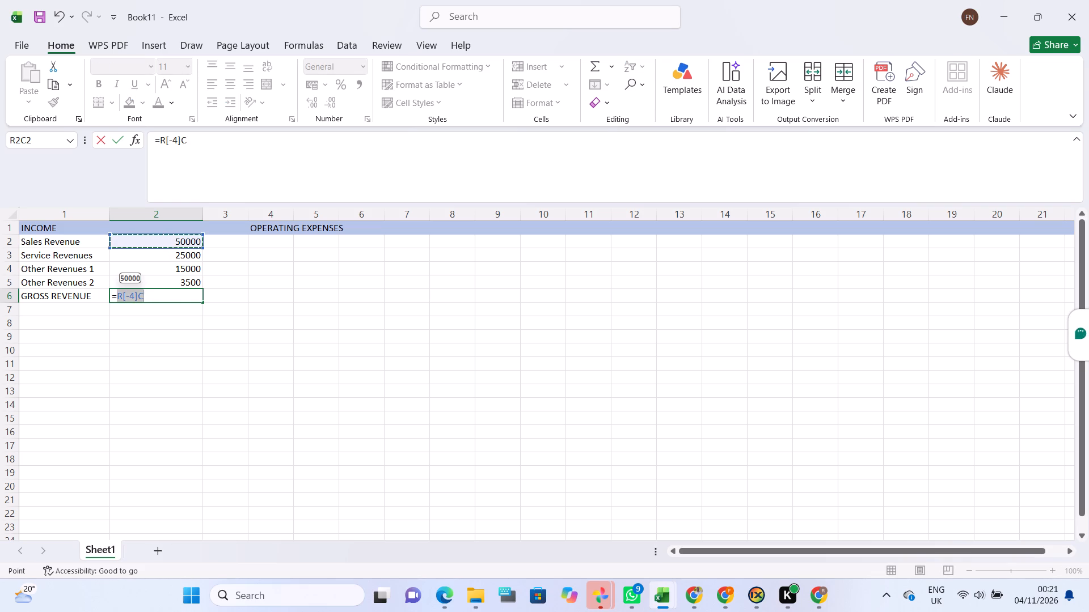
key(shift+plus)
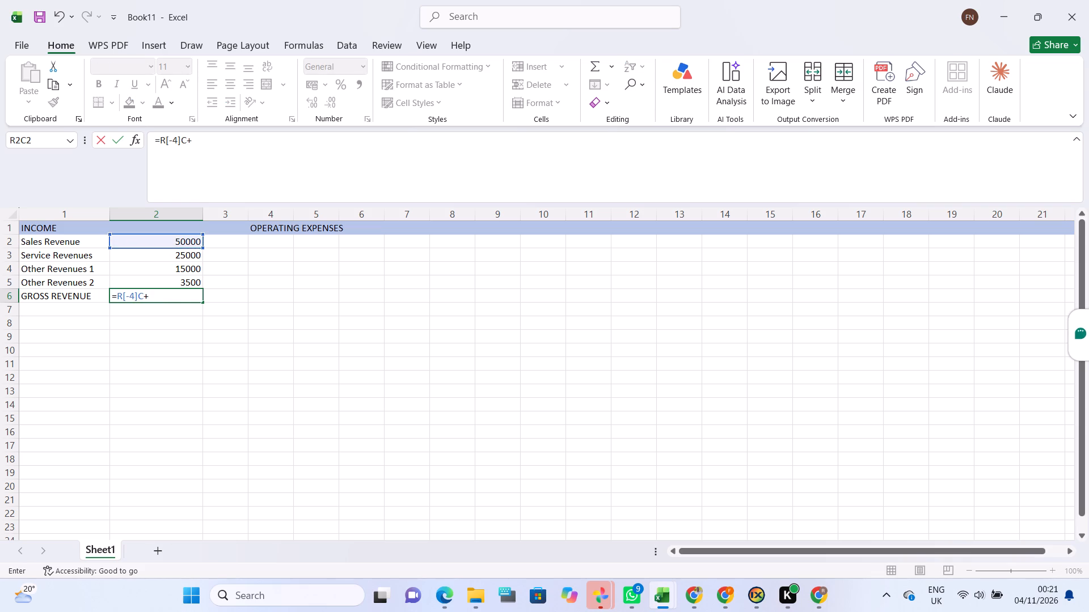
click(189, 257)
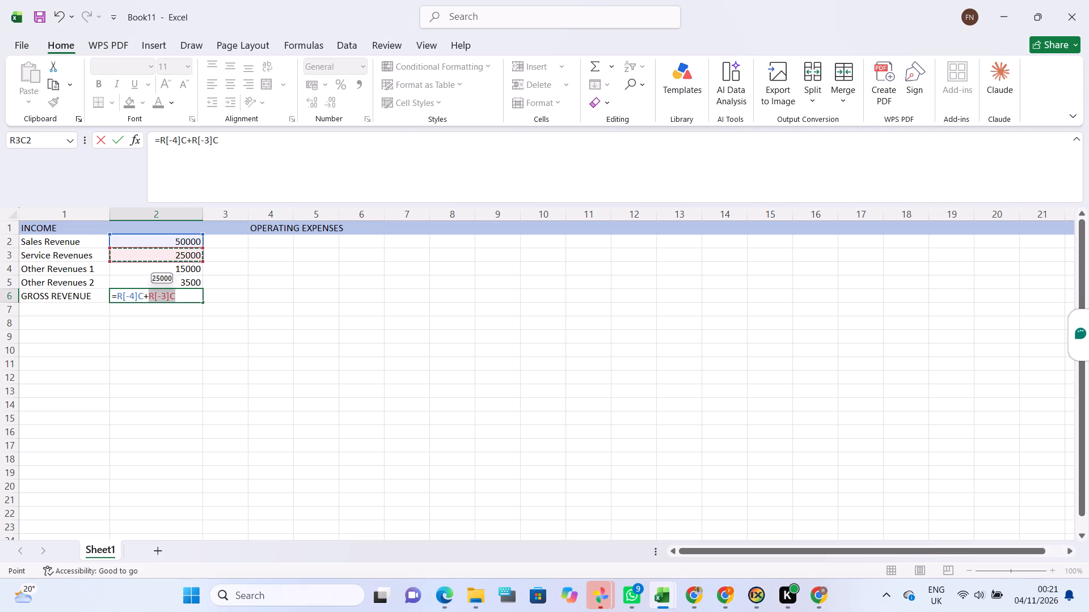
key(shift+plus)
click(167, 267)
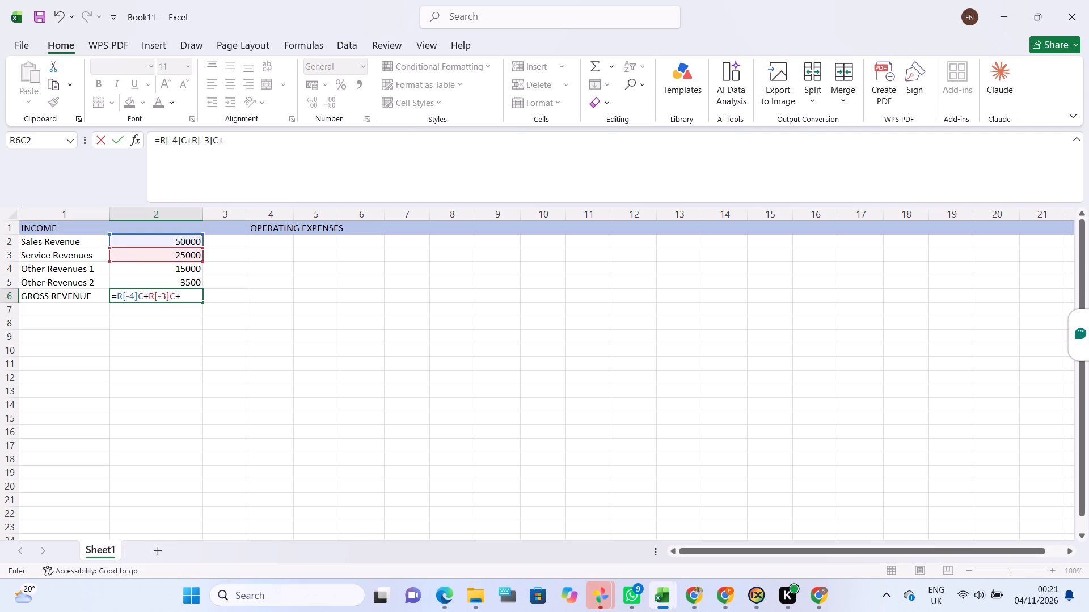
key(shift+plus)
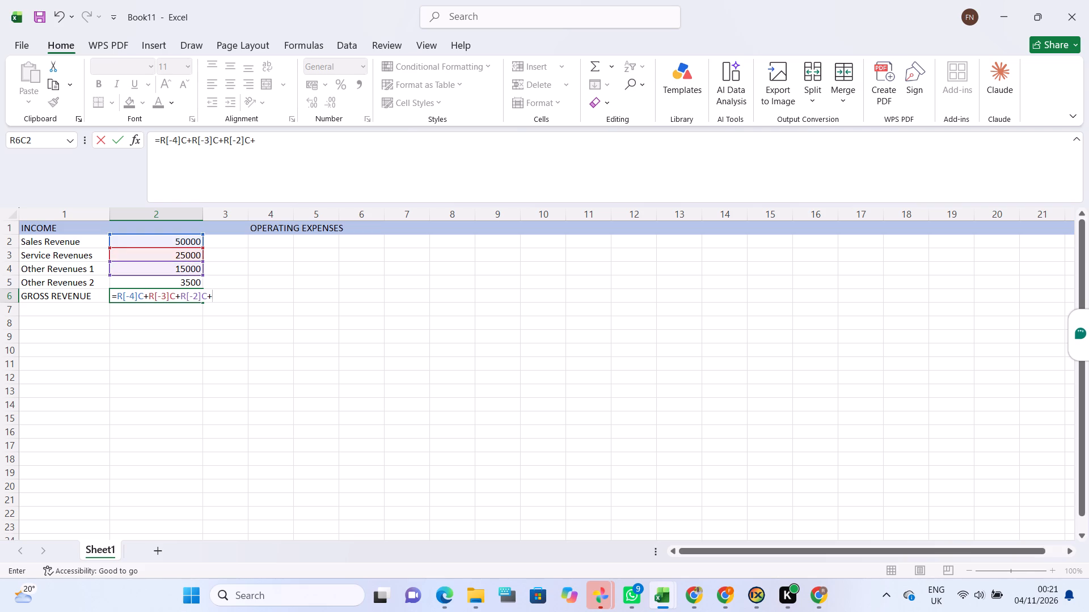
click(157, 283)
key(Return)
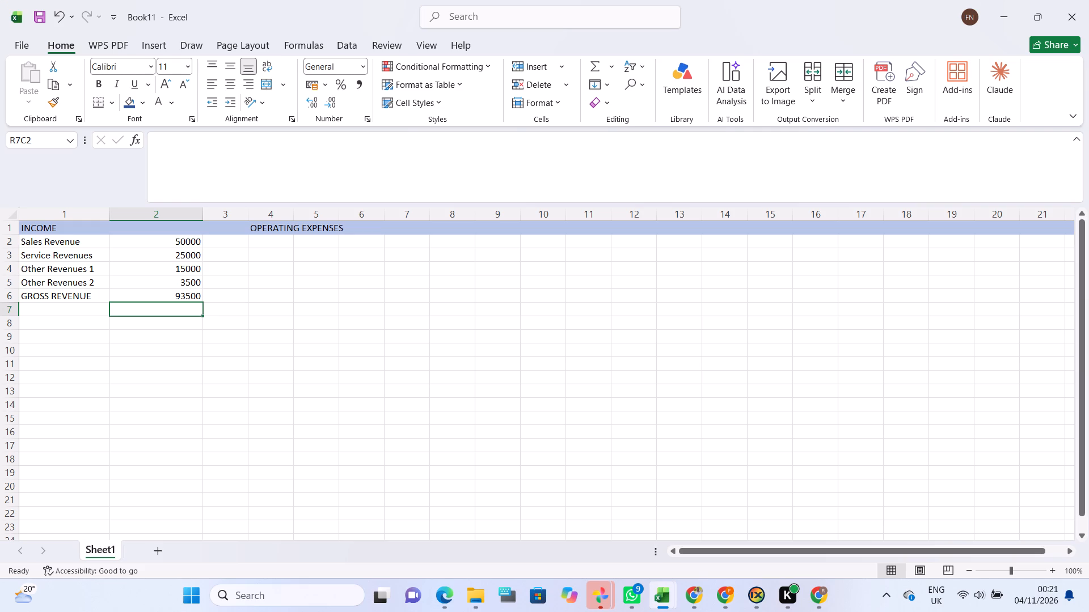
Narrow the empty column 3 that separates the income amounts from the OPERATING EXPENSES section.
click(261, 244)
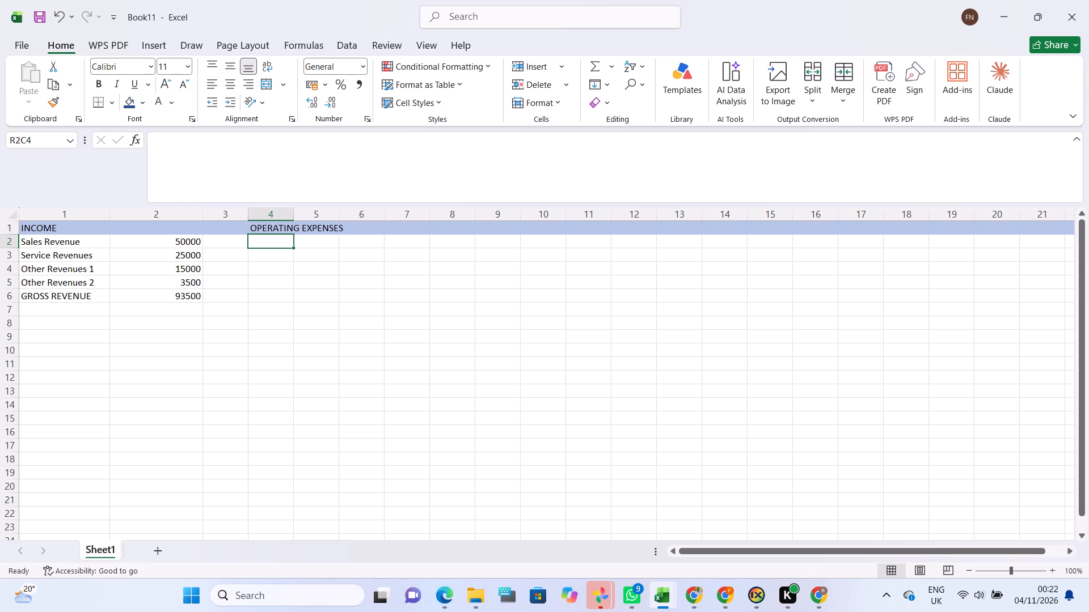
drag(247, 212, 229, 216)
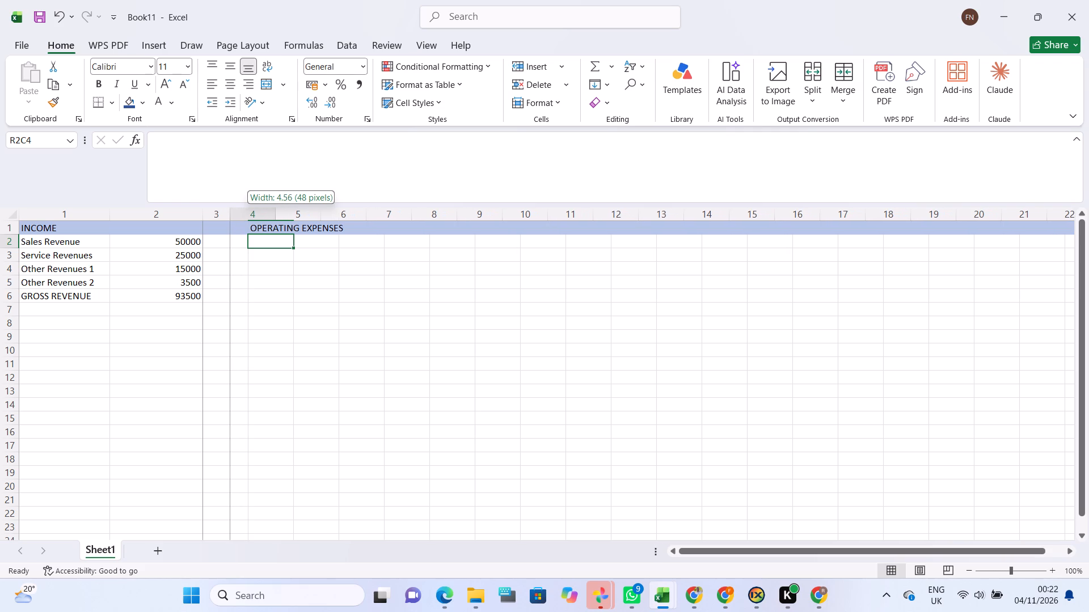
drag(229, 216, 227, 216)
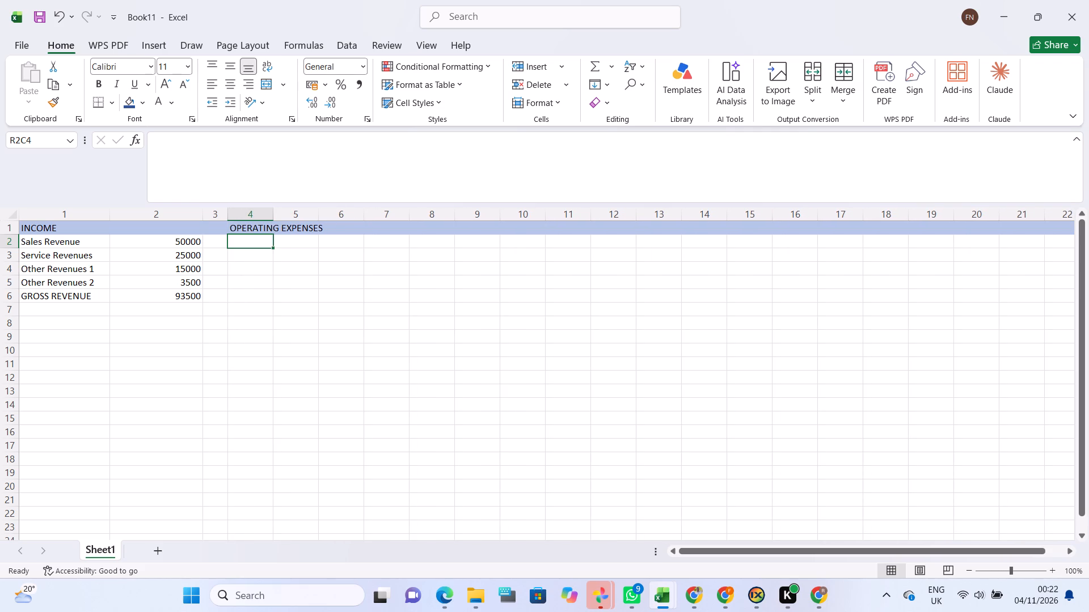
click(250, 243)
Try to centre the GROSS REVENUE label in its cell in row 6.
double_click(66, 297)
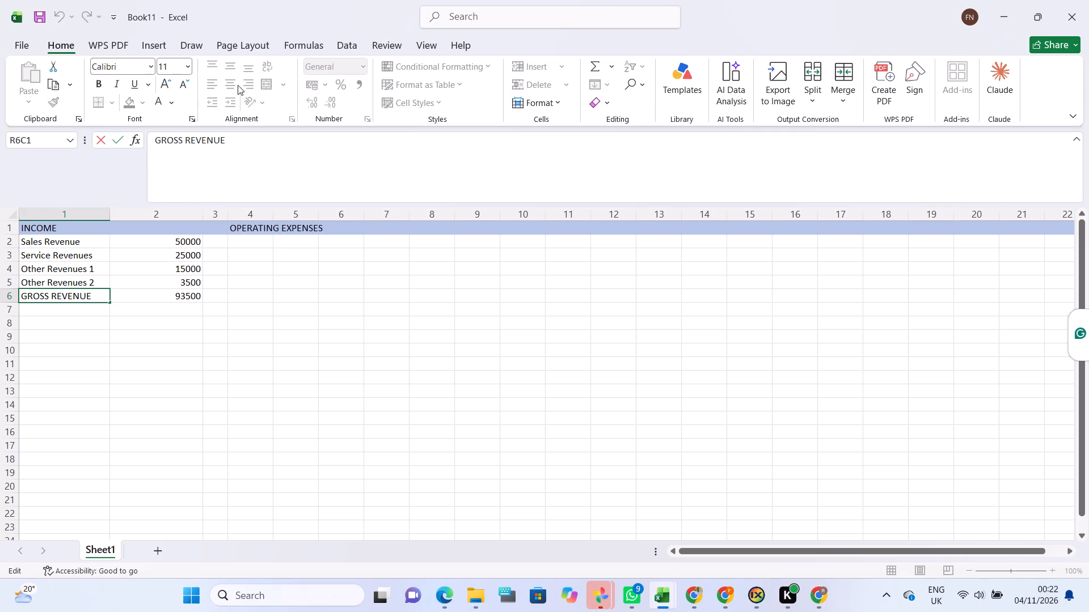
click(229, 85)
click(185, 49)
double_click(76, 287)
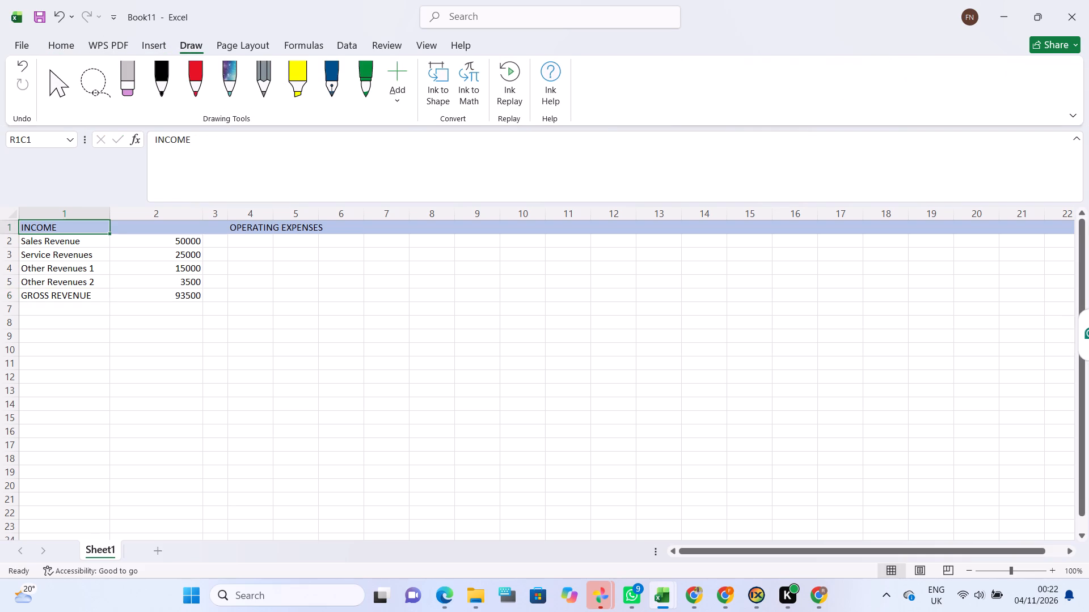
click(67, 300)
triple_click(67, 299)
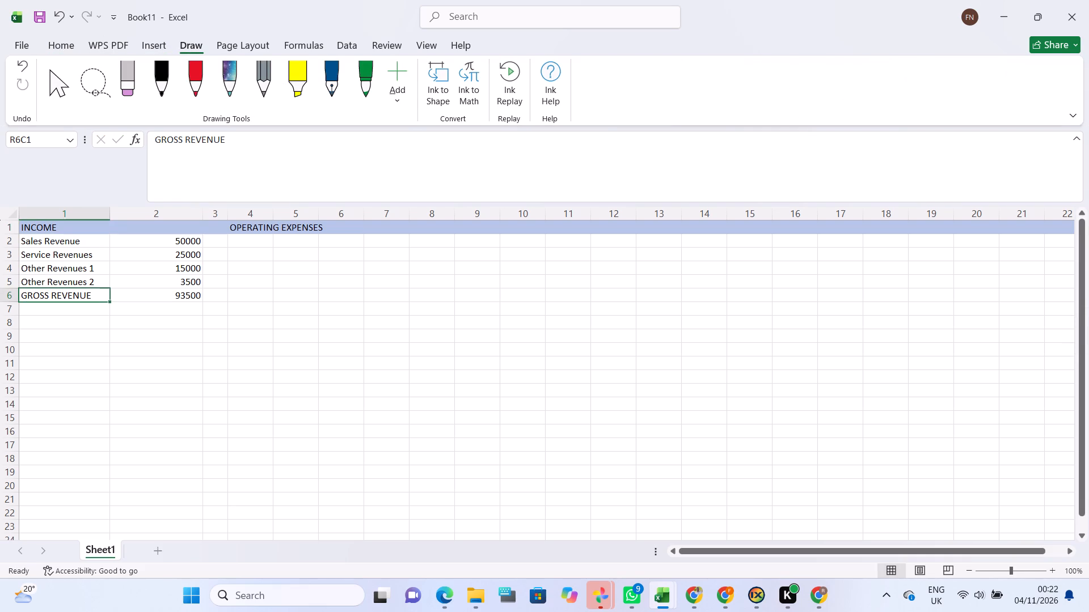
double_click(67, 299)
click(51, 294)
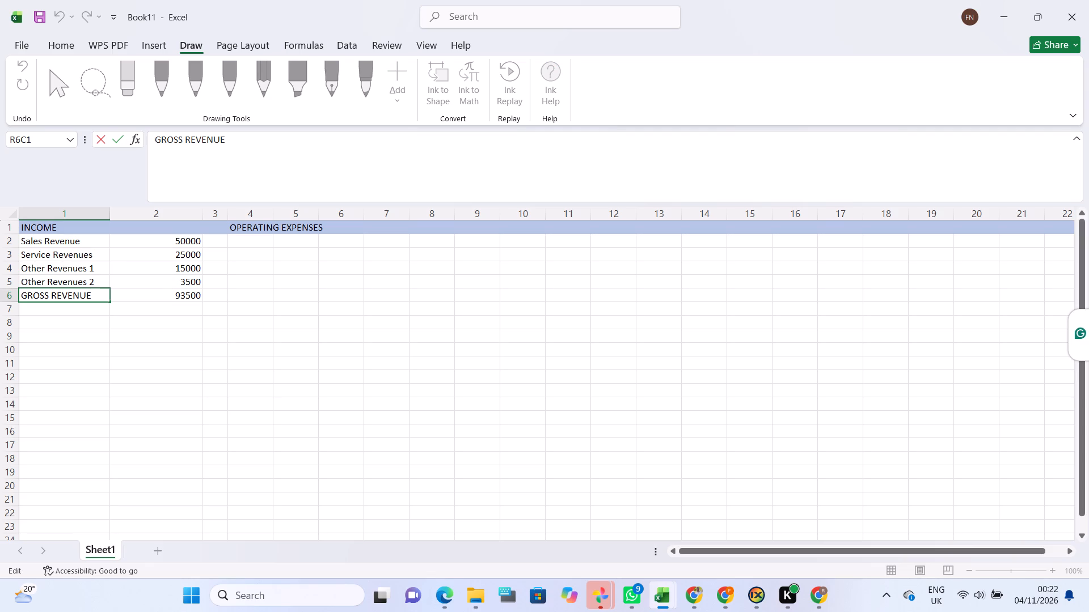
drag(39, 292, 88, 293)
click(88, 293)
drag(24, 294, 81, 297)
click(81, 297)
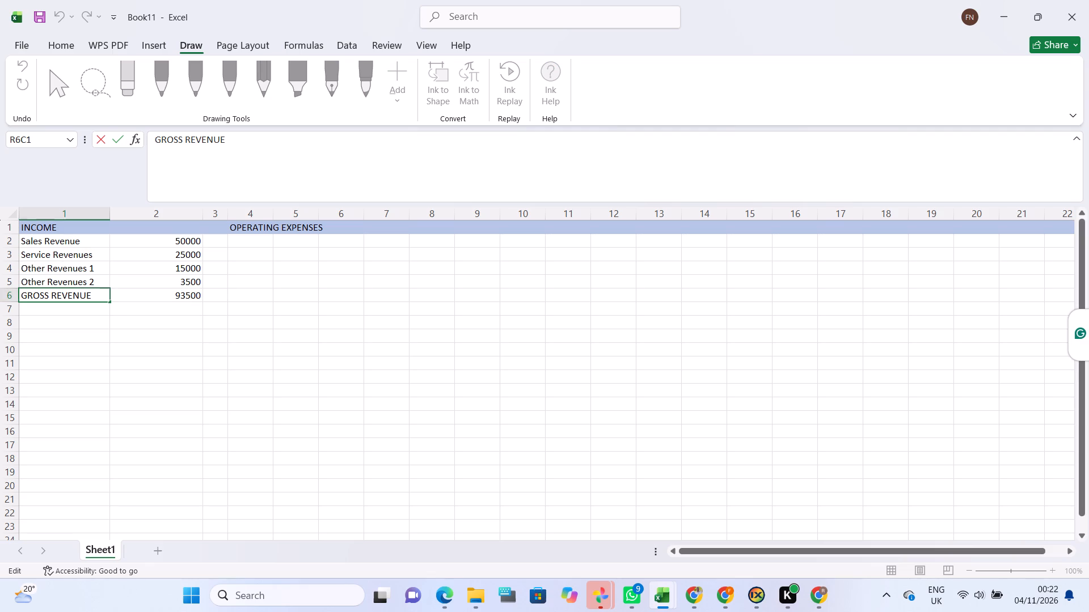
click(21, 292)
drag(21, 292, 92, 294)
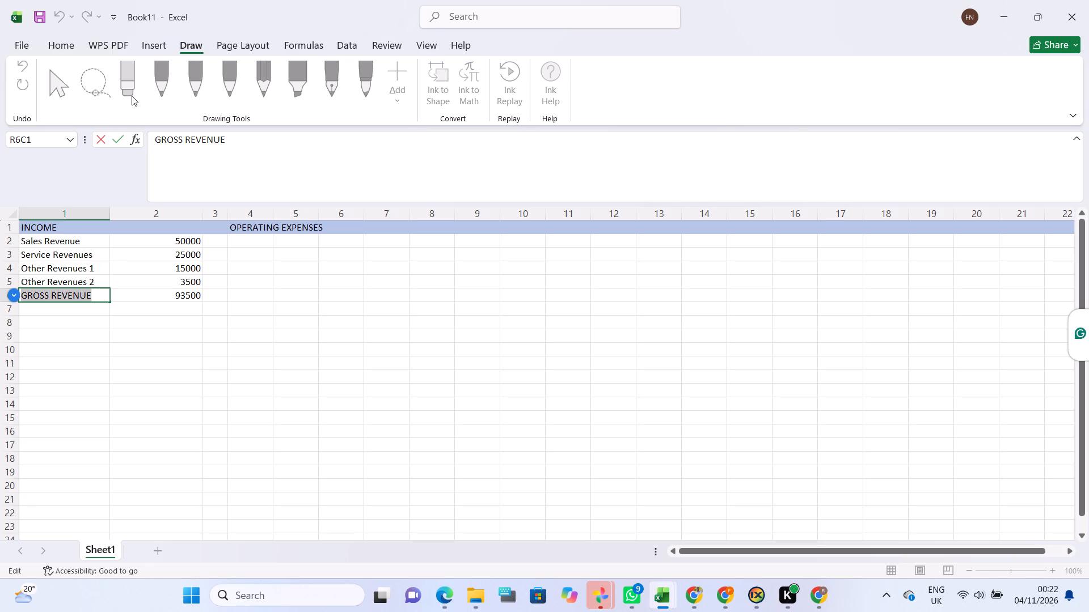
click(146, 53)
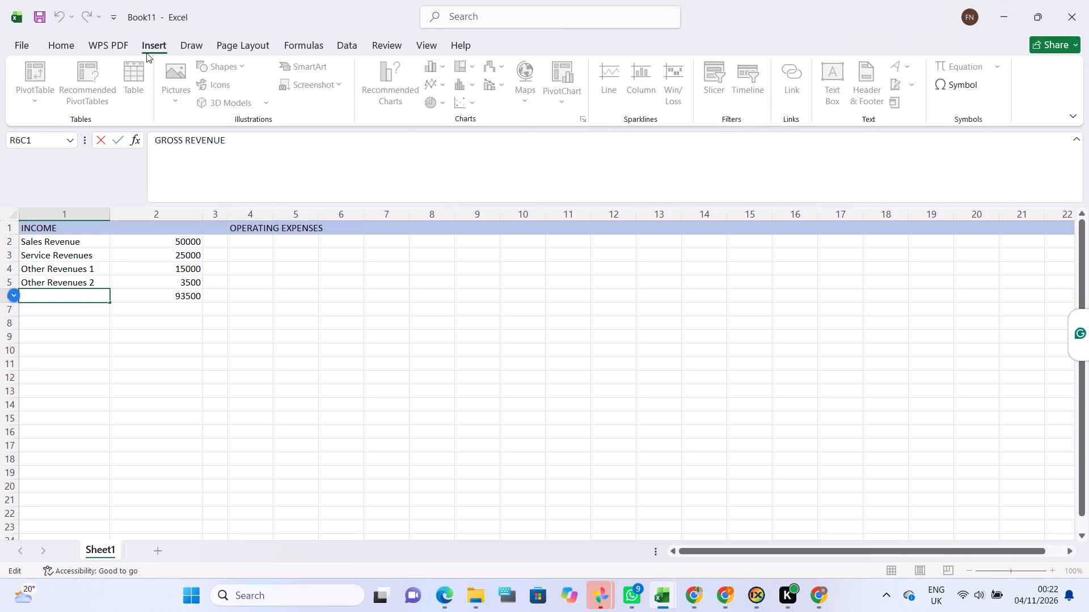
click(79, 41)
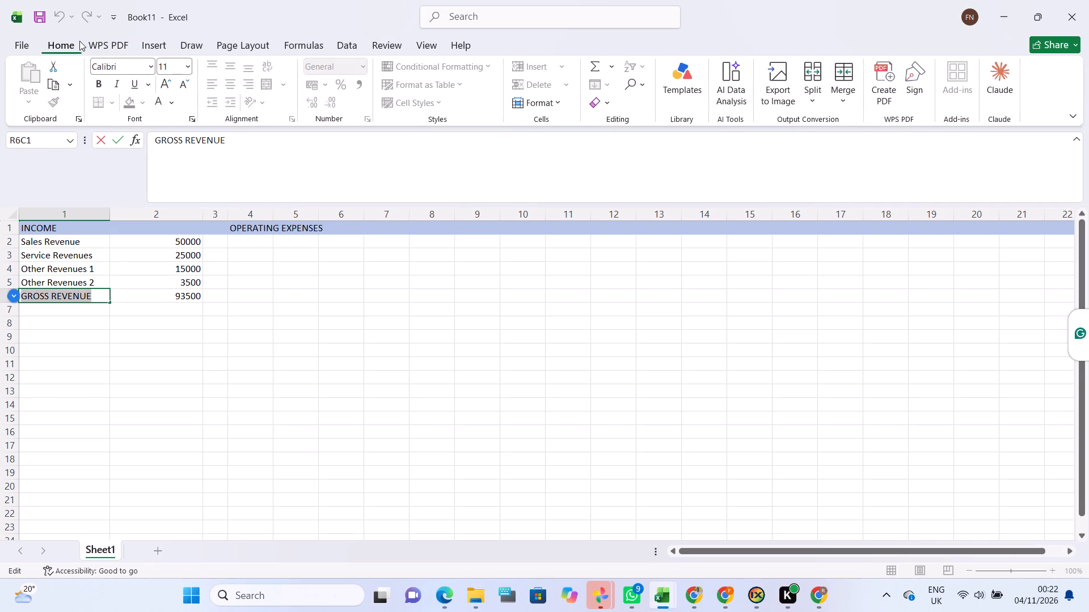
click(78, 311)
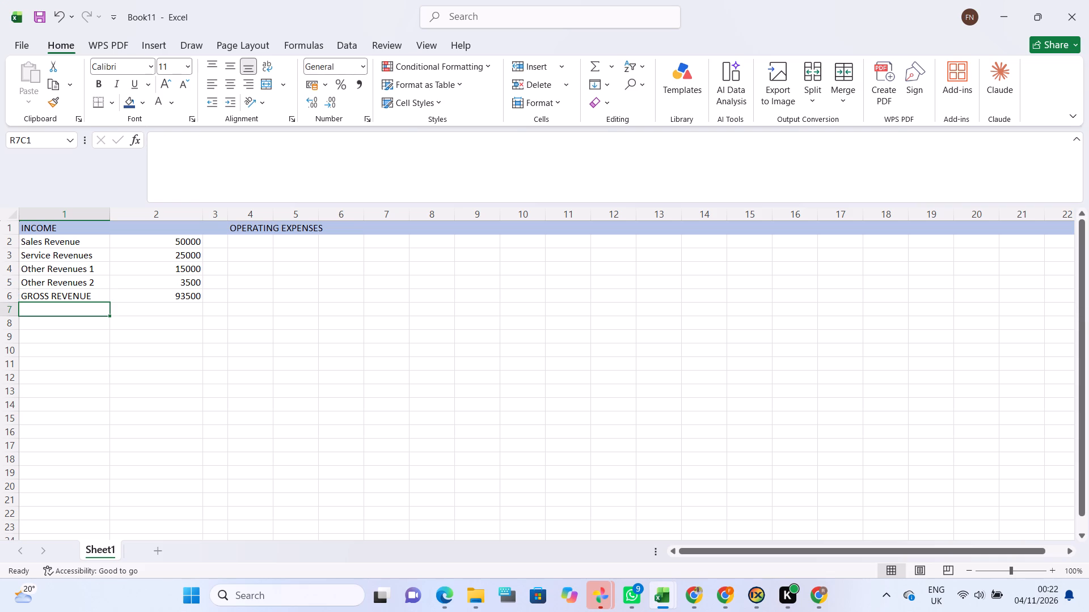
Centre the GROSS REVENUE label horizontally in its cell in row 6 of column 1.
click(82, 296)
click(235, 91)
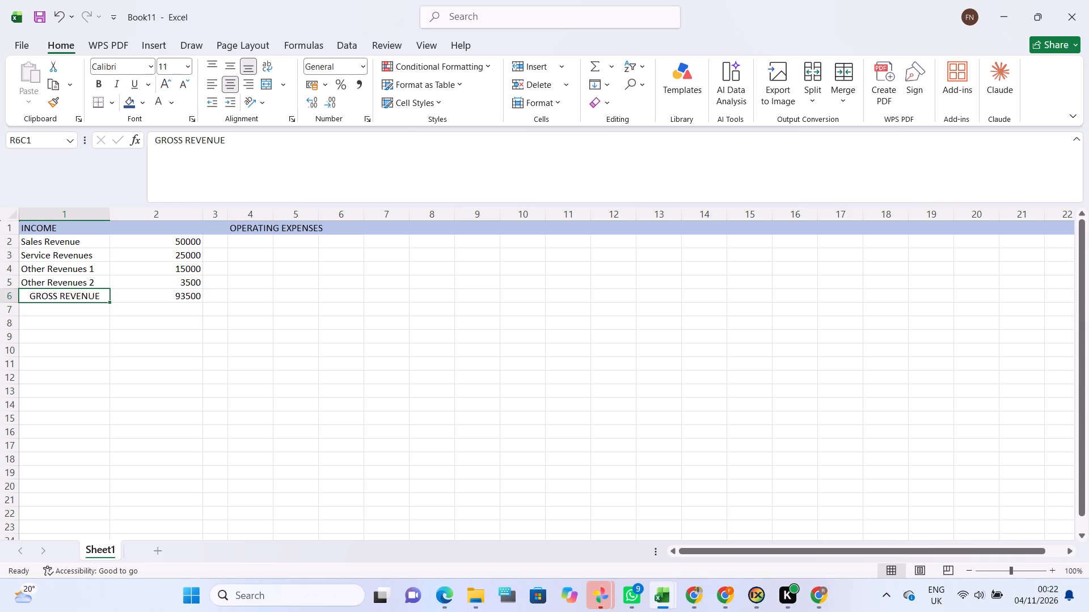
Make the GROSS REVENUE label text in row 6 bold and set its font size to 12.
double_click(43, 295)
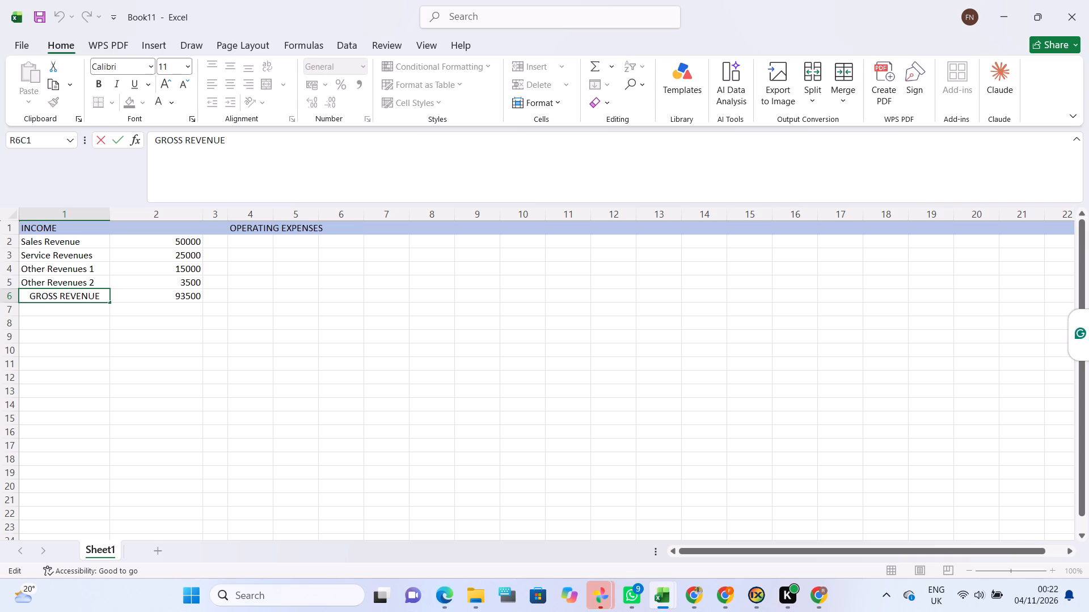
drag(31, 296, 100, 297)
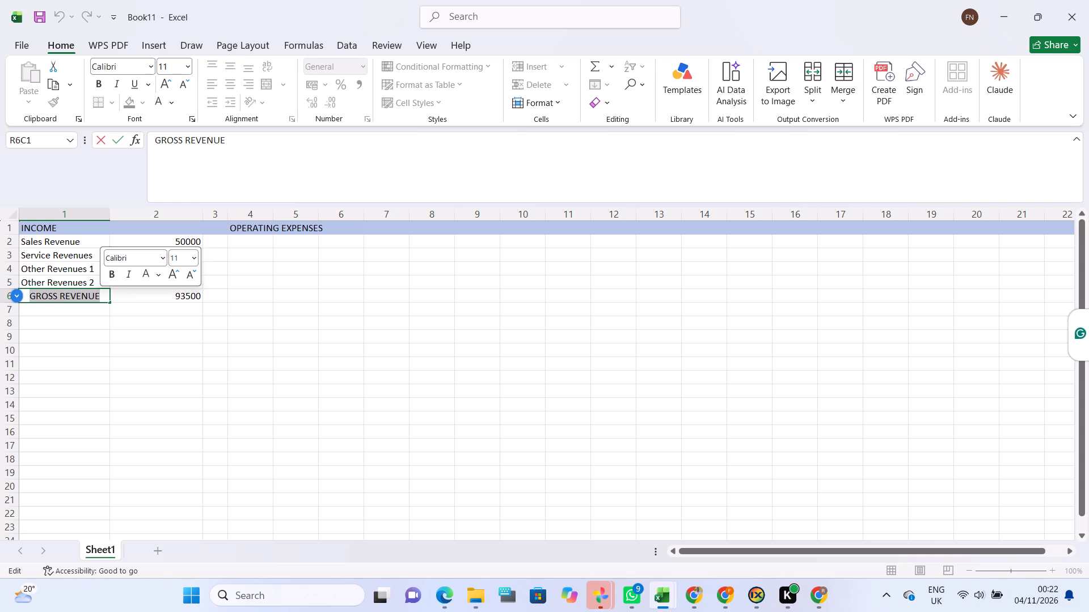
click(112, 277)
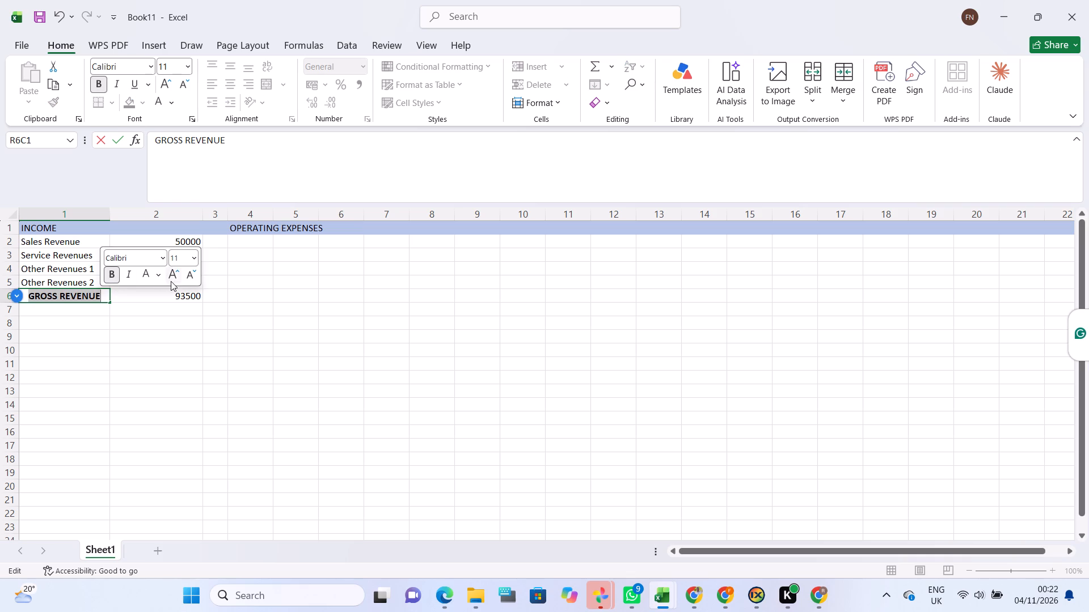
click(174, 279)
click(174, 279)
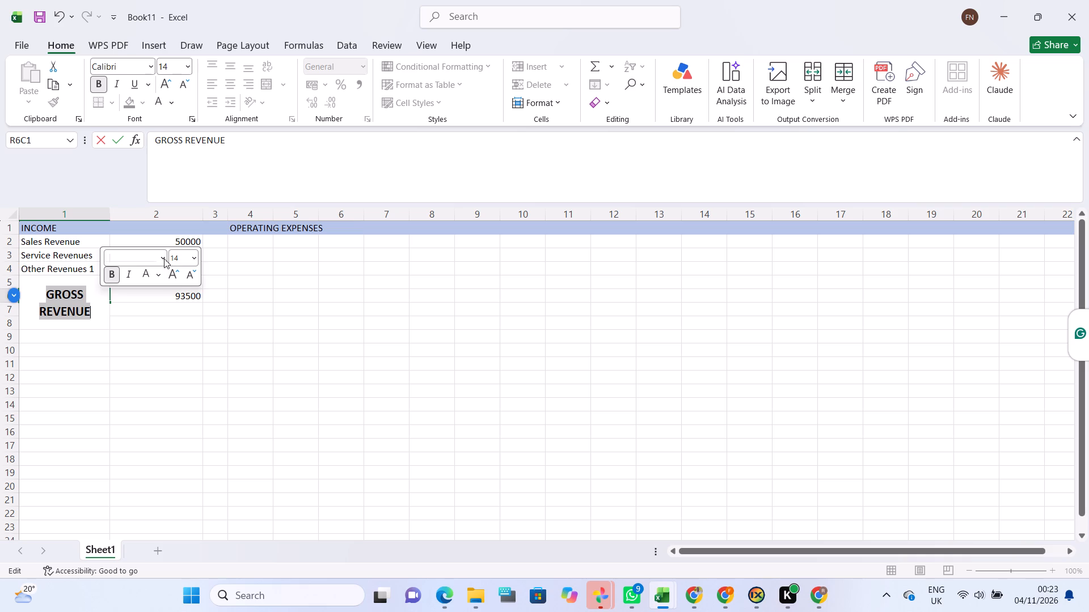
click(187, 277)
click(162, 318)
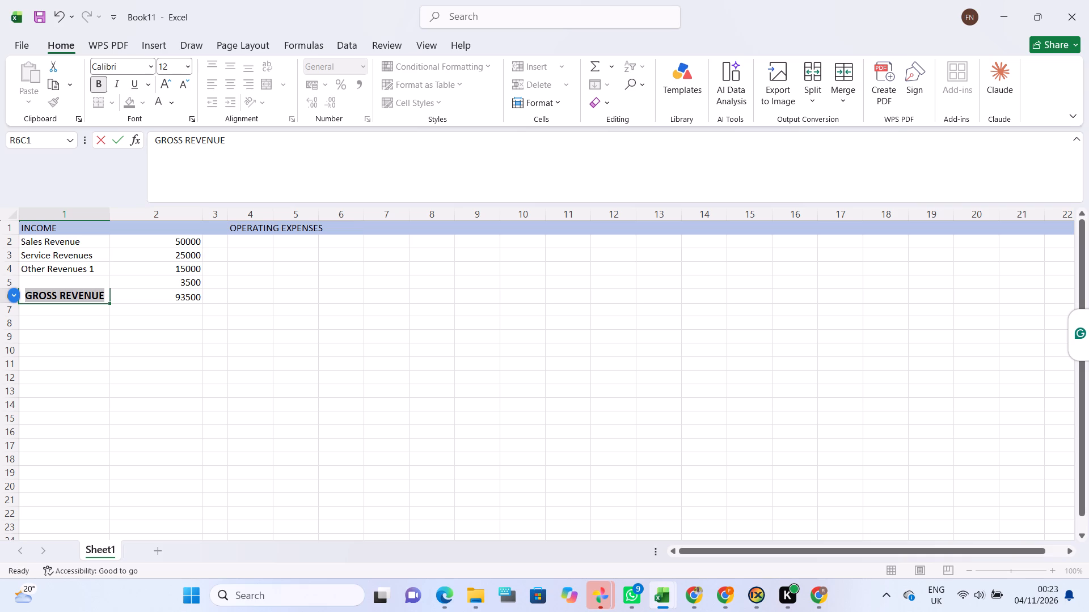
click(92, 308)
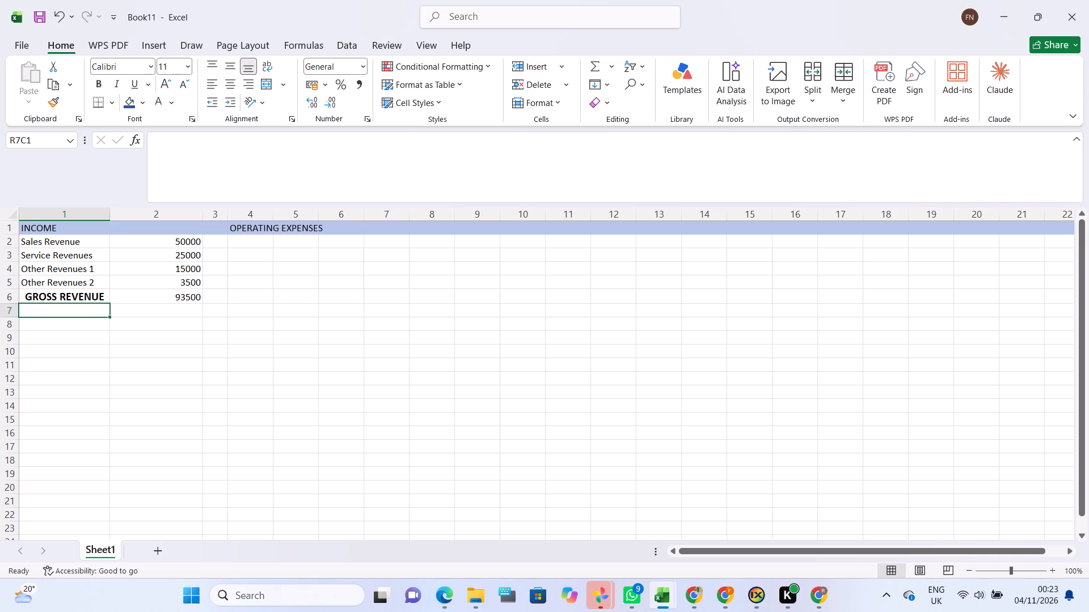
Reduce the font size of the GROSS REVENUE label in row 6 to 10.
click(61, 299)
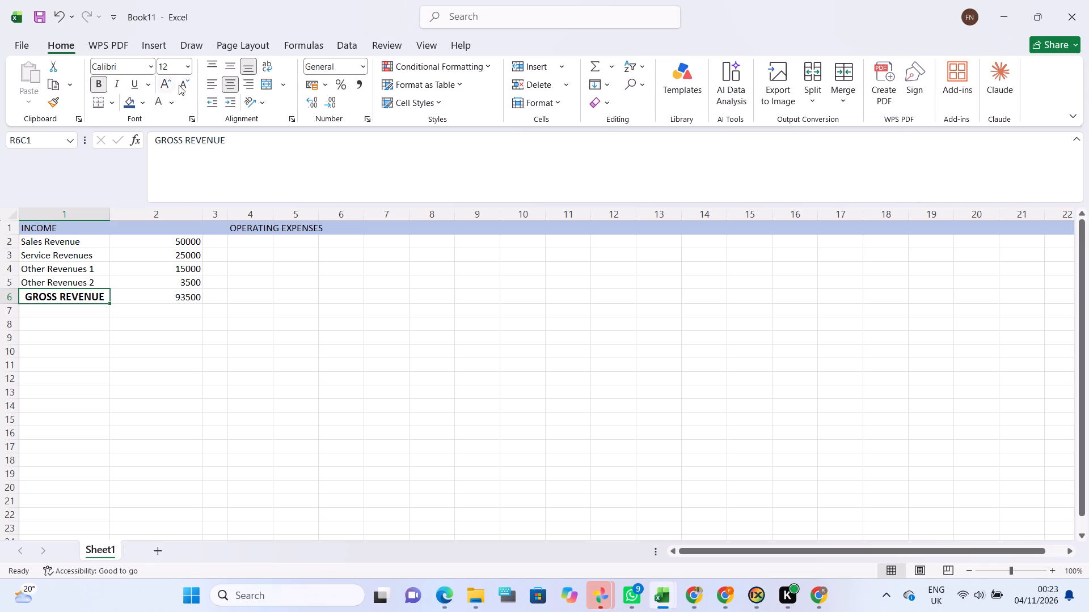
click(180, 80)
click(180, 80)
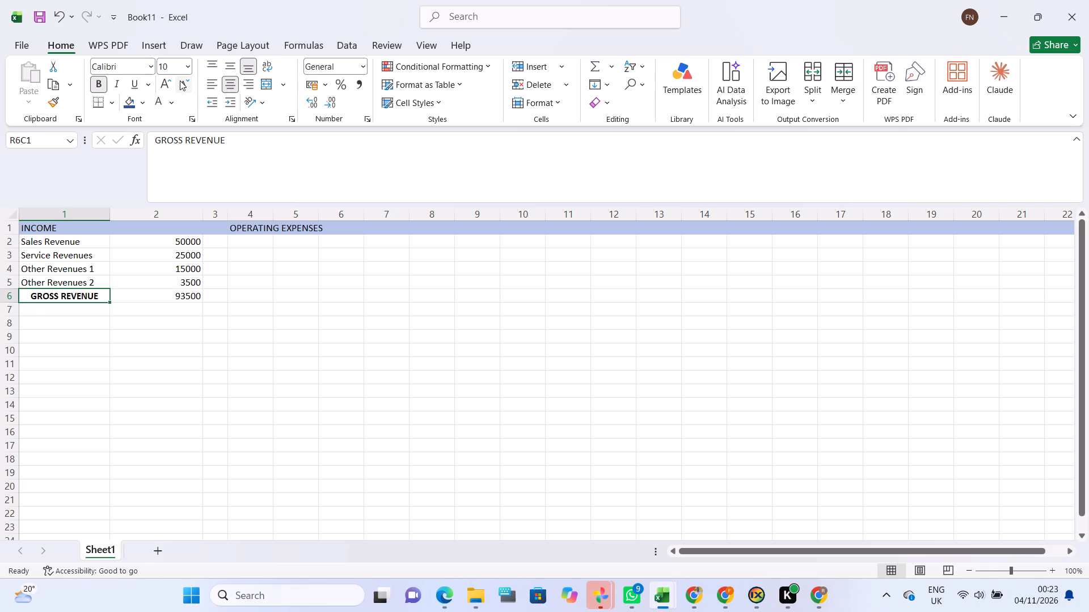
Right-align the GROSS REVENUE label within its cell in row 6 of column 1.
click(251, 88)
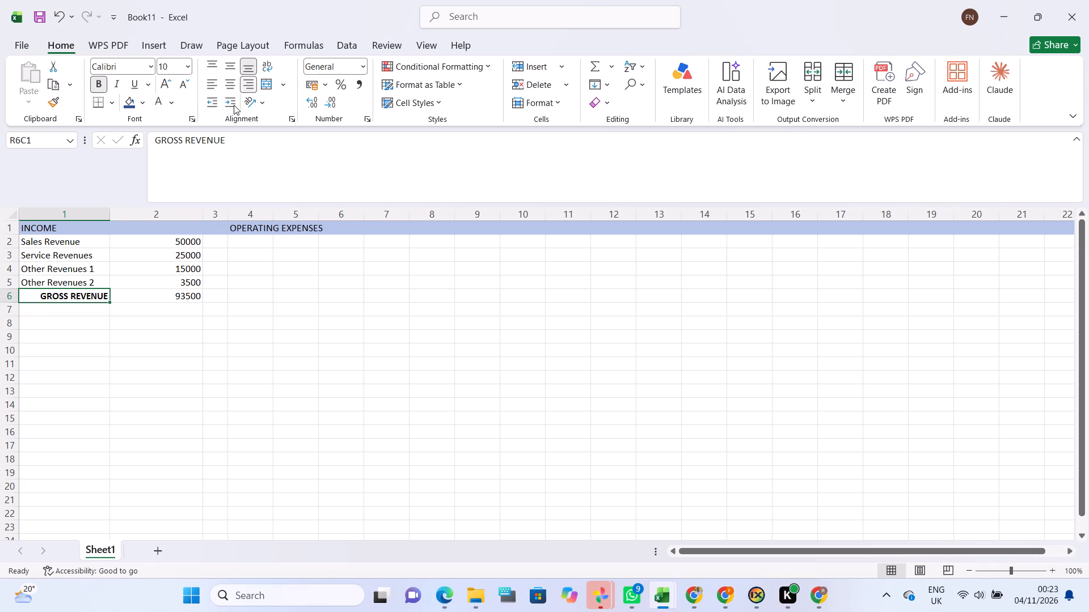
click(78, 288)
click(85, 320)
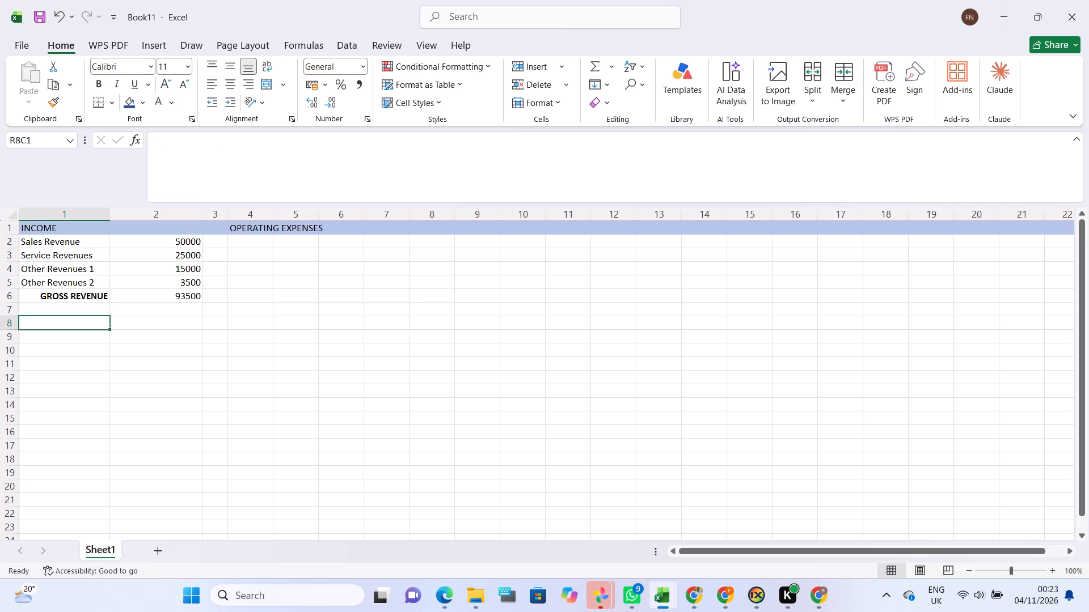
click(87, 313)
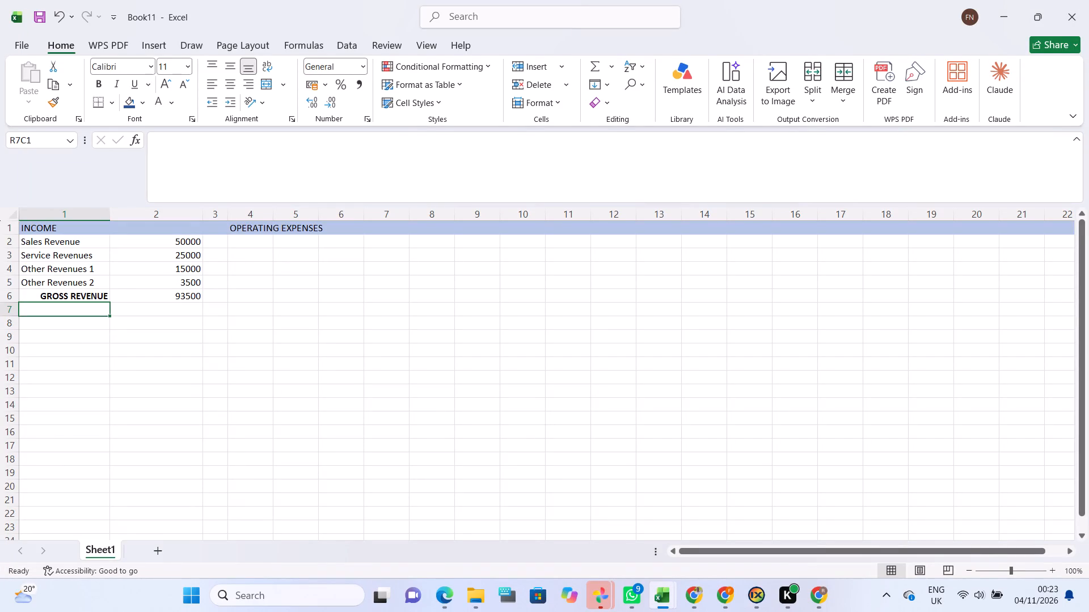
Add one trailing space after the GROSS REVENUE label text in row 6, leaving no stray letters behind it.
click(96, 296)
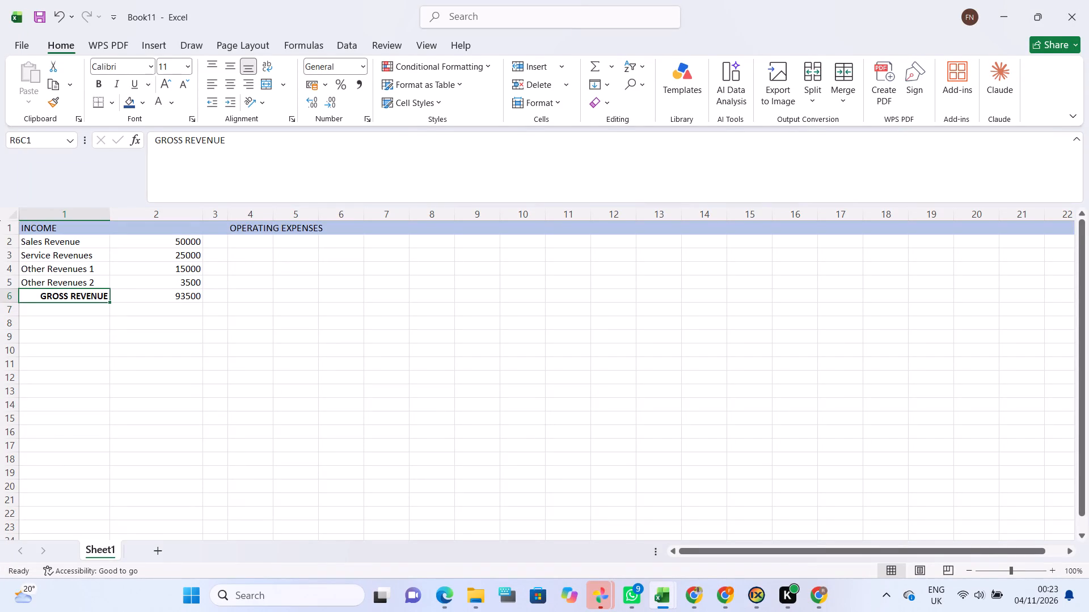
click(107, 297)
double_click(107, 297)
key(space)
text(BB)
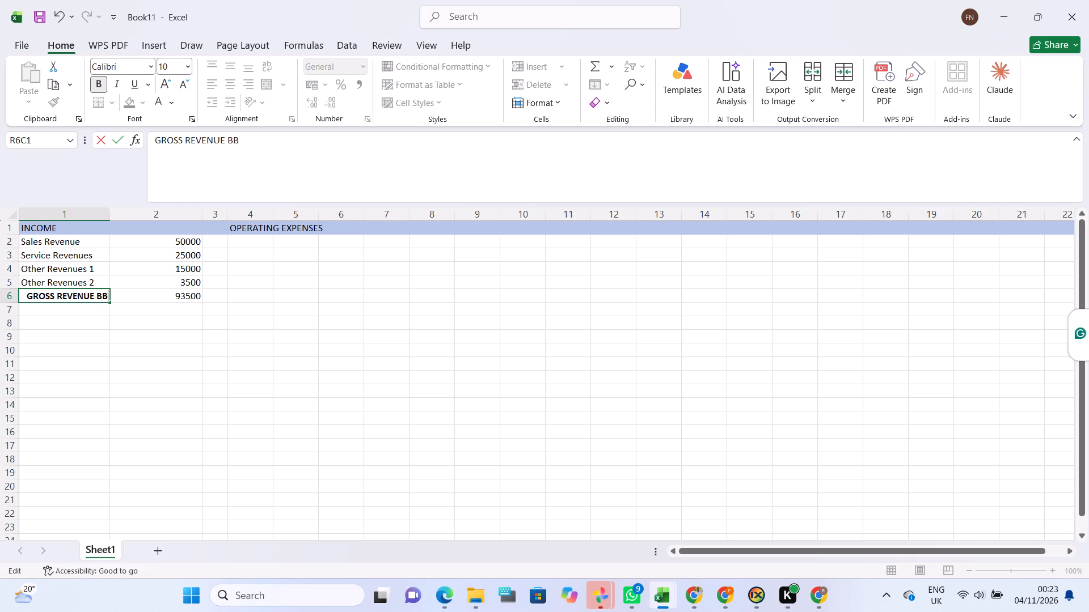
text(MNB)
key(BackSpace)
key(BackSpace)
key(BackSpace)
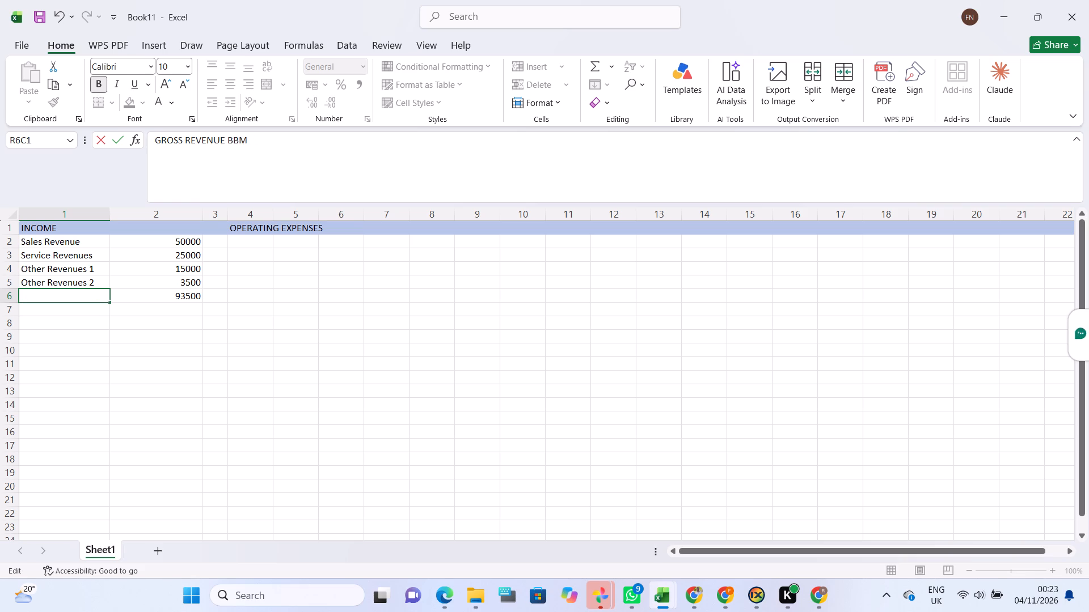
key(BackSpace)
key(BackSpace)
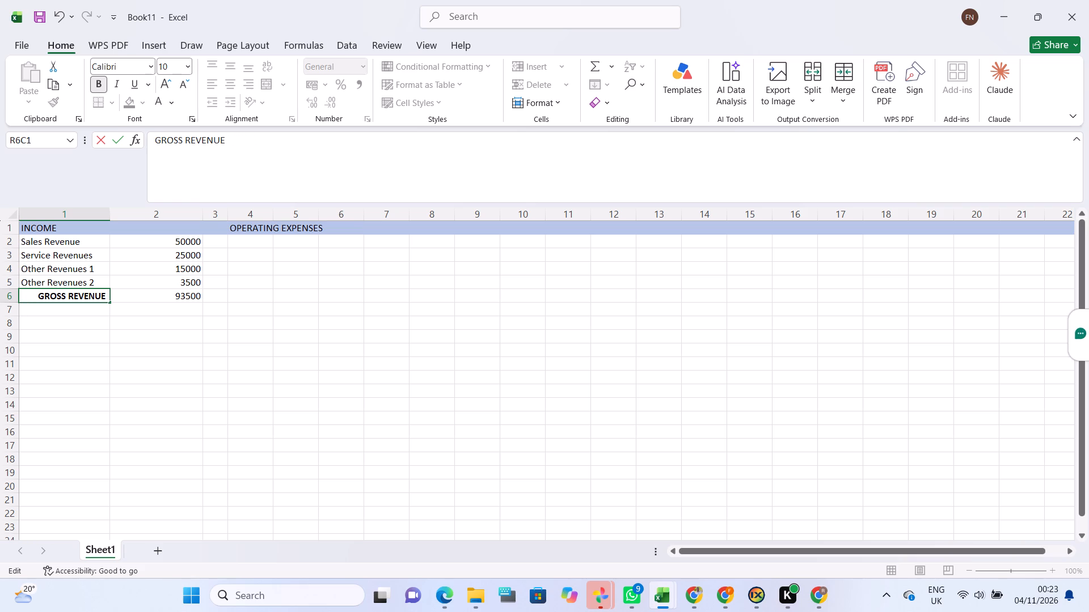
click(83, 309)
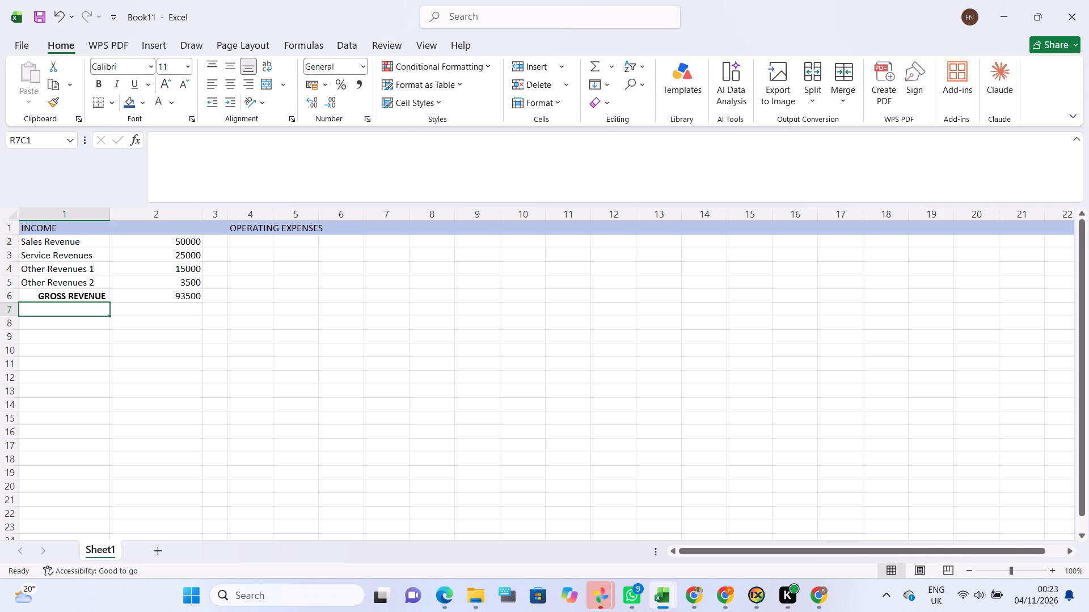
Enter the section heading SALES RETURNS/DISCOUNTS in row 9 of column 1.
click(87, 335)
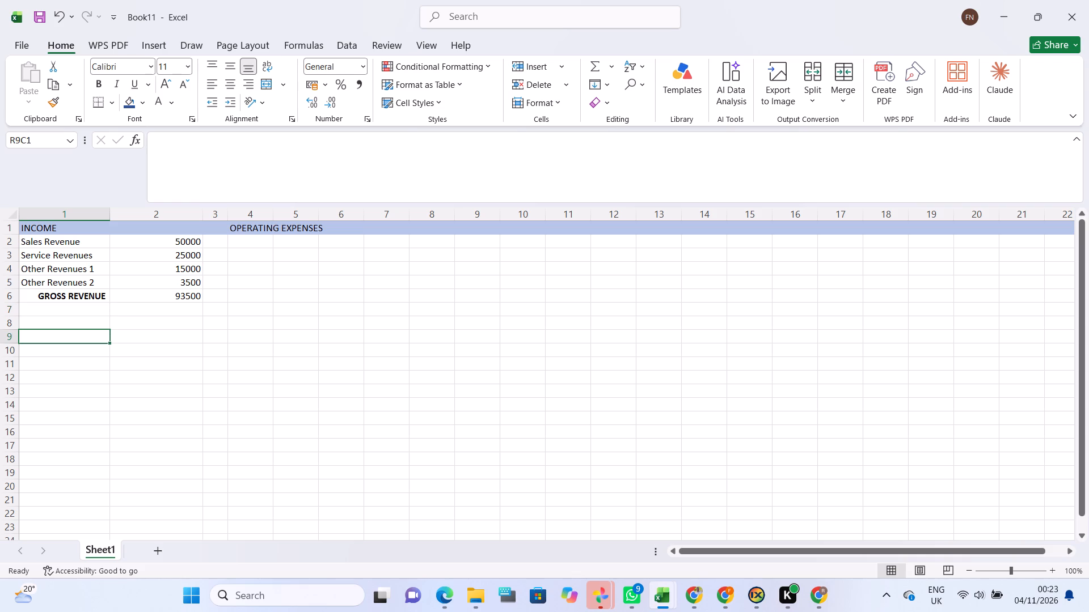
text(SALES)
key(space)
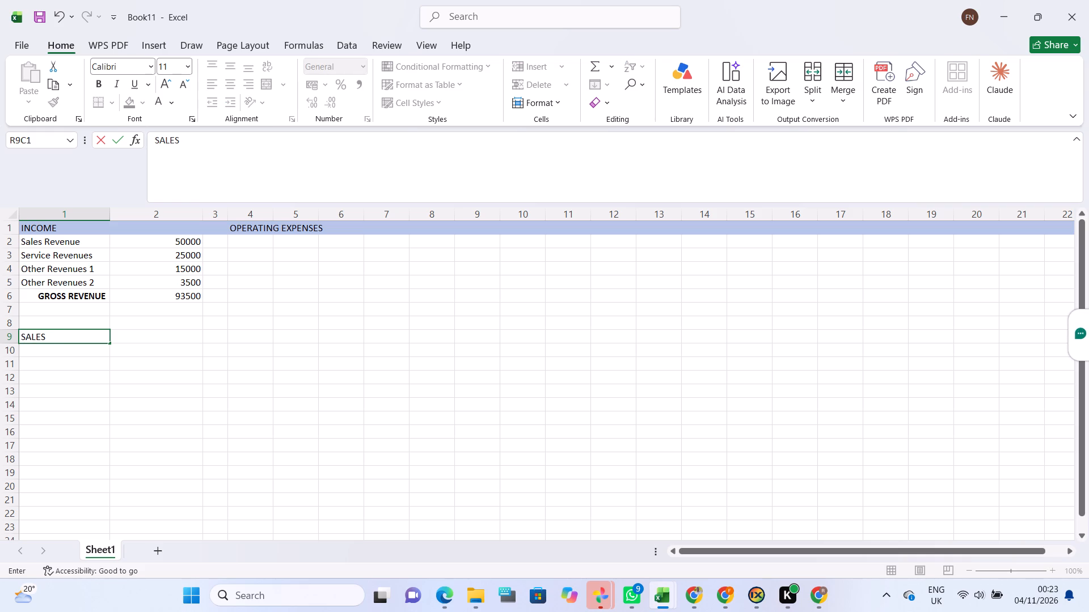
text(RETURNS)
key(slash)
text(DISCOUNTS)
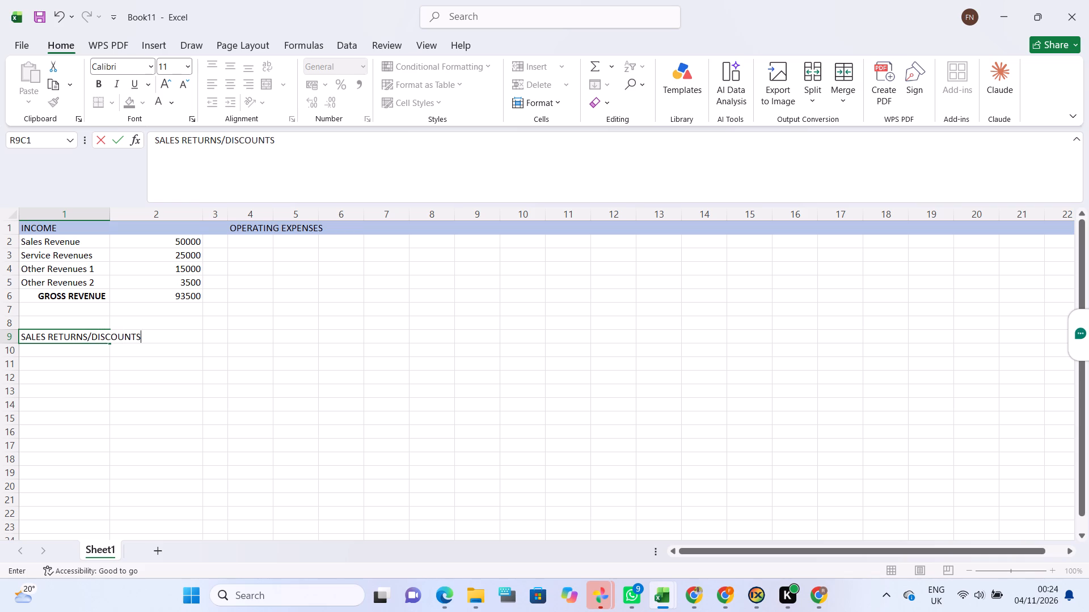
Fill the whole of row 9 with the same light blue background colour as the header in row 1.
right_click(12, 337)
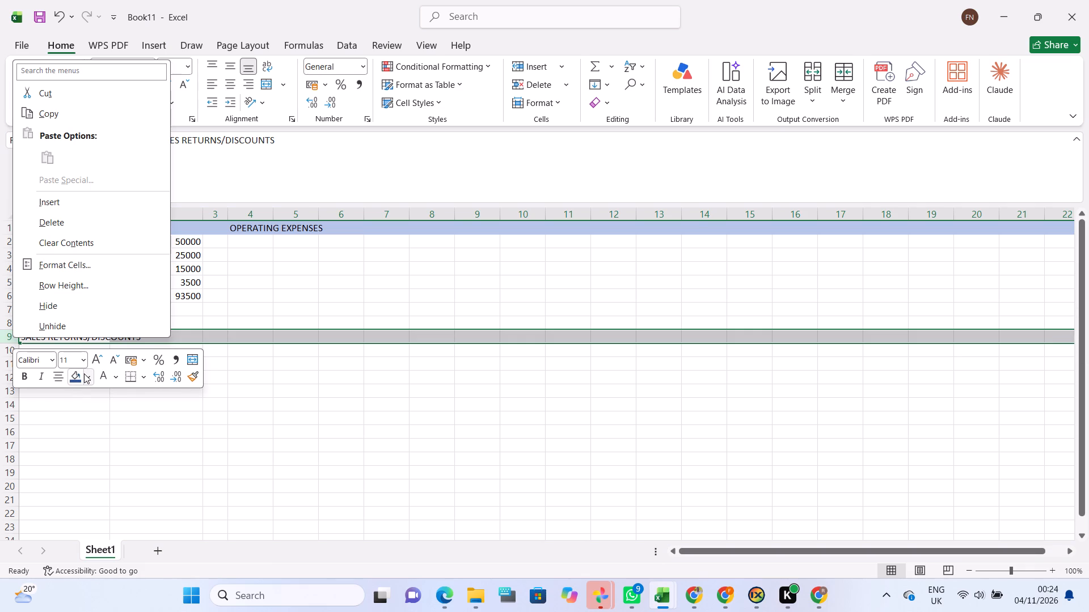
click(74, 262)
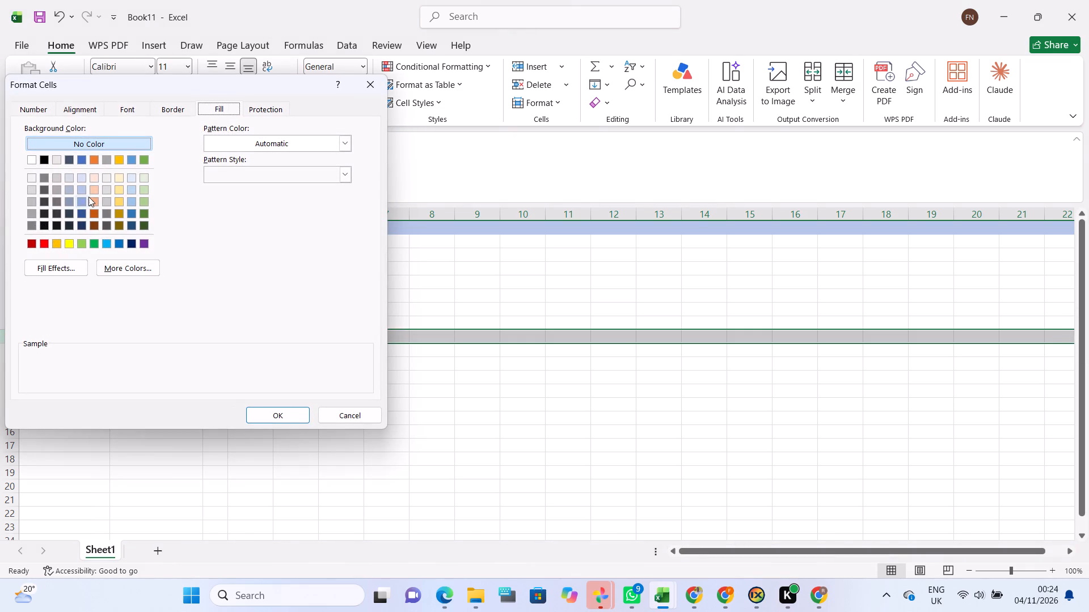
click(81, 180)
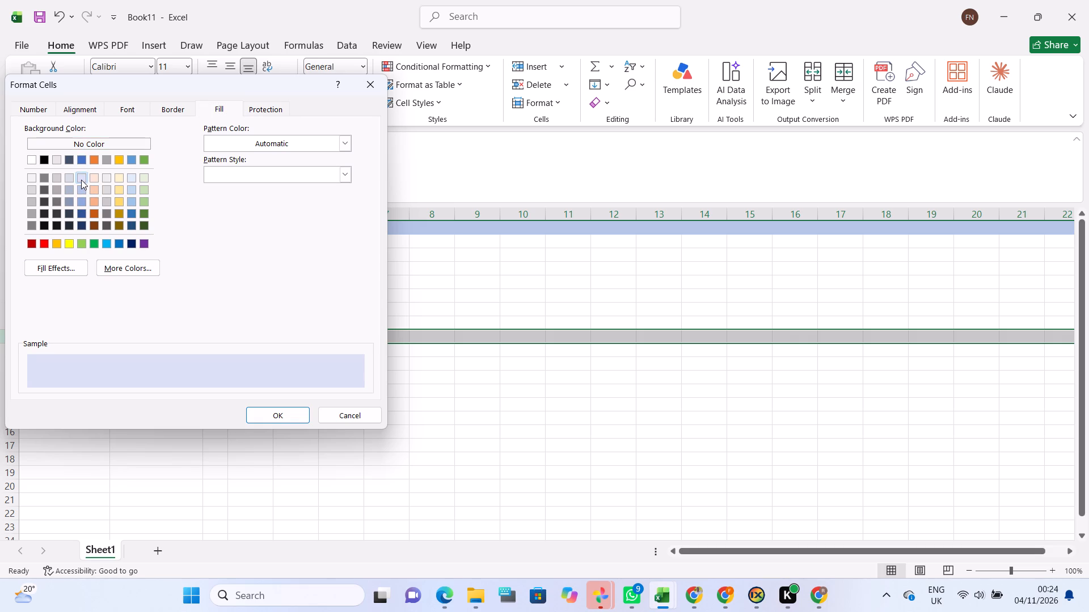
click(81, 186)
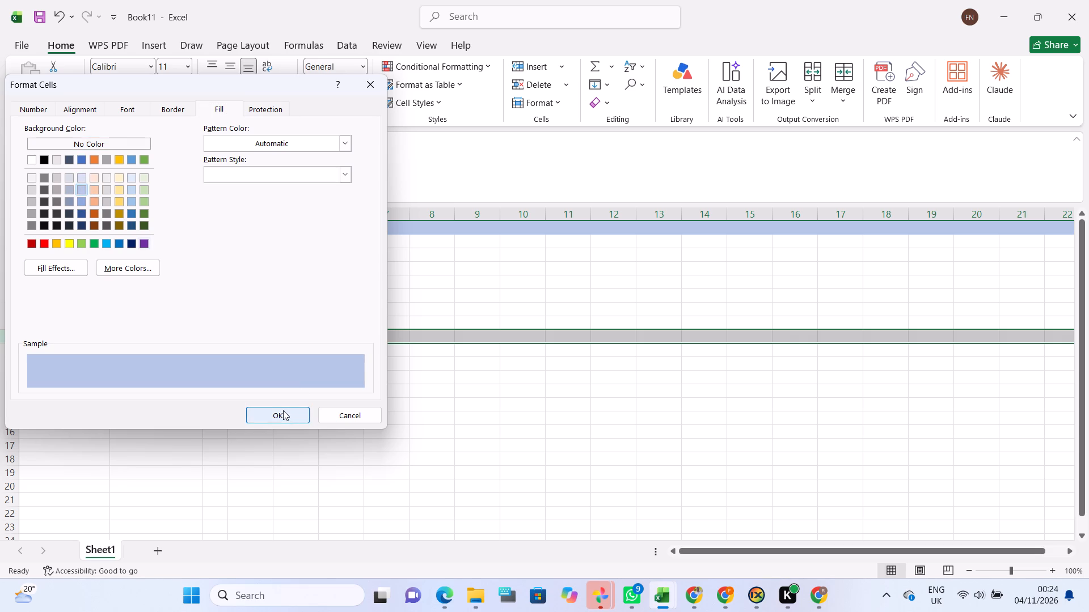
click(283, 410)
click(250, 372)
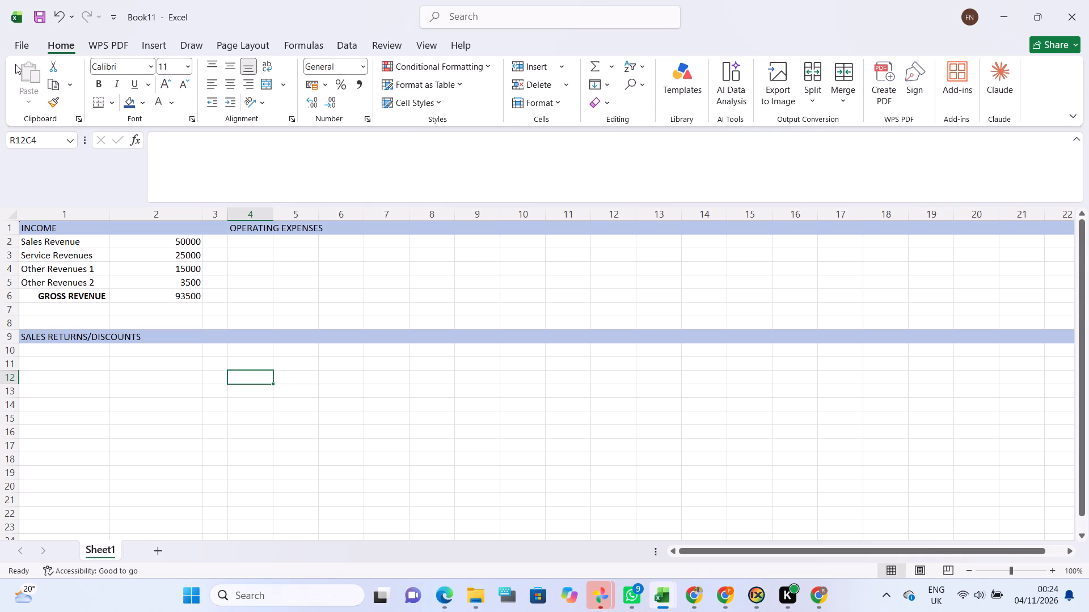
Undo the light blue fill on row 9.
click(54, 19)
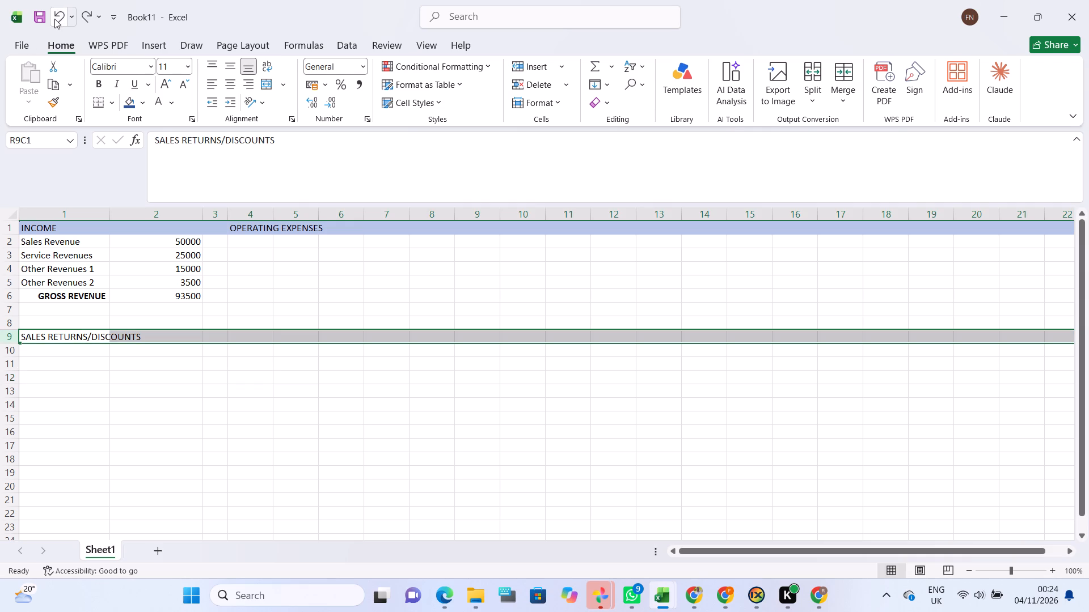
Delete the entire SALES RETURNS/DISCOUNTS heading text from row 9 of column 1.
click(147, 329)
double_click(147, 329)
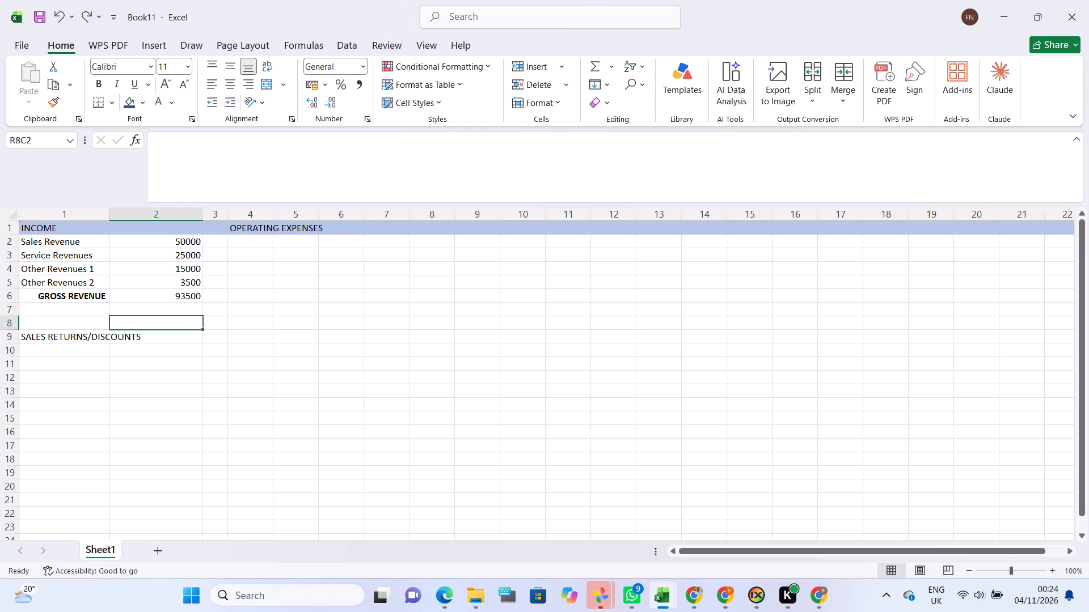
click(136, 331)
click(99, 333)
click(99, 333)
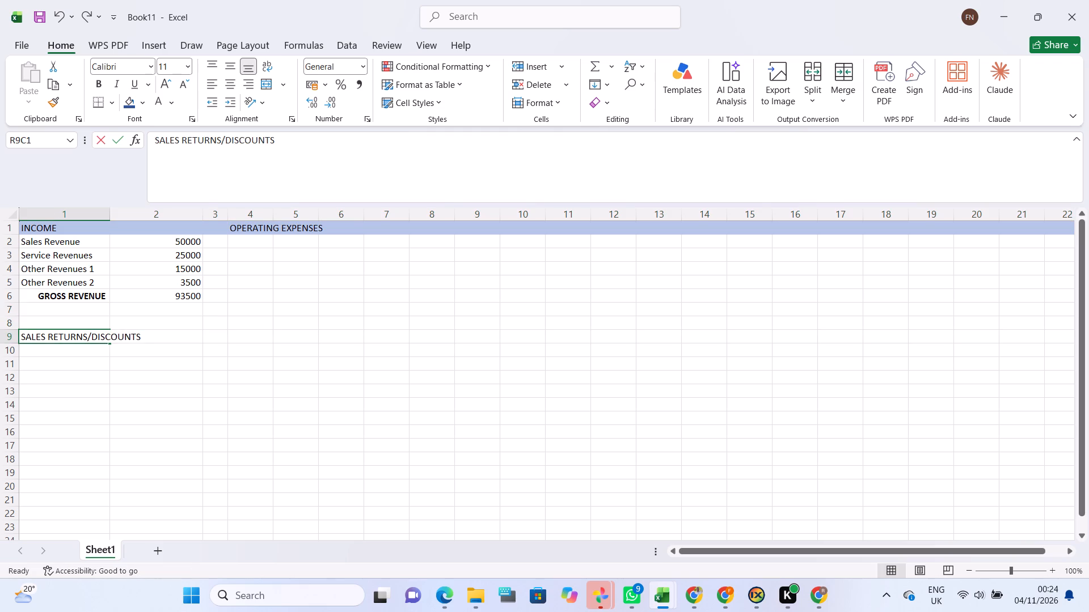
key(BackSpace)
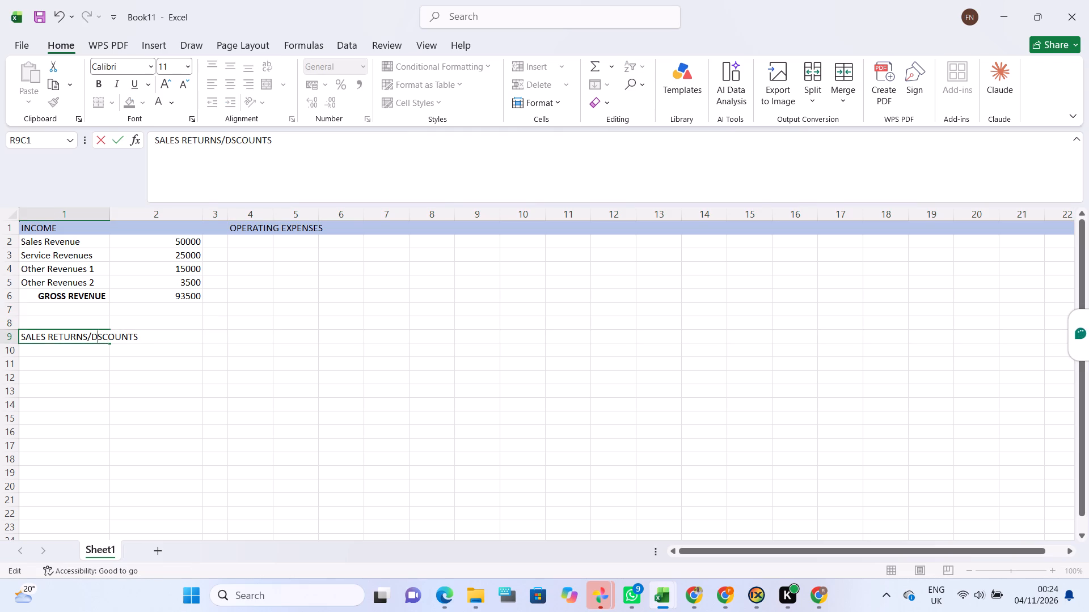
key(BackSpace)
key(BackSpace)
key(BackSpace)
key(BackSpace)
key(BackSpace)
key(BackSpace)
key(BackSpace)
key(BackSpace)
key(BackSpace)
click(99, 333)
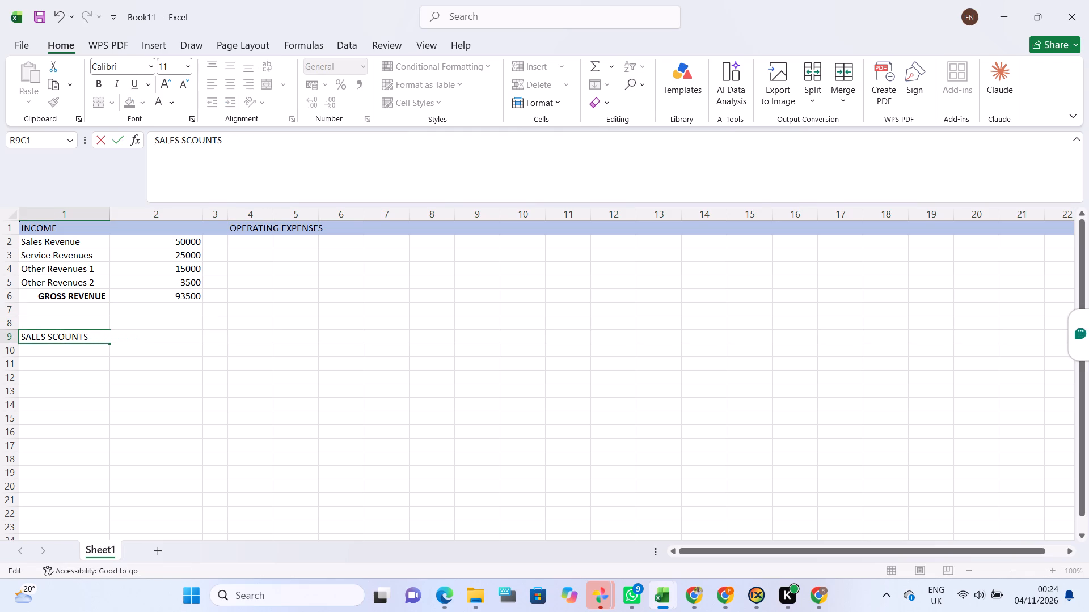
key(BackSpace)
key(BackSpace)
key(BackSpace)
key(BackSpace)
key(BackSpace)
key(BackSpace)
key(BackSpace)
key(BackSpace)
key(BackSpace)
key(BackSpace)
key(BackSpace)
key(BackSpace)
key(BackSpace)
key(BackSpace)
key(BackSpace)
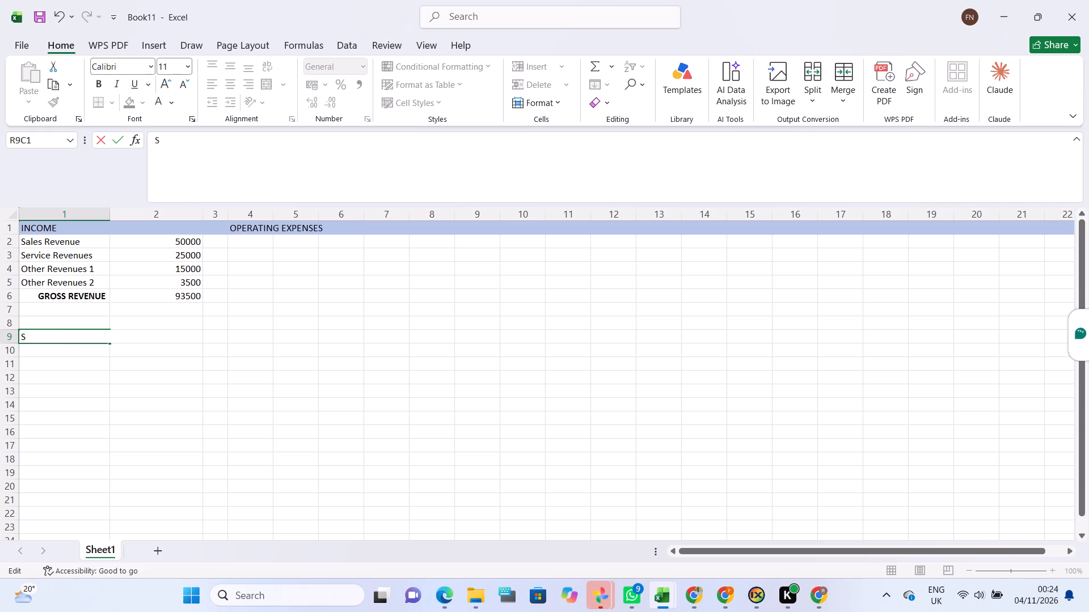
click(47, 326)
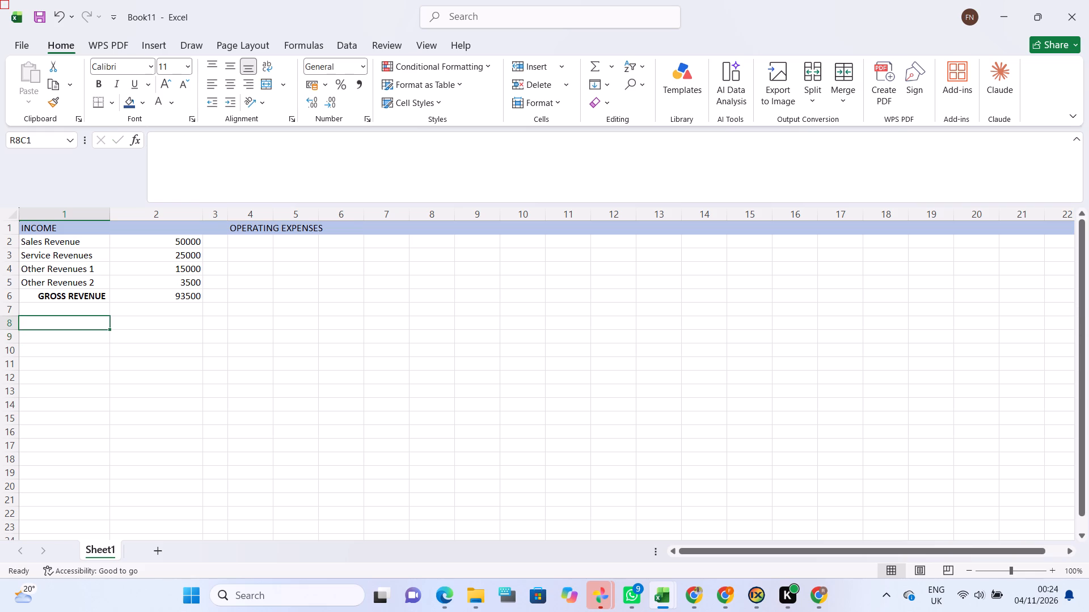
Increase the height of row 8 to about double the standard row height.
drag(19, 328, 19, 342)
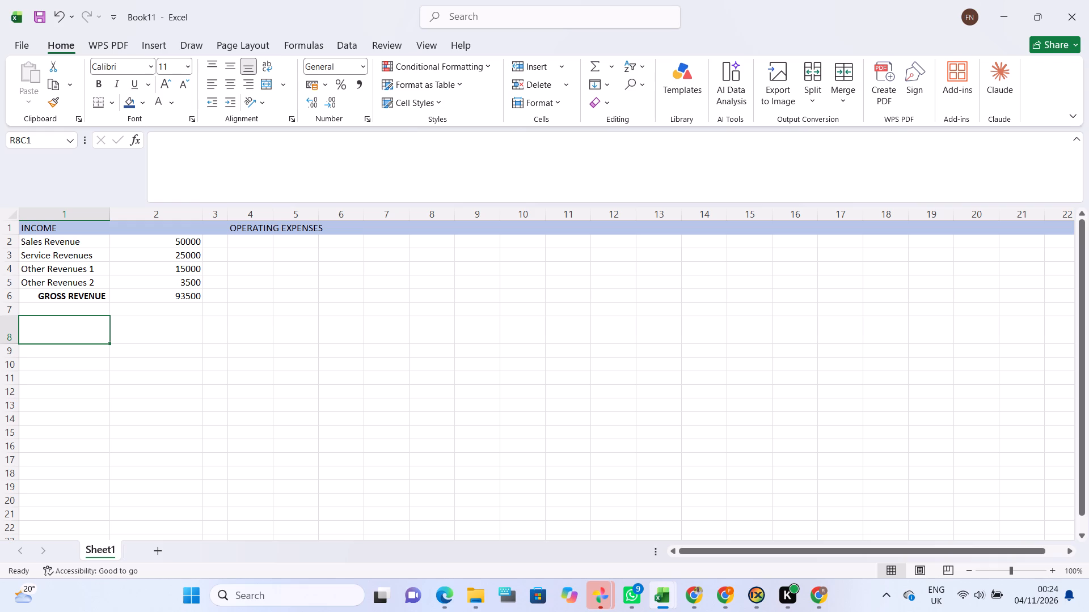
Enter the section heading GROSS RETURNS/DISCOUNTS in row 8 of column 1.
text(GROS)
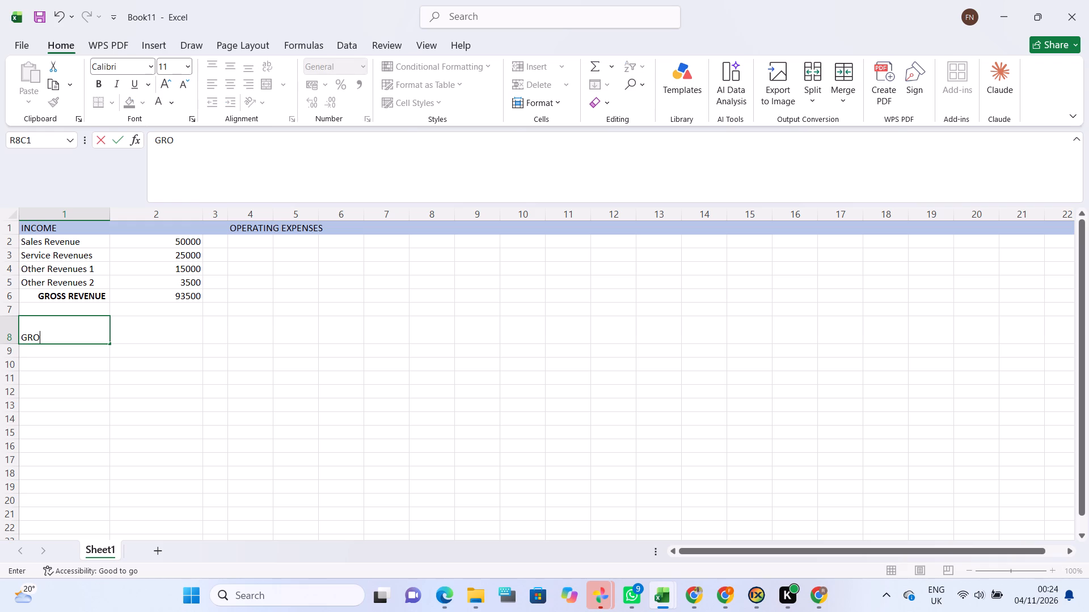
key(space)
key(BackSpace)
key(s)
key(space)
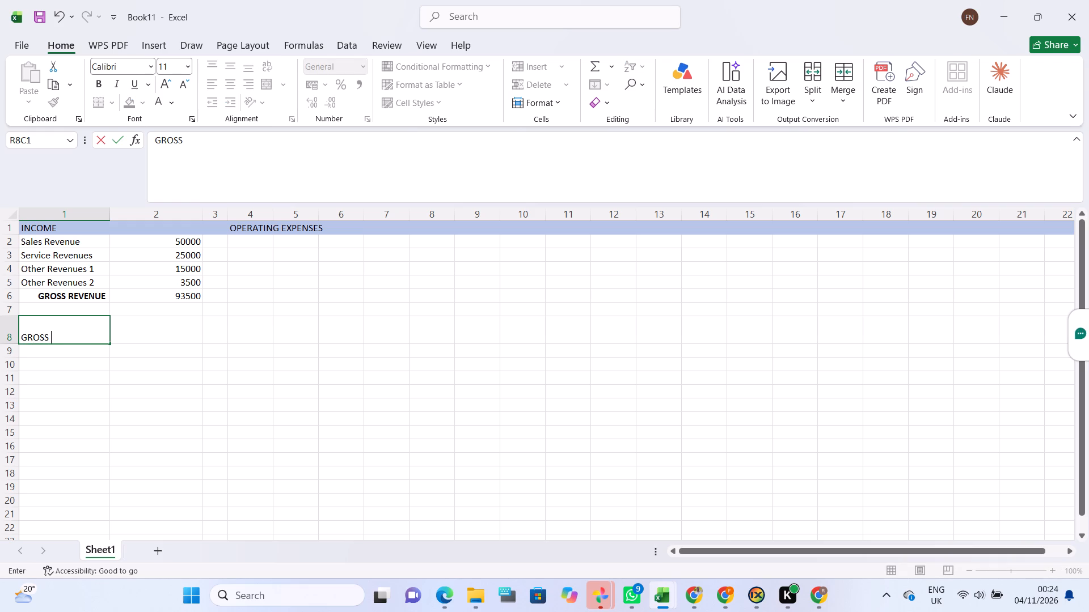
text(RETUE)
key(BackSpace)
text(RNS)
text(/DISCOUNTS)
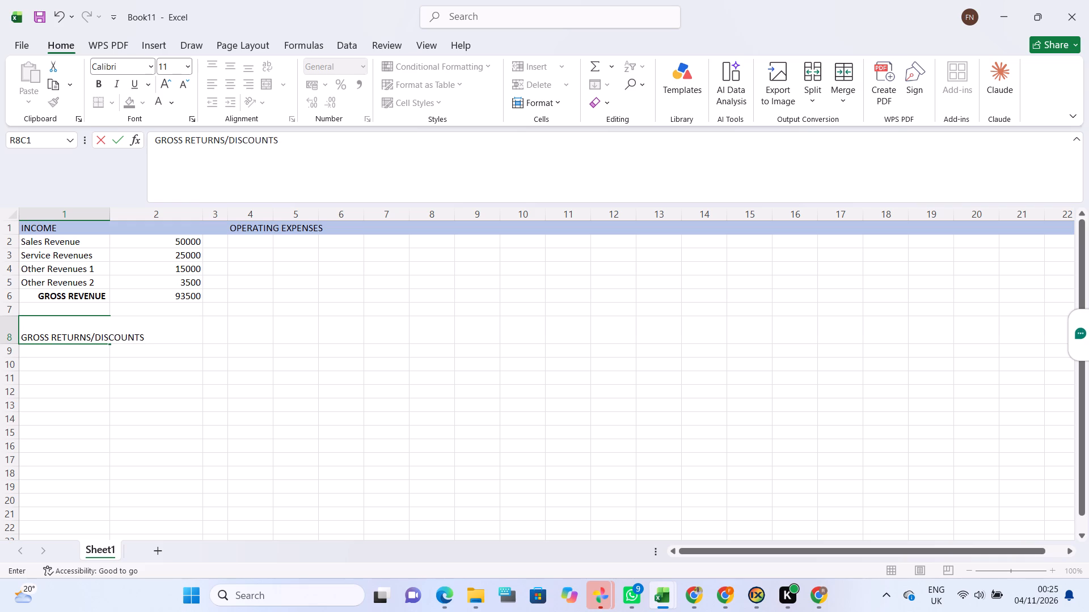
Fill the whole of row 8 with the same light blue background colour as the header in row 1.
right_click(14, 338)
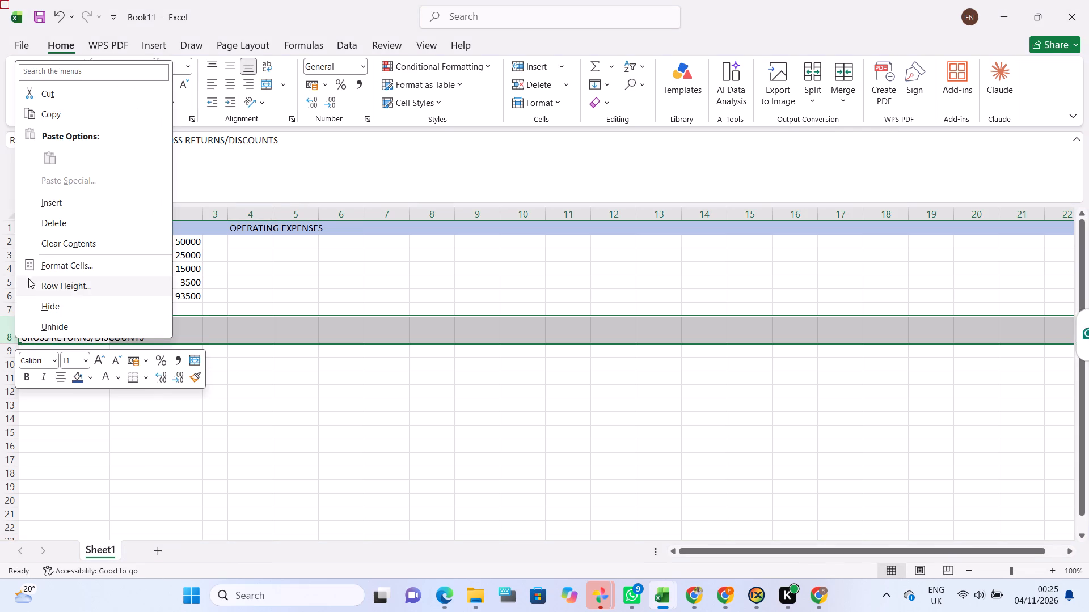
click(73, 258)
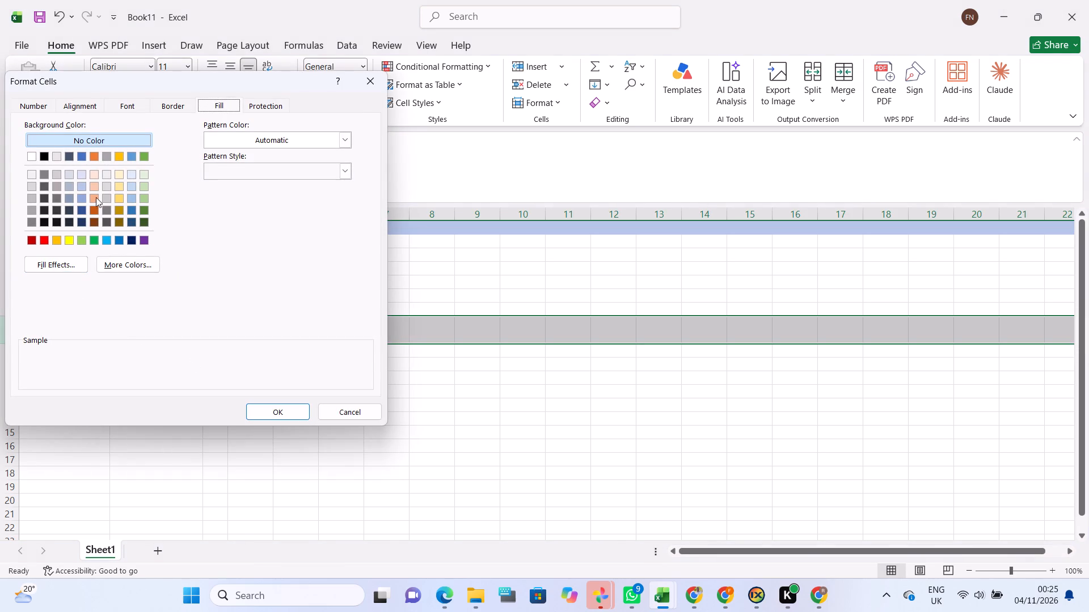
click(81, 183)
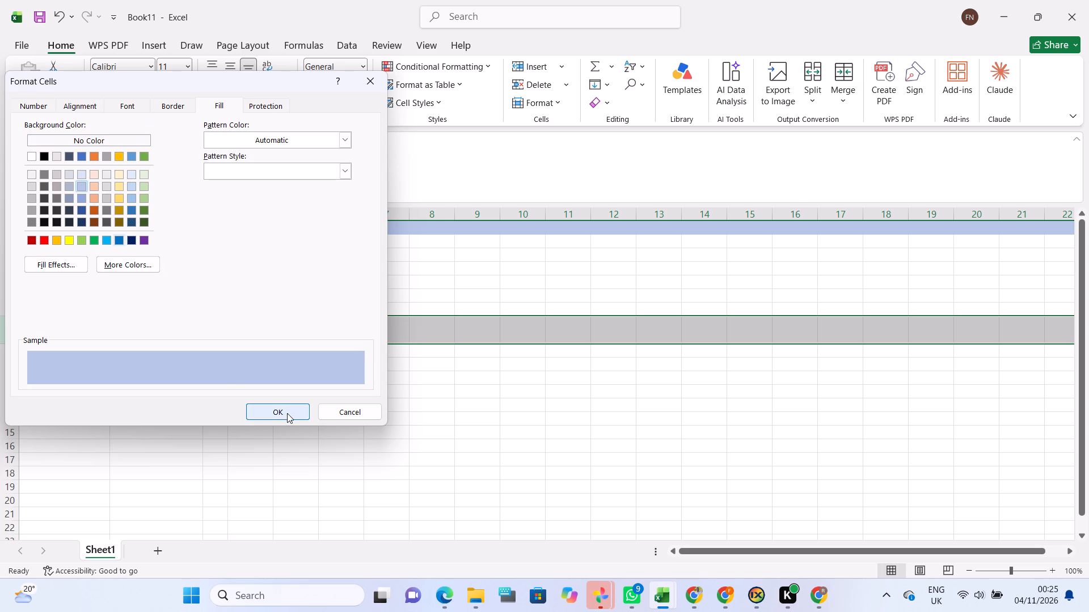
click(285, 411)
click(215, 333)
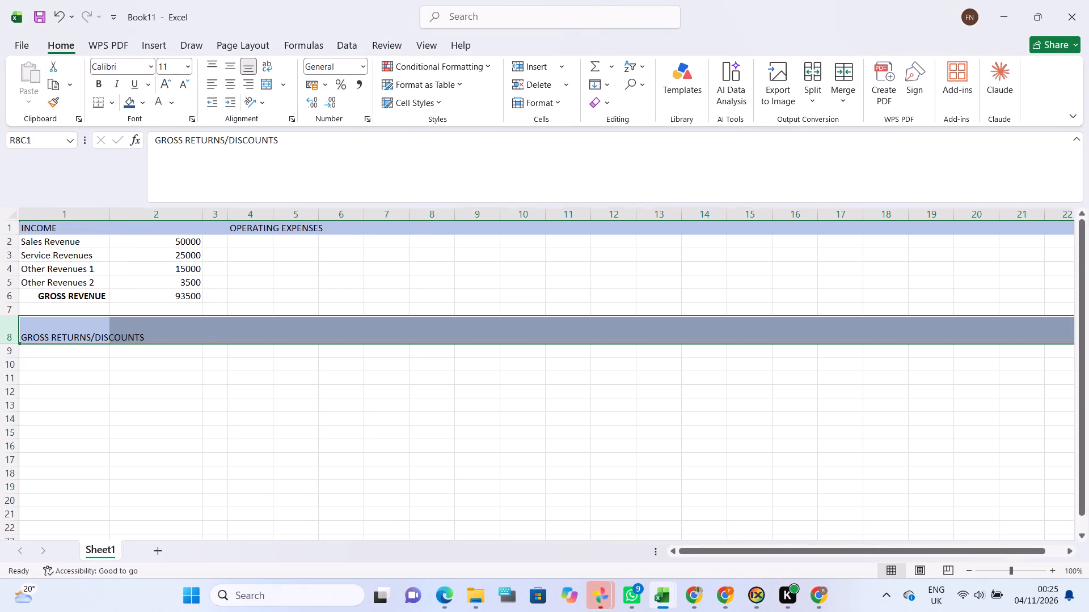
Make the GROSS RETURNS/DISCOUNTS heading in row 8 bold and set its font size to 14.
click(33, 338)
click(102, 85)
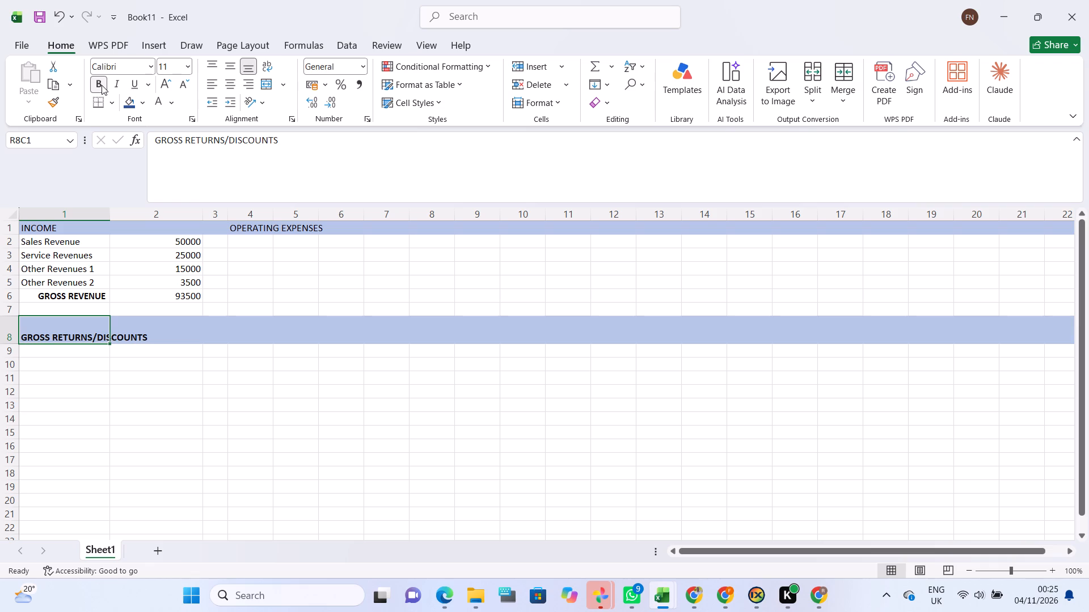
click(182, 82)
triple_click(162, 83)
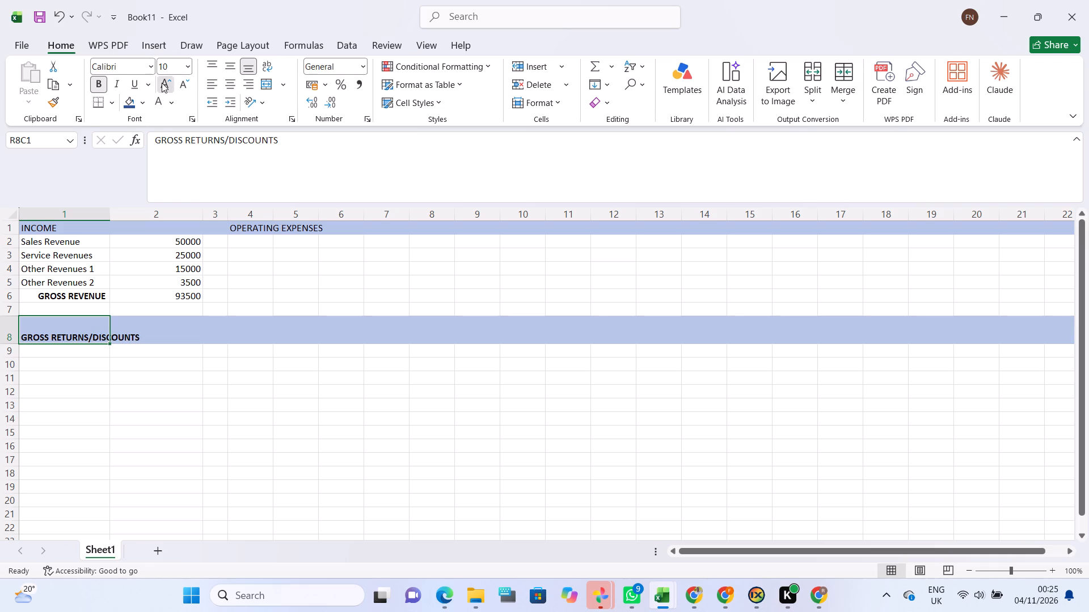
click(162, 83)
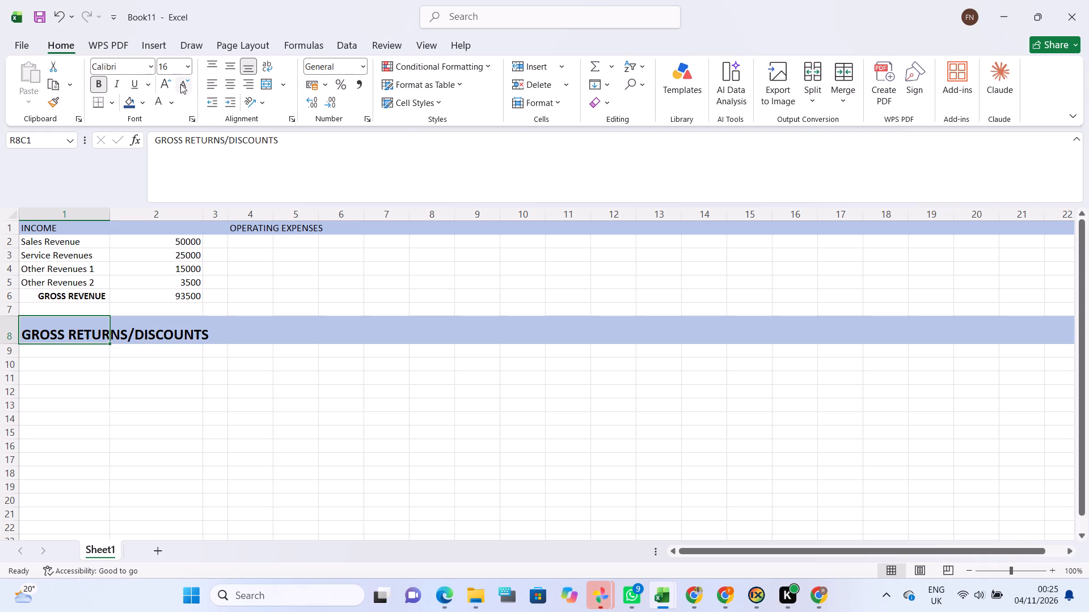
click(180, 84)
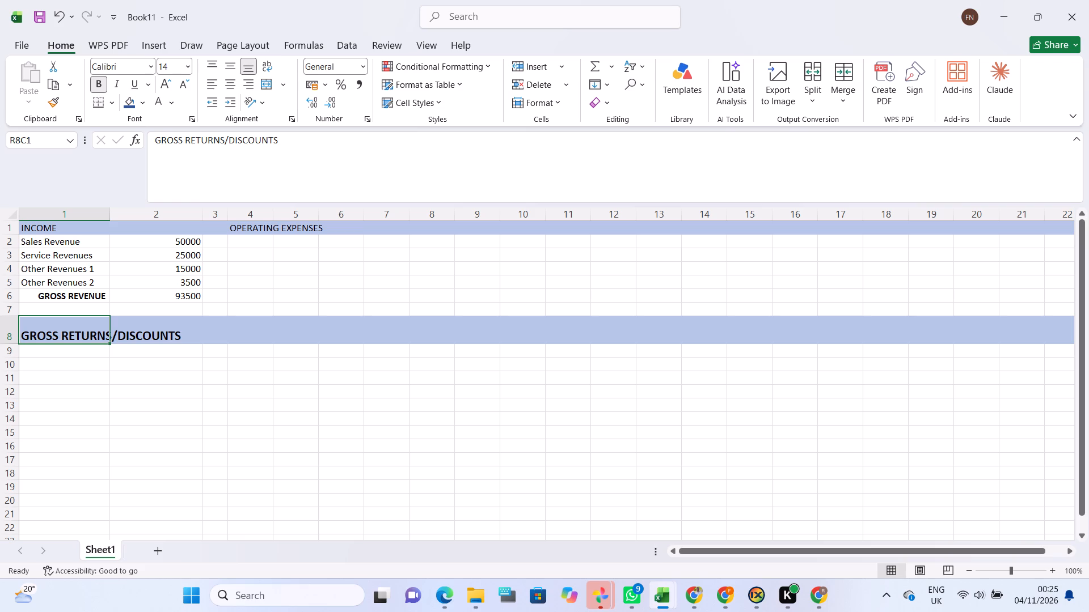
Increase the height of header row 1 to about double, matching row 8.
drag(15, 234, 16, 248)
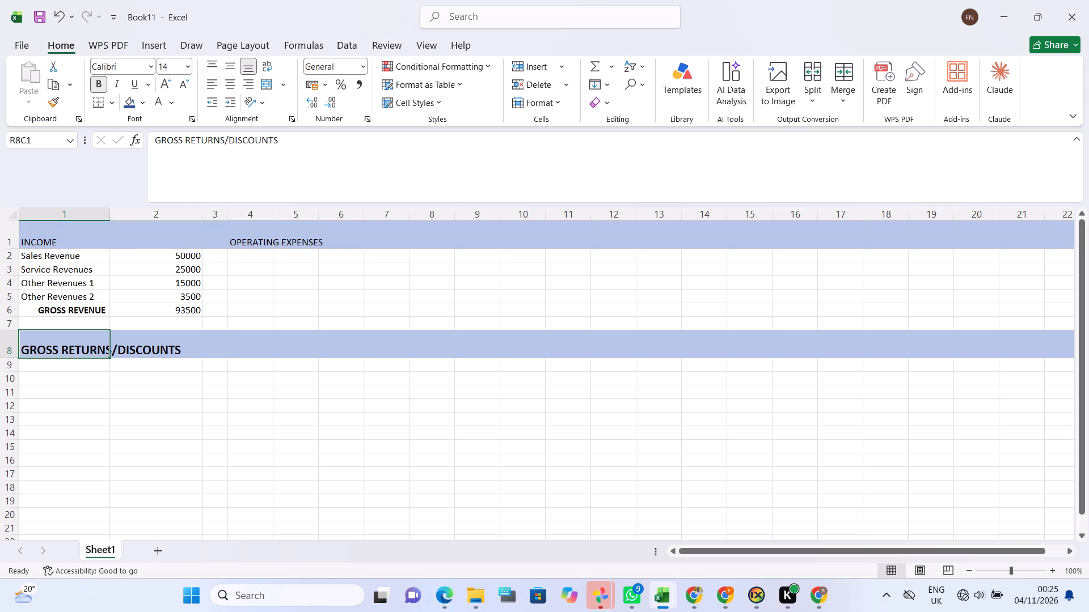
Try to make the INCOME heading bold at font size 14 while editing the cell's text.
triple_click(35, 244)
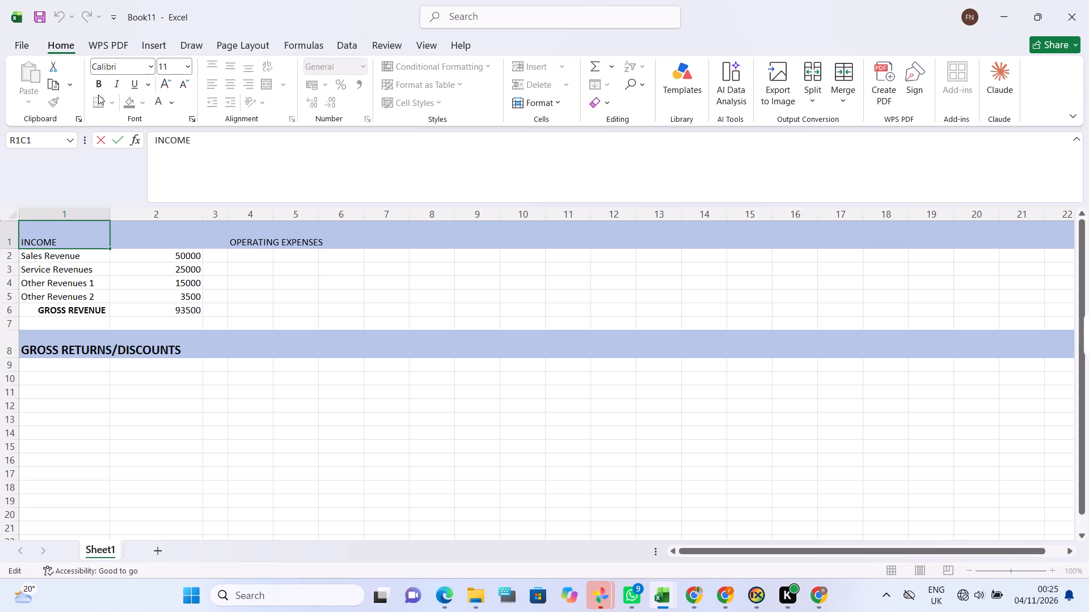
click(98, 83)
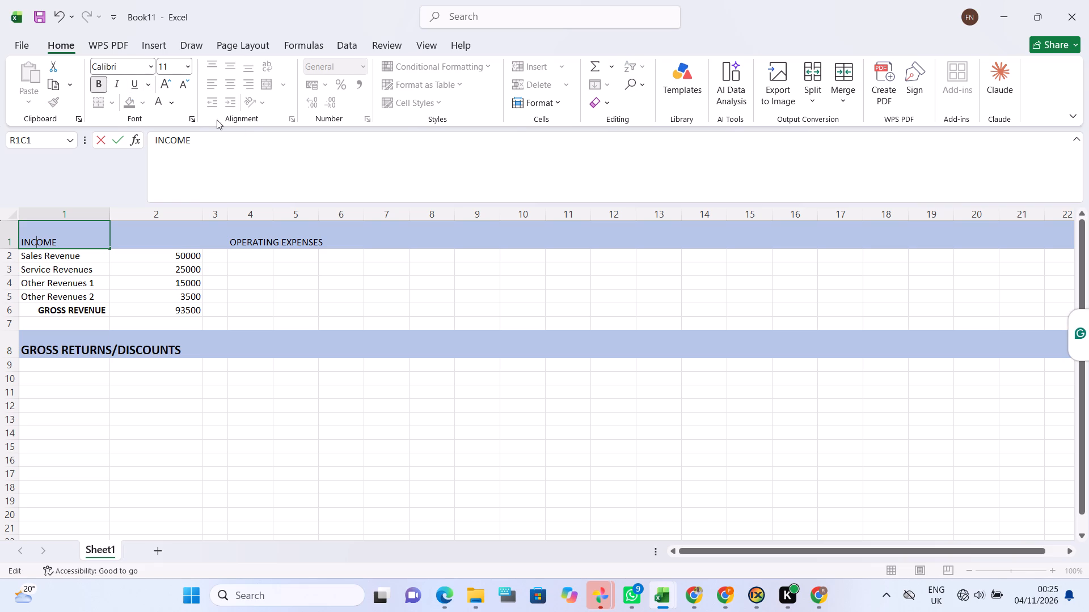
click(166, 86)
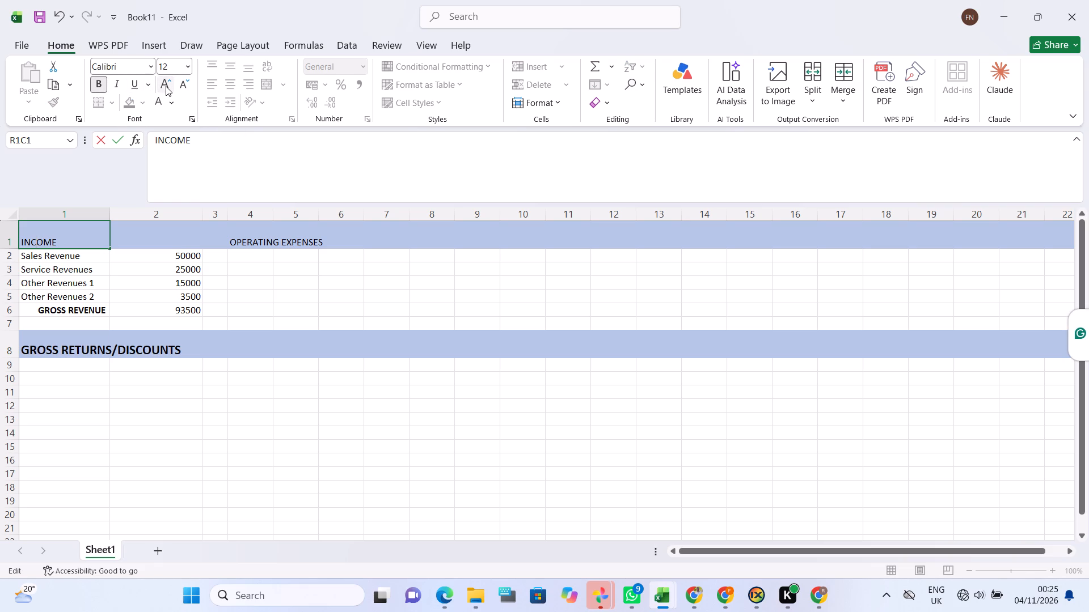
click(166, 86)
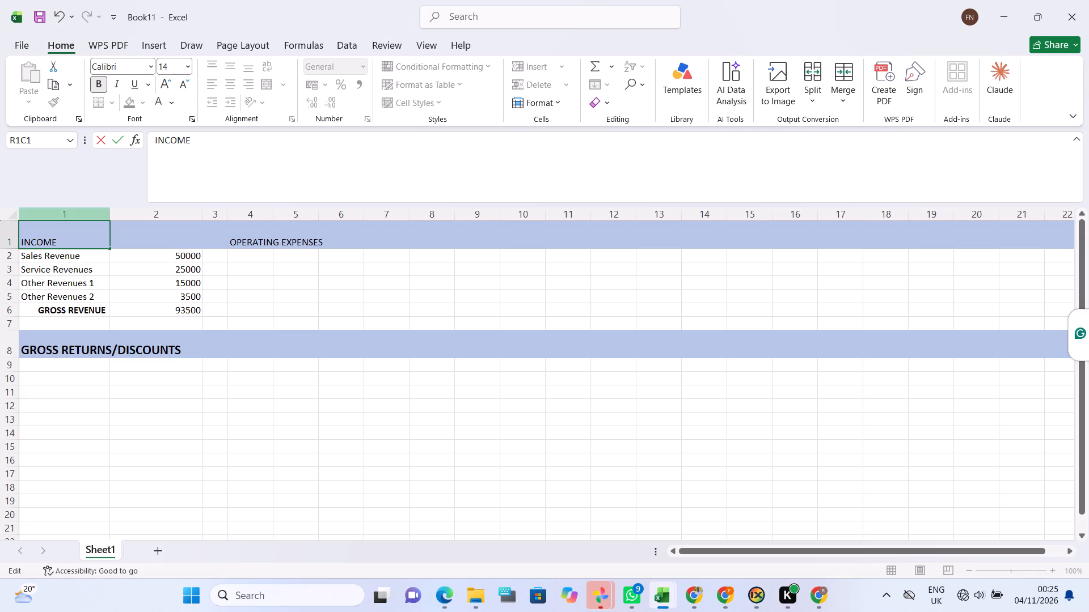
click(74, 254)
Set the INCOME heading cell in row 1 to font size 14 and make it bold.
click(70, 244)
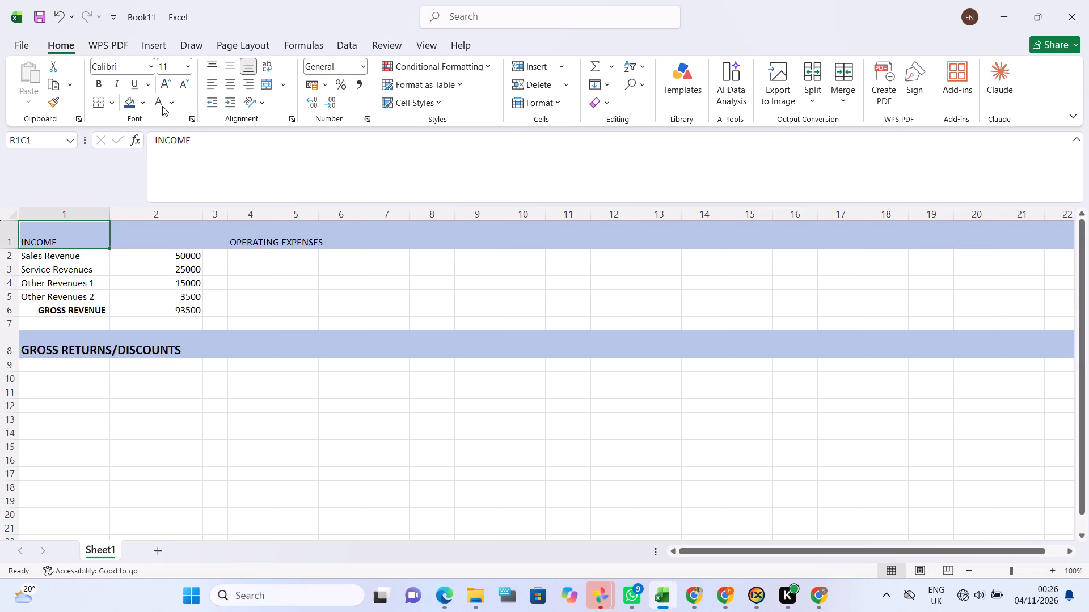
click(165, 86)
click(165, 86)
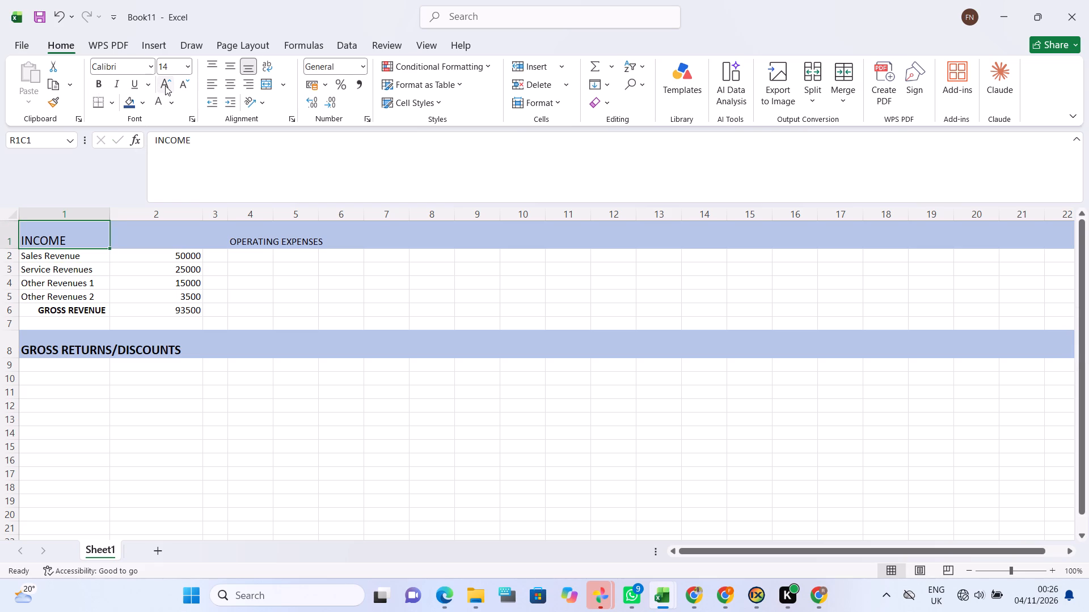
click(102, 83)
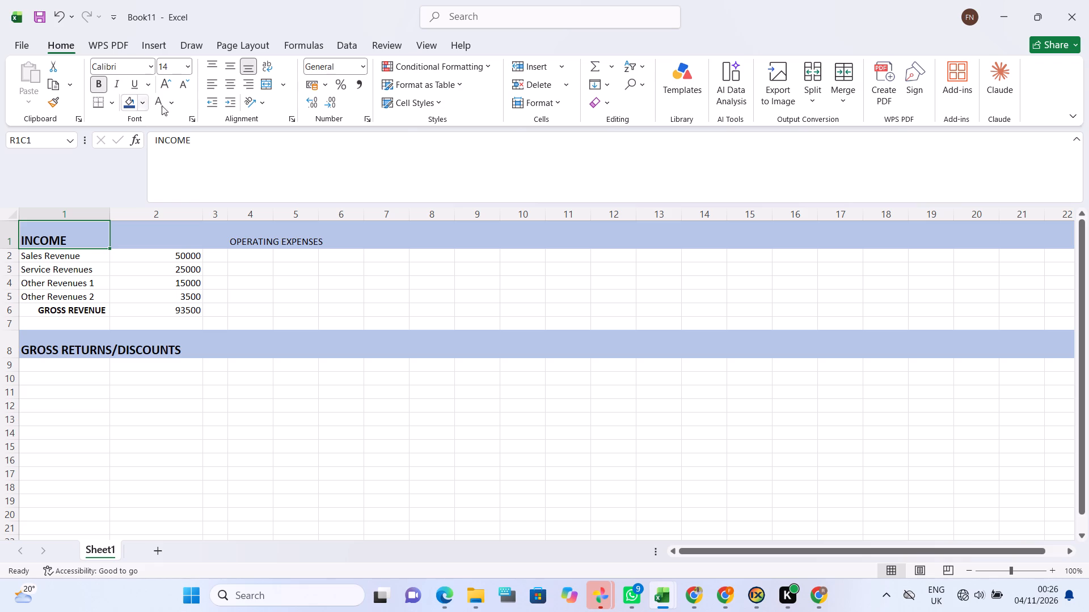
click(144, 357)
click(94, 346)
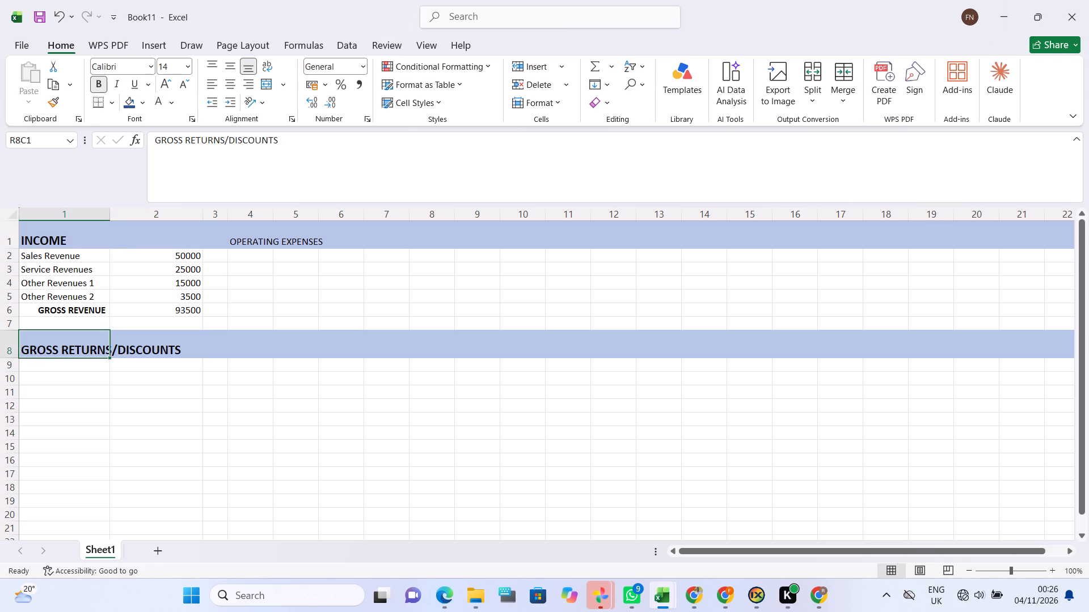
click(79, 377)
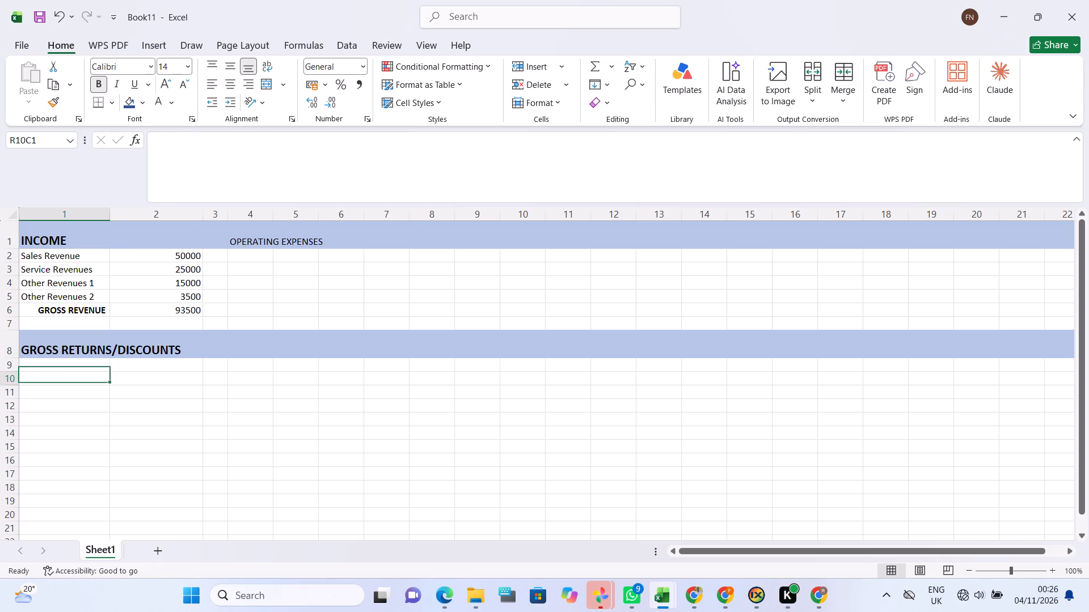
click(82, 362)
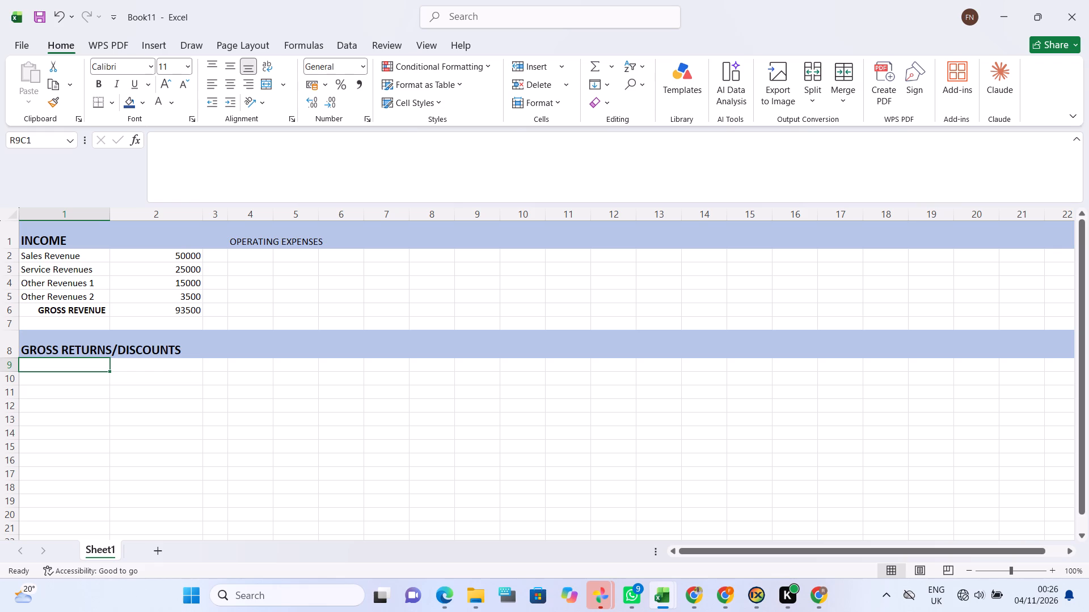
Enter the labels Sales Returns in row 9 and Sales Discounts in row 10 beneath the GROSS RETURNS/DISCOUNTS heading.
key(s)
text(ale)
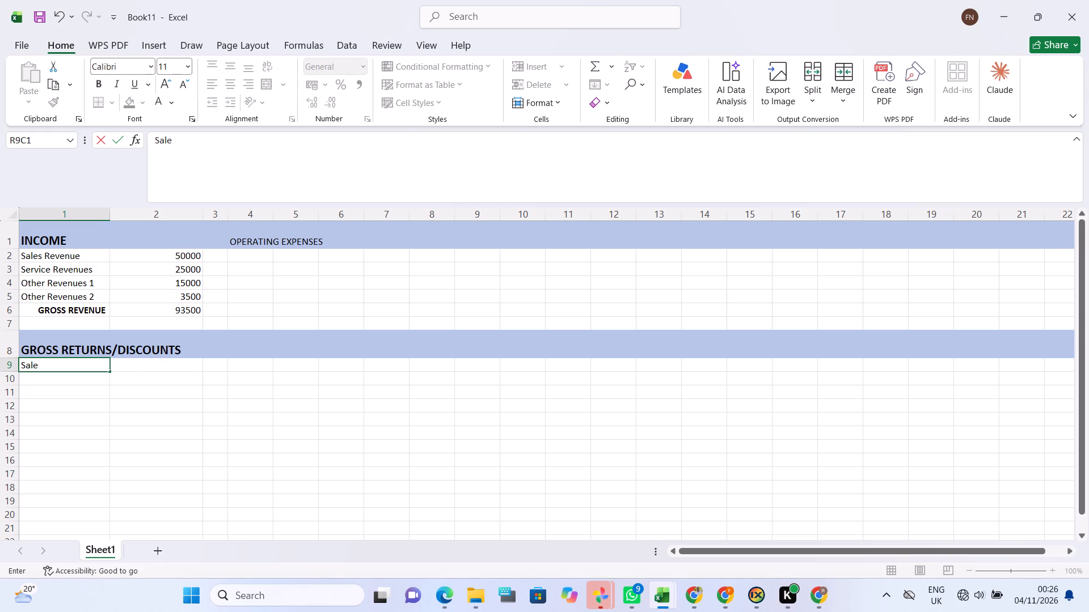
text(turns)
key(Return)
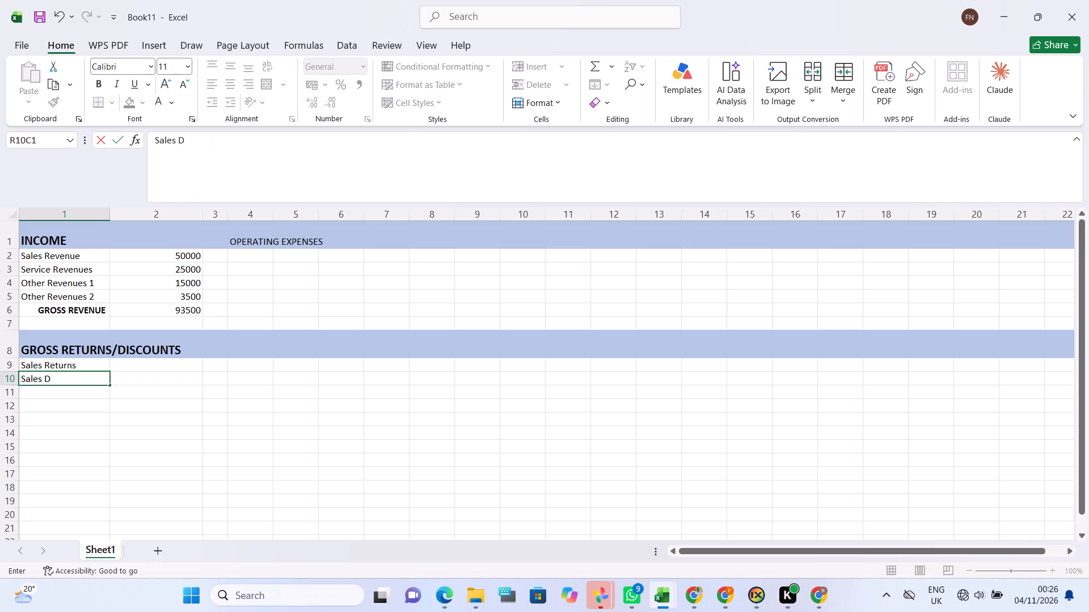
text(iscounts)
key(Return)
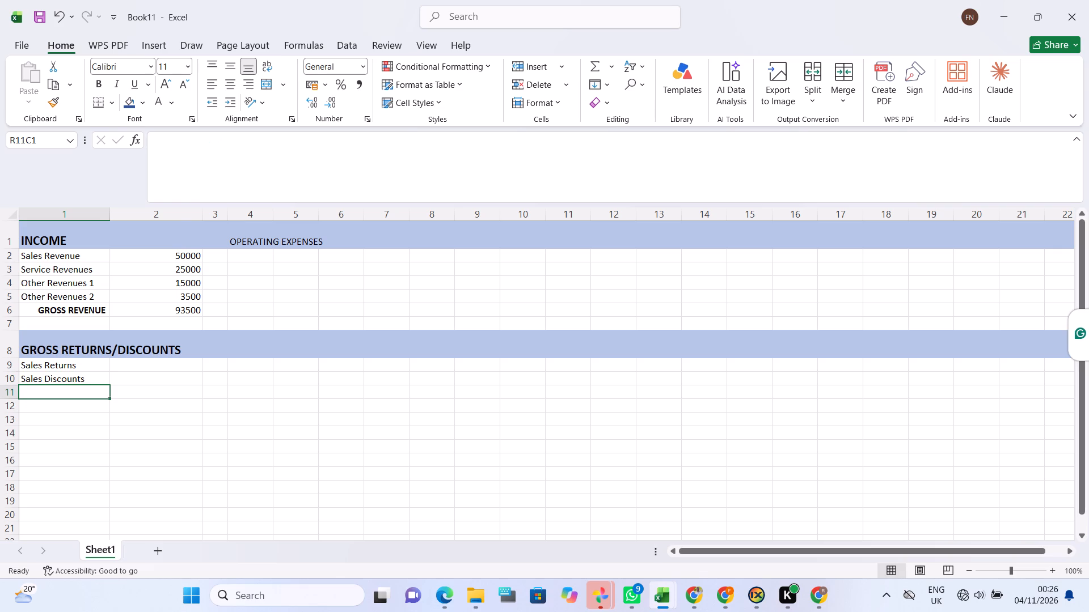
Enter 1500 as the Sales Returns amount and 500 as the Sales Discounts amount in column 2.
click(140, 365)
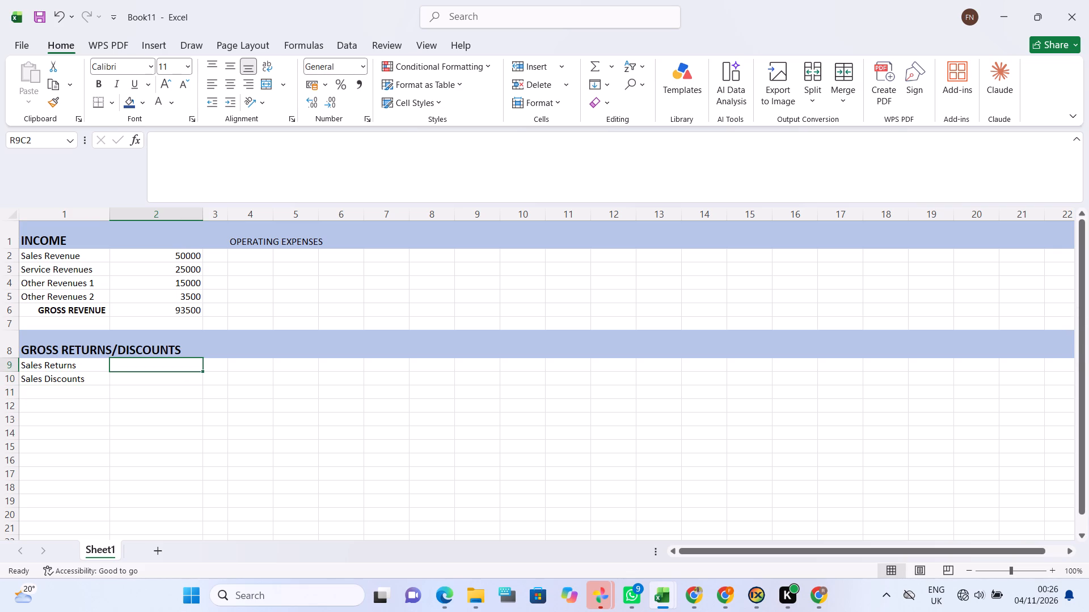
text(15)
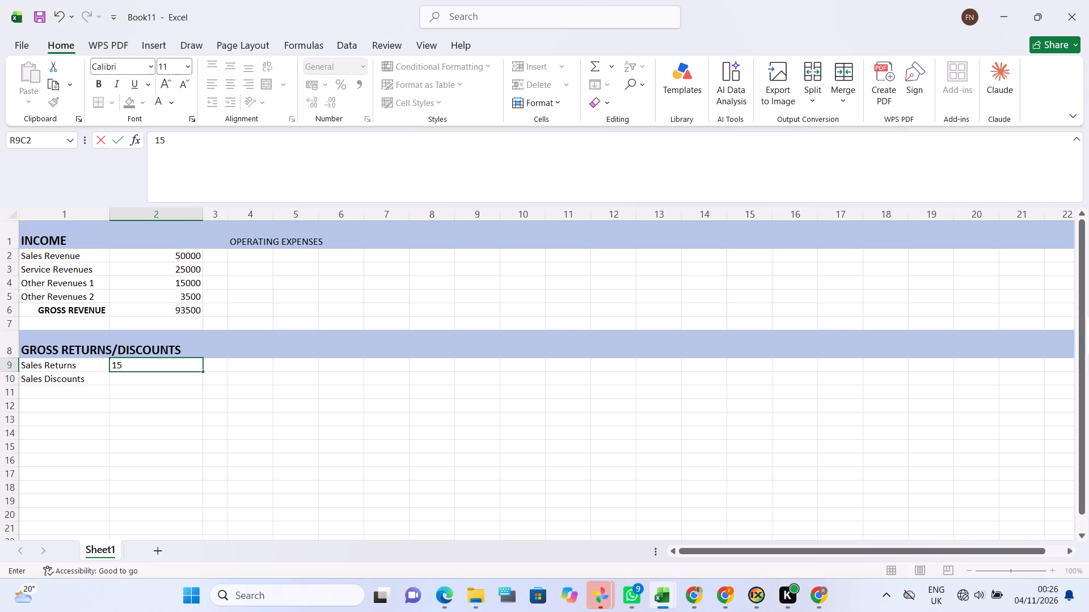
text(00)
key(Return)
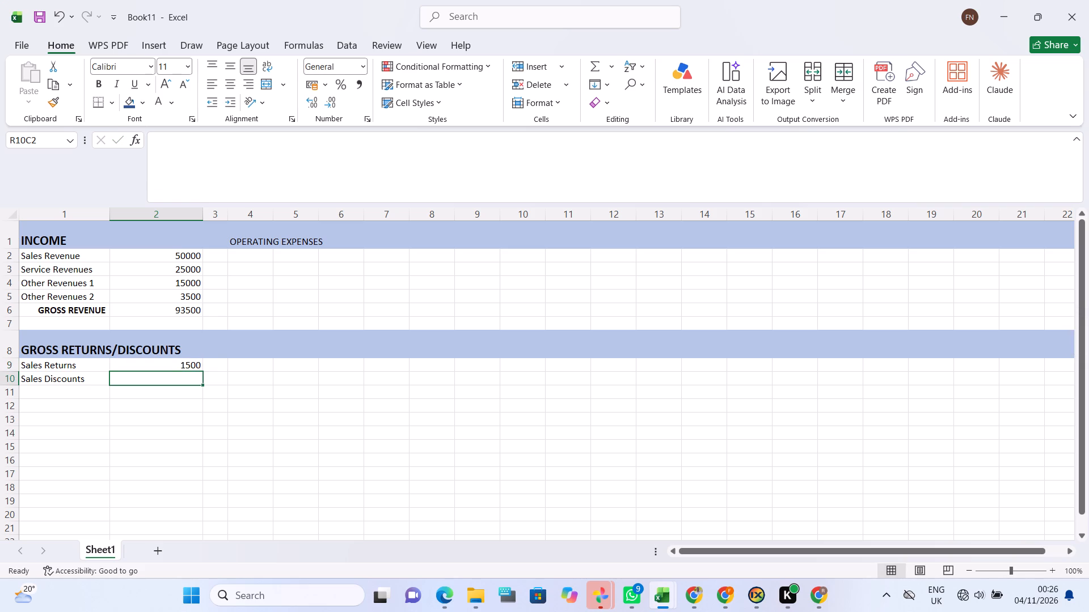
text(500)
key(Return)
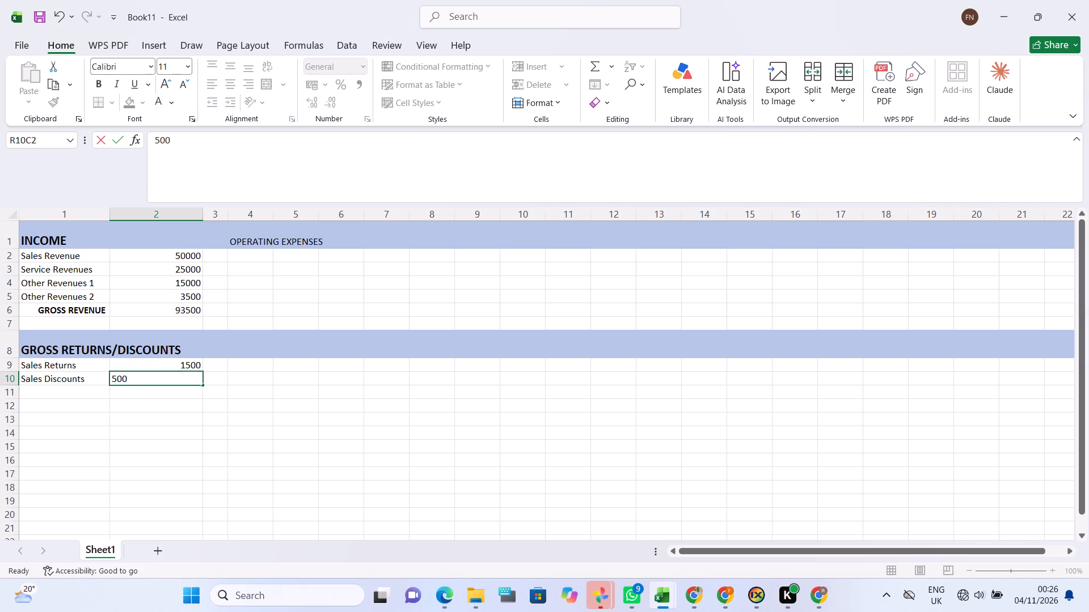
Enter the label TOTAL RETURNS DISCOUNTS in the first column of row 11.
click(70, 390)
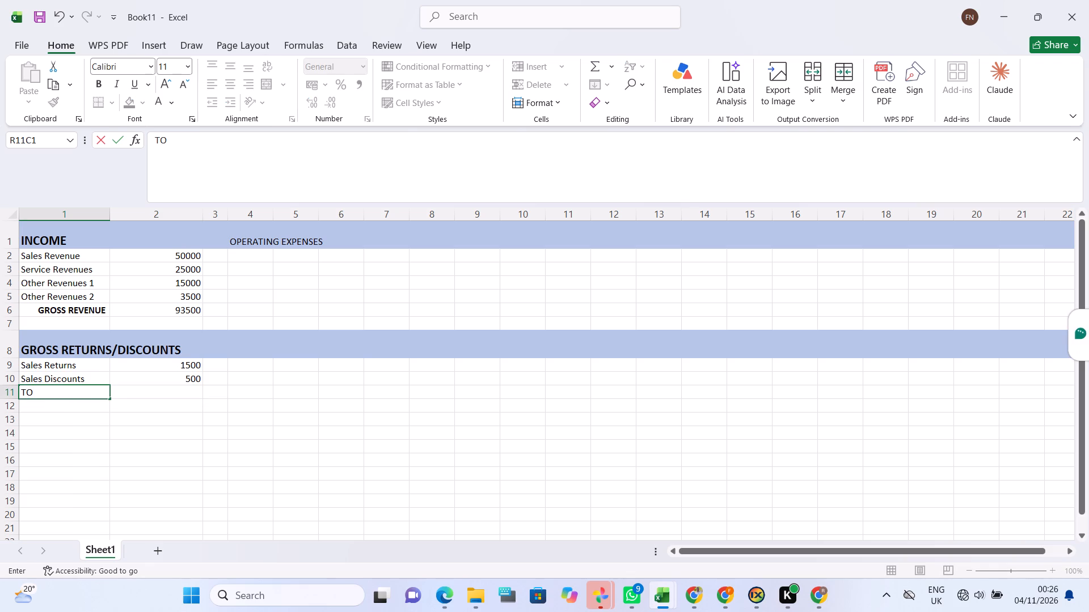
text(TA)
text(L RETURNS DISCOUNTS)
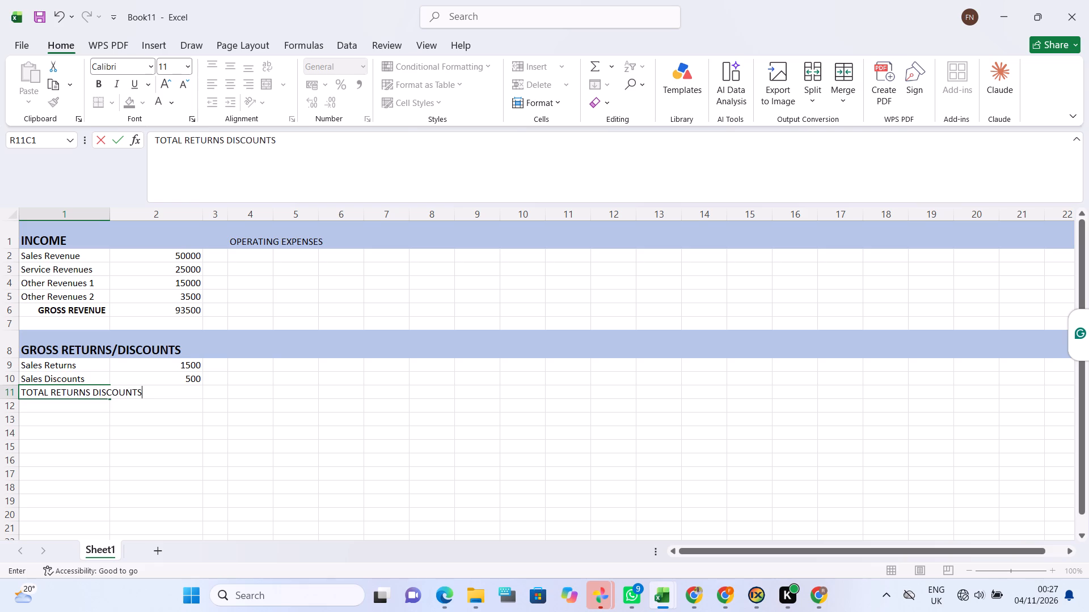
Increase the height of row 11 to about double, matching heading row 8.
double_click(19, 398)
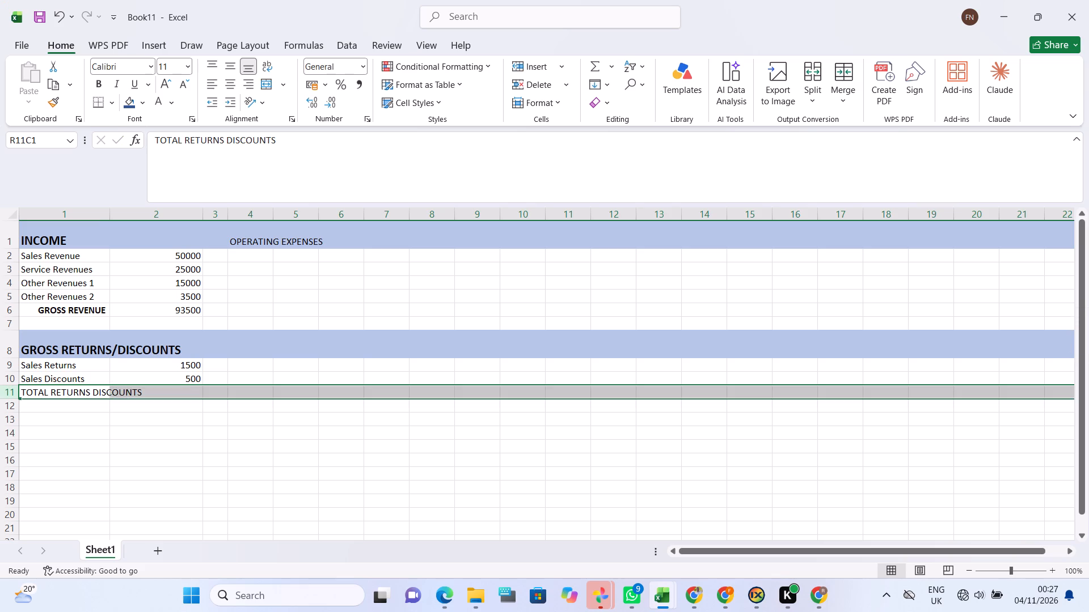
drag(19, 398, 25, 413)
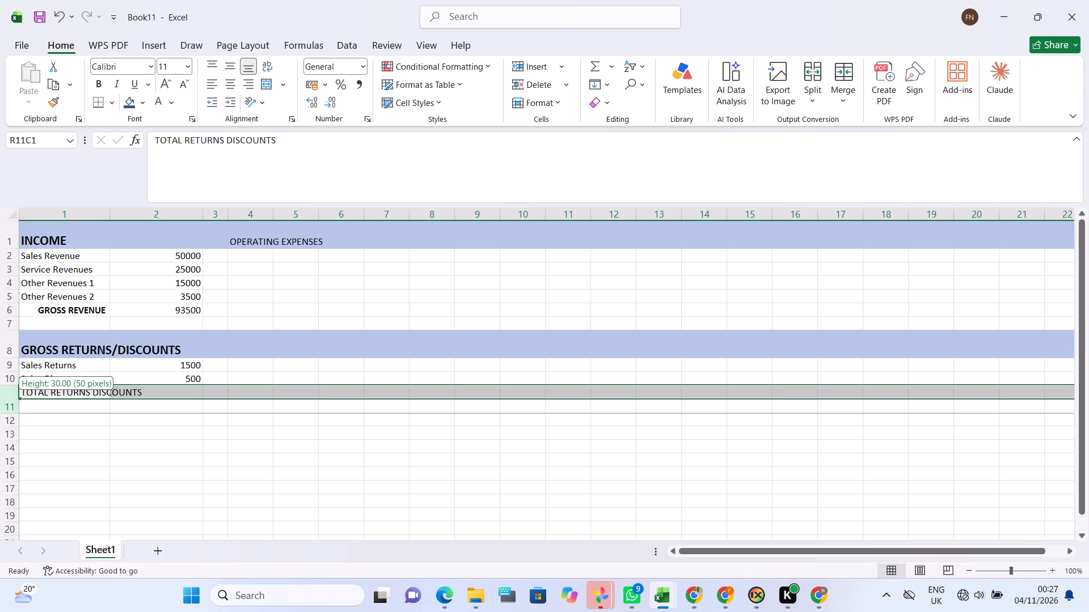
drag(25, 413, 27, 411)
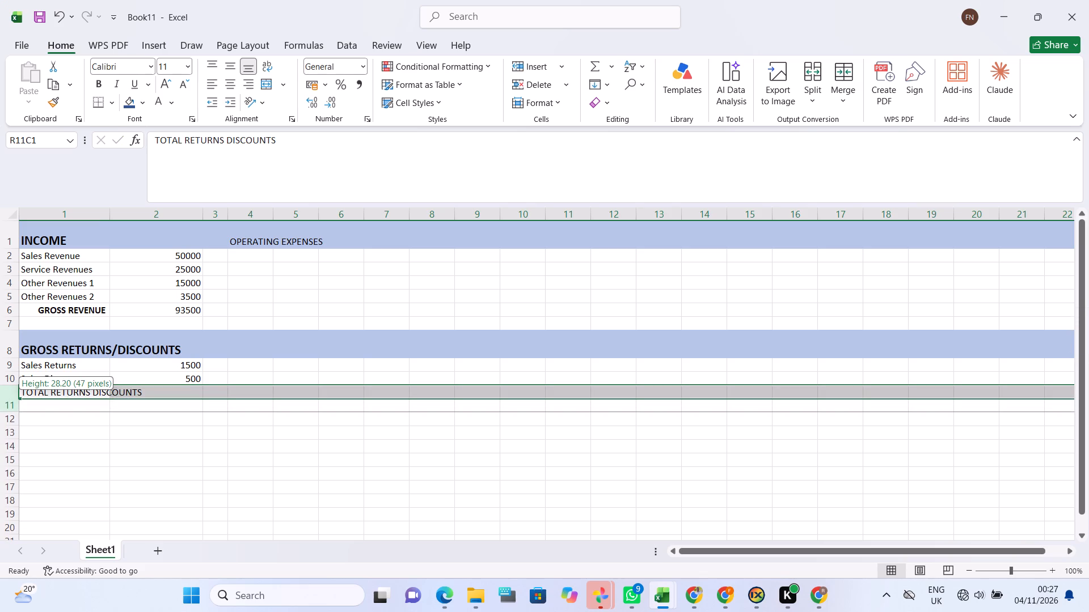
drag(27, 411, 27, 412)
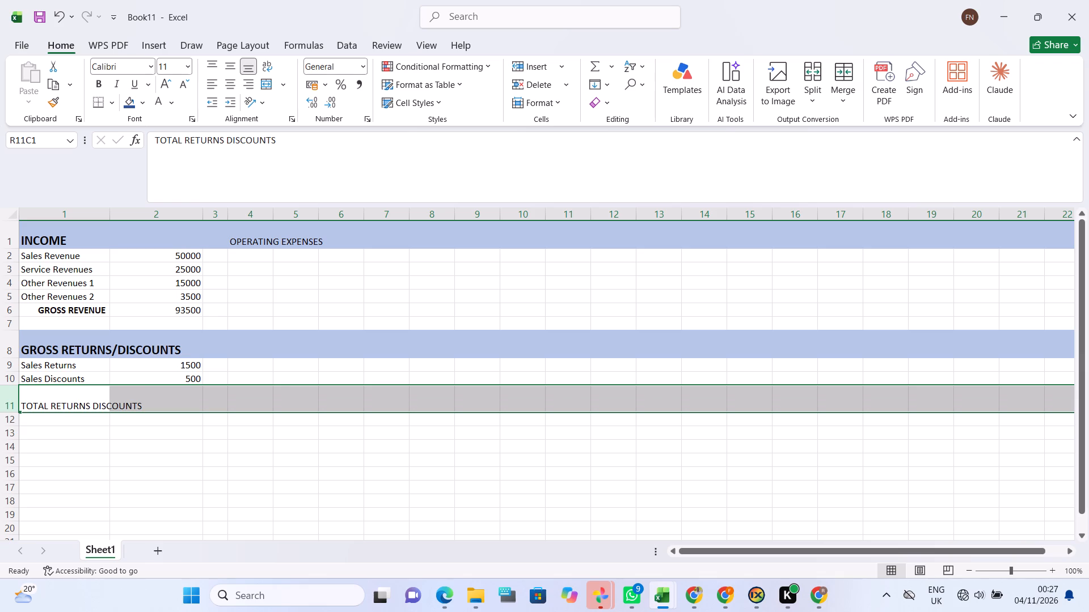
Fill row 11 with the same light blue background as the section heading rows.
right_click(12, 396)
click(66, 324)
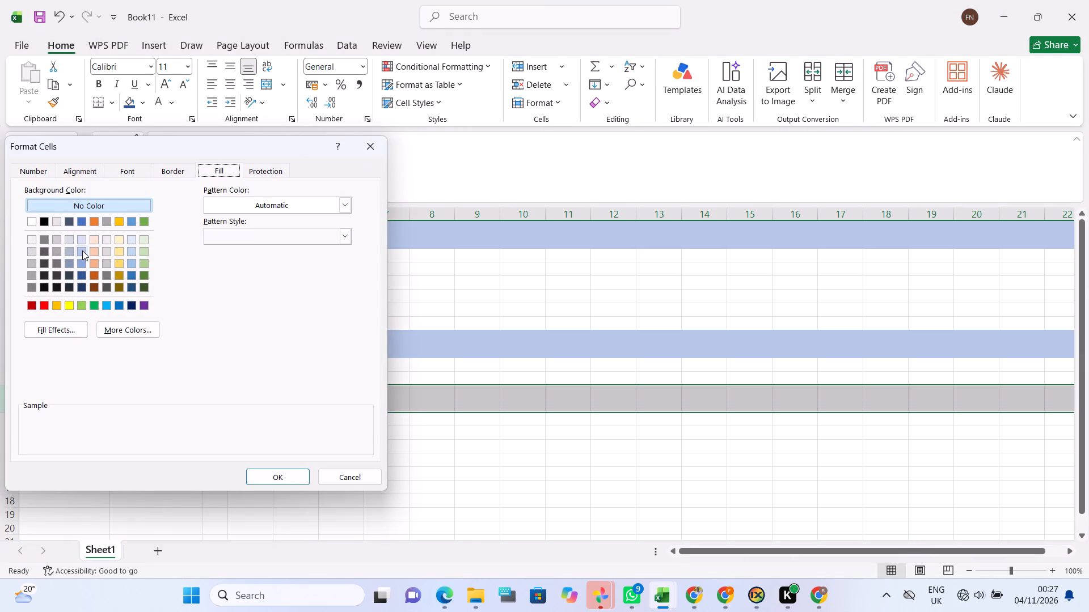
click(82, 250)
click(263, 480)
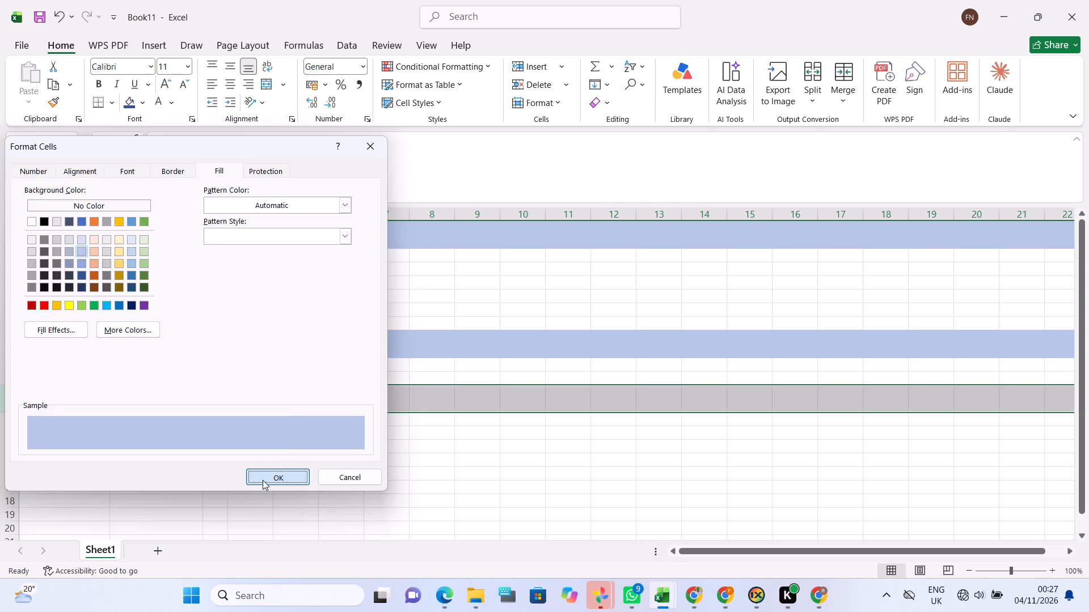
click(187, 398)
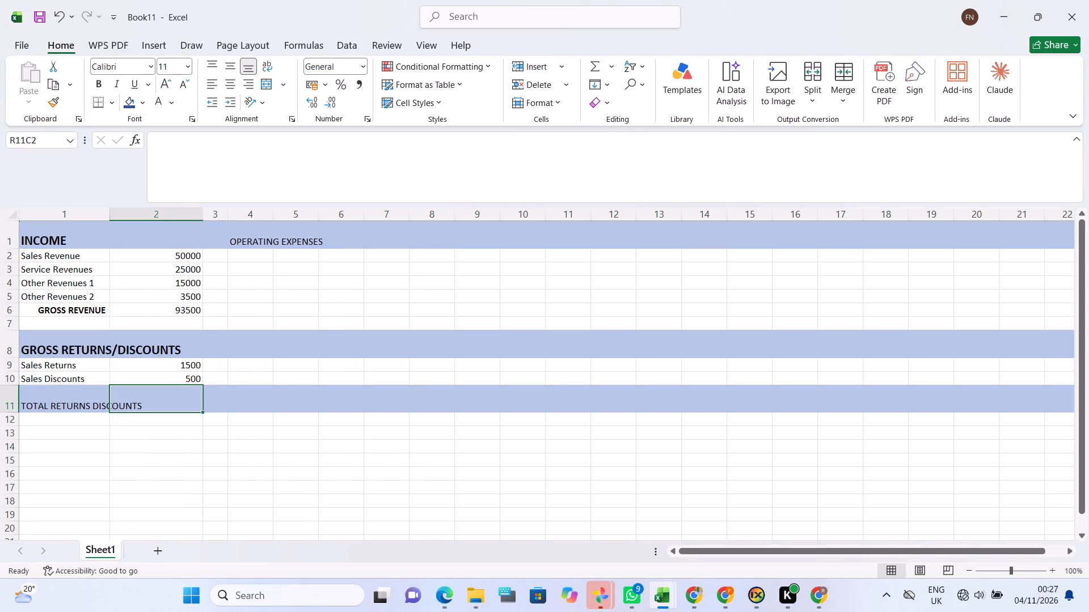
Make the TOTAL RETURNS DISCOUNTS label in row 11 bold and set its font size to 14.
click(71, 400)
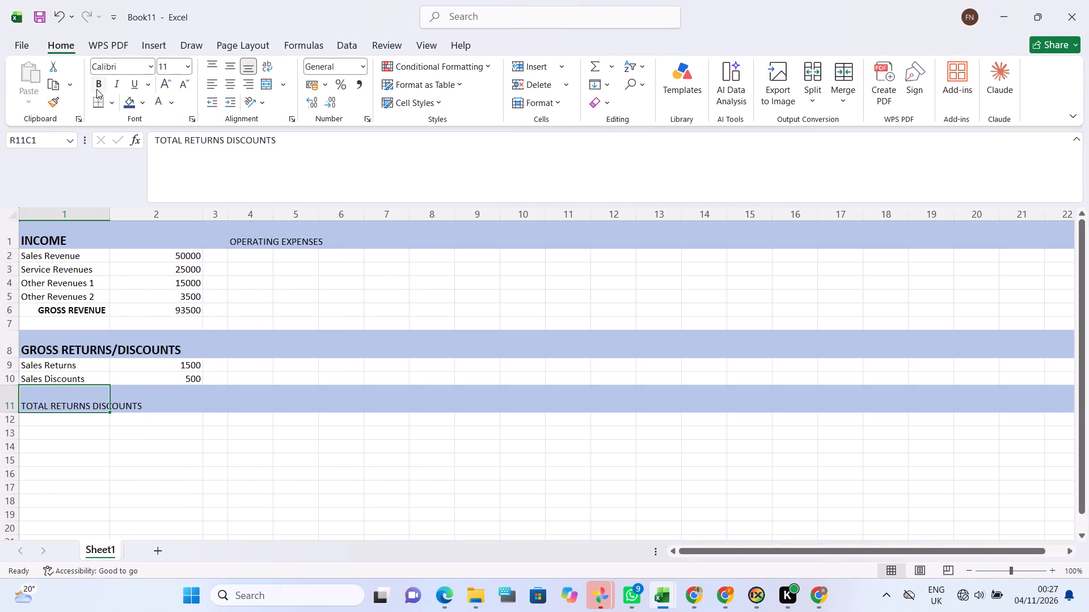
click(96, 89)
click(184, 71)
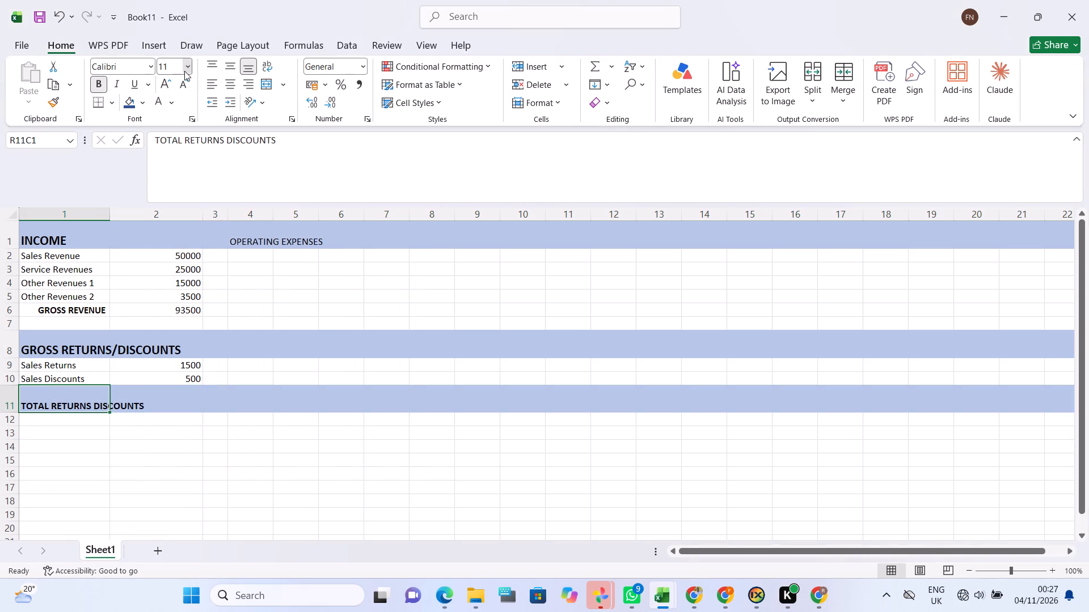
click(172, 167)
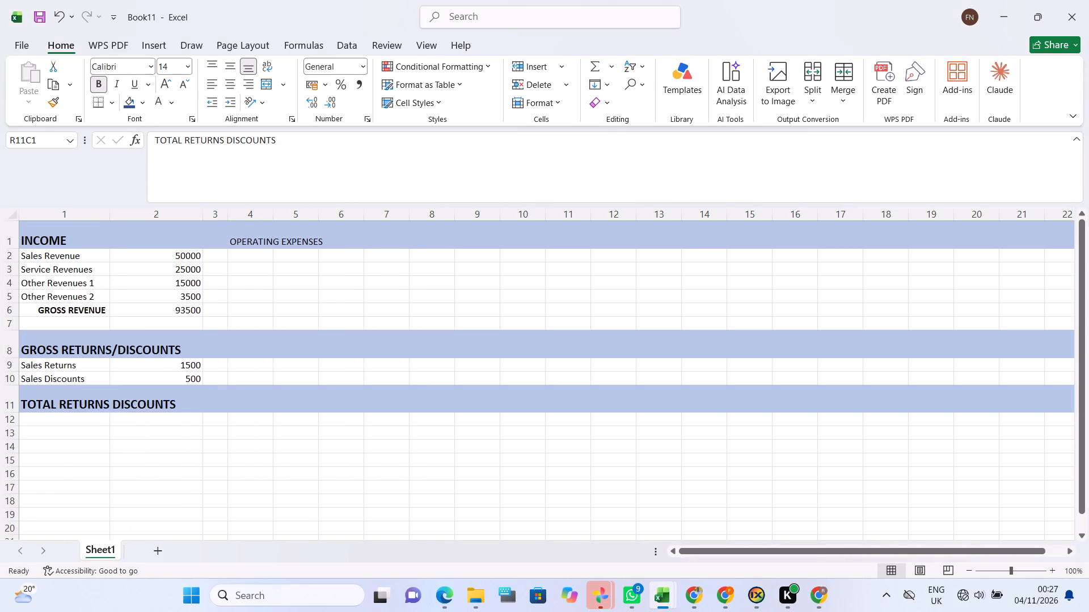
Insert a slash after RETURNS in the row 11 label so it reads TOTAL RETURNS/ DISCOUNTS.
click(165, 392)
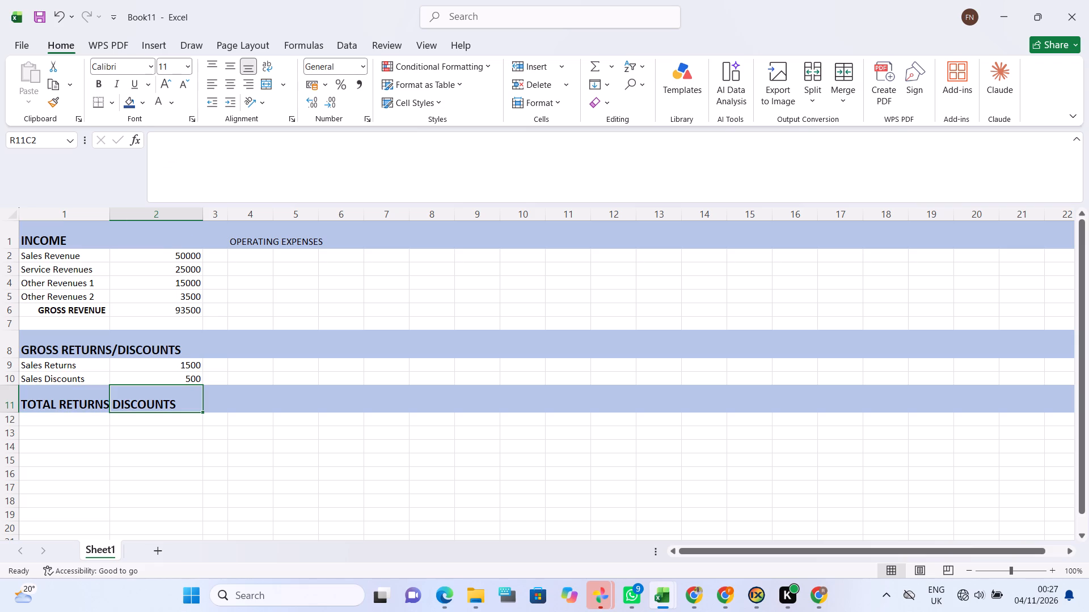
scroll(105, 407, down, 2)
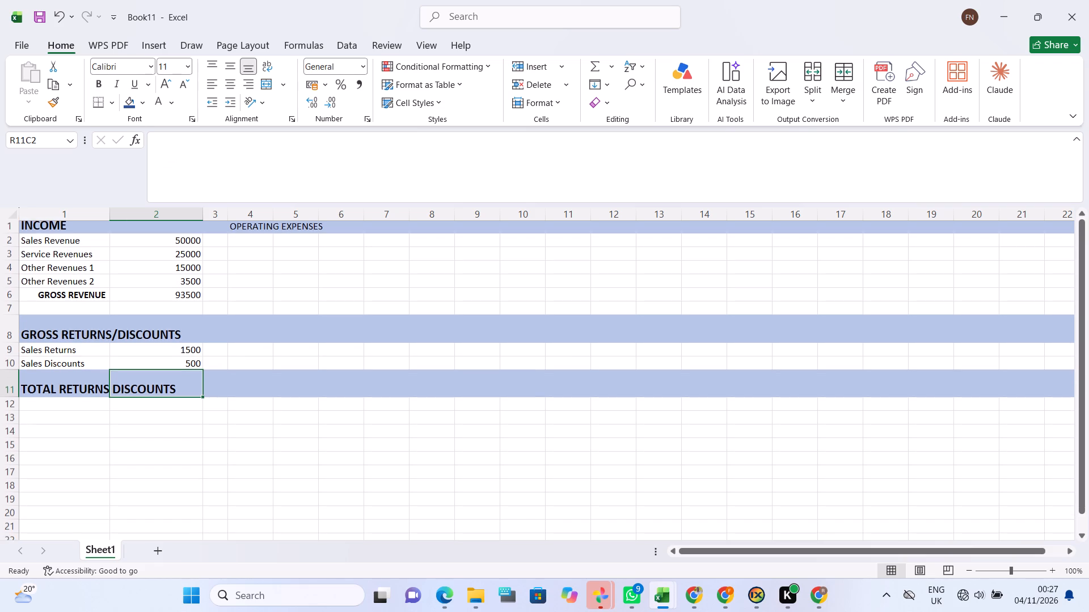
scroll(105, 407, down, 1)
click(98, 384)
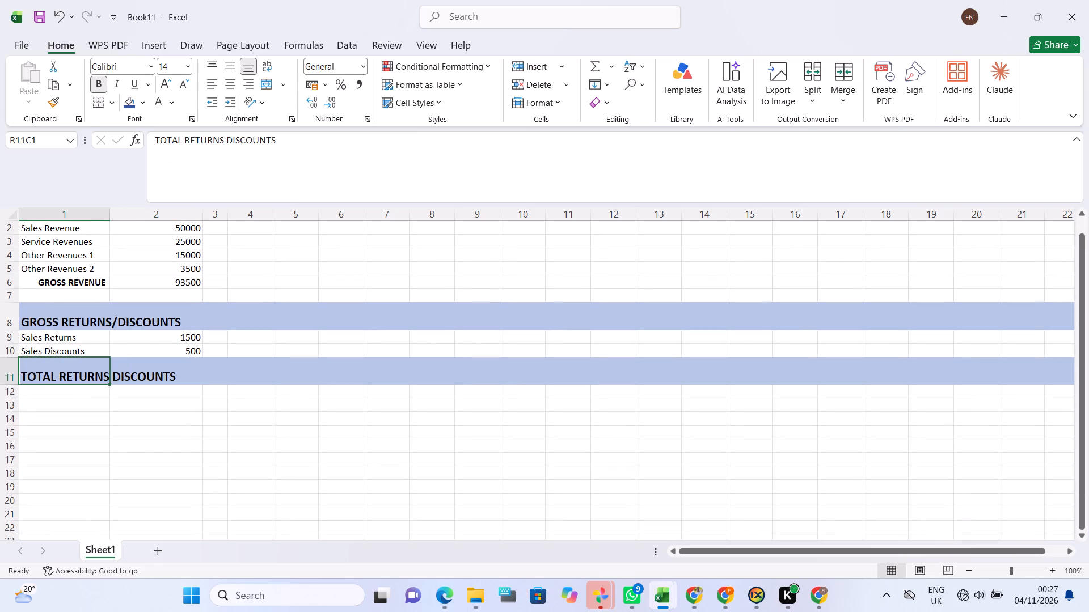
click(108, 381)
triple_click(108, 381)
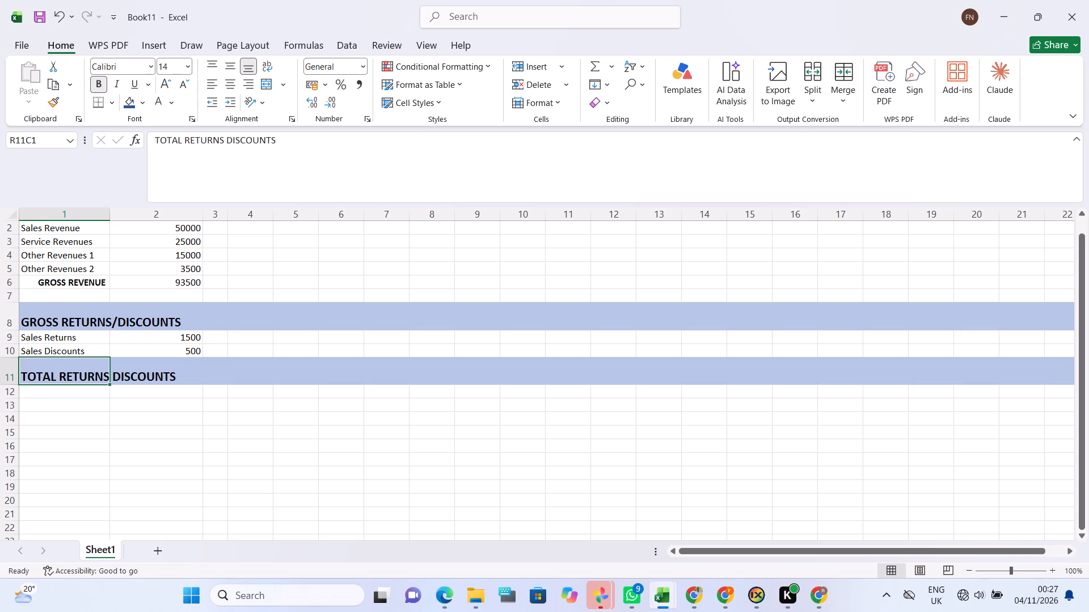
double_click(106, 378)
click(108, 378)
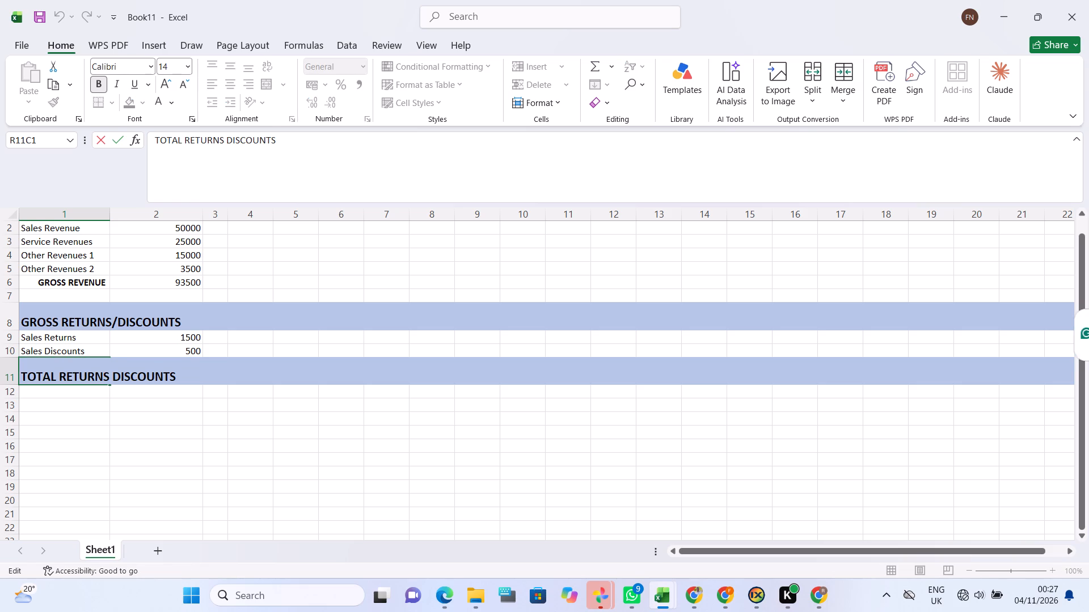
key(slash)
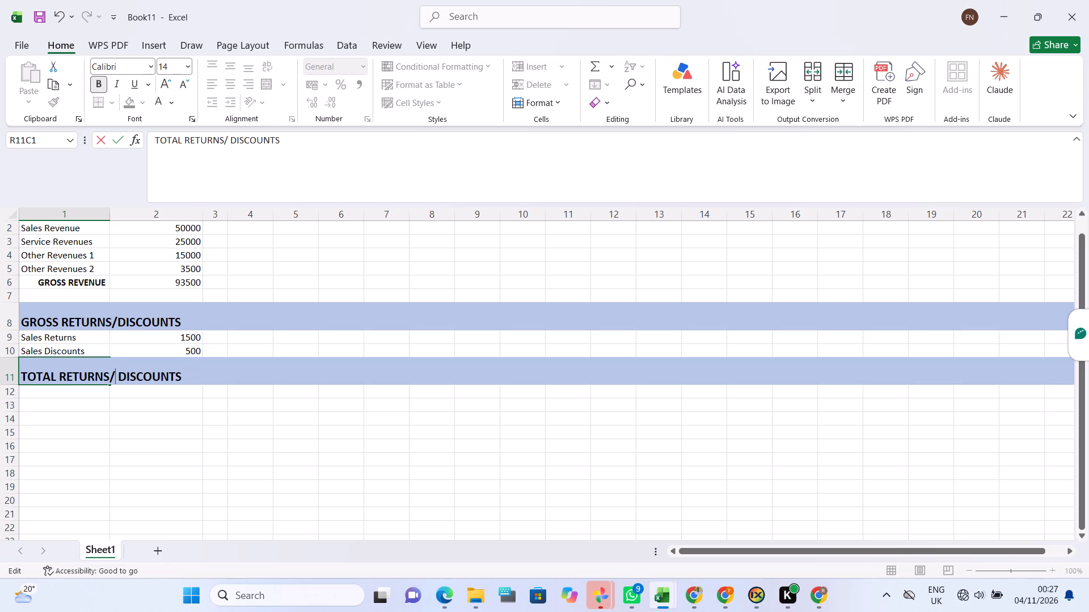
scroll(56, 394, down, 1)
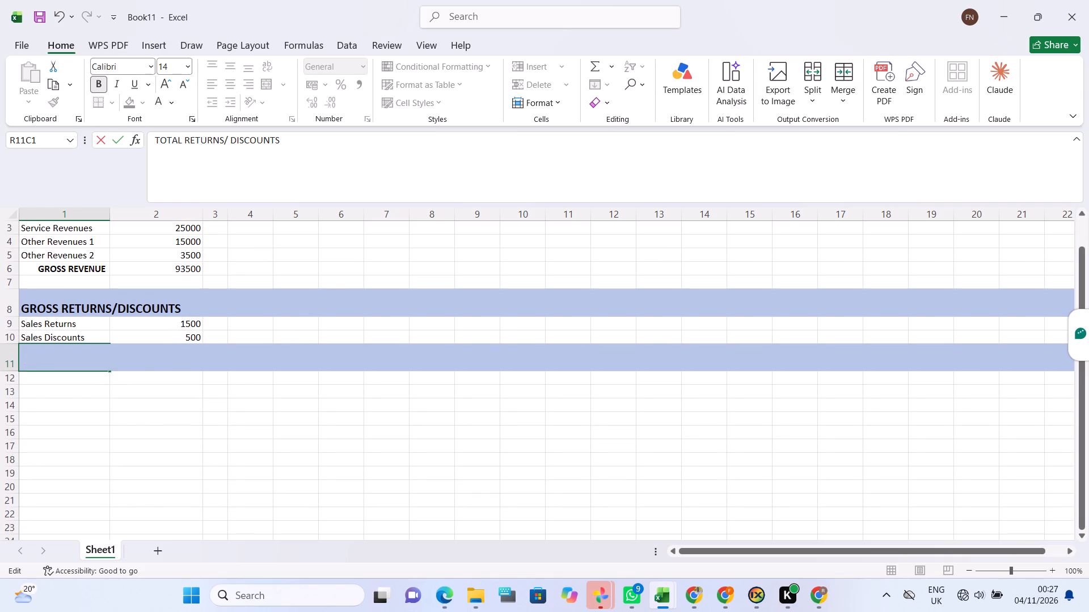
click(53, 384)
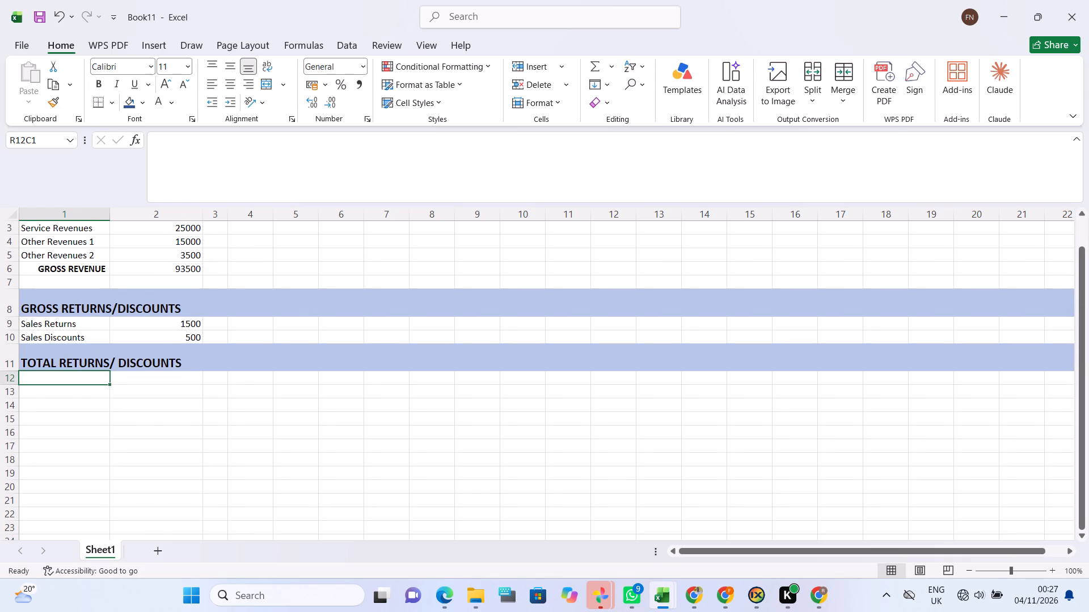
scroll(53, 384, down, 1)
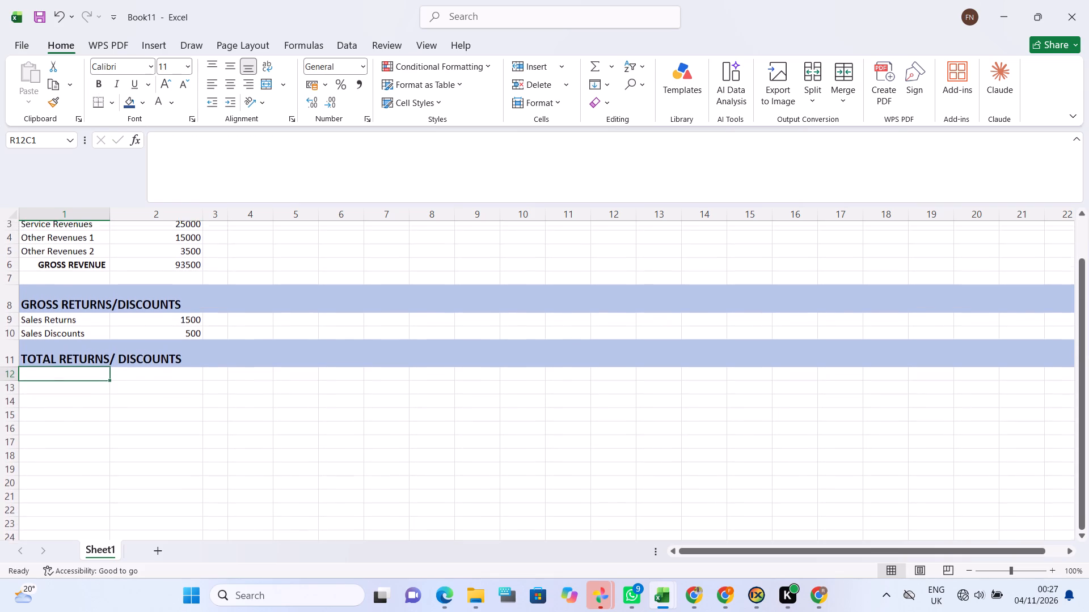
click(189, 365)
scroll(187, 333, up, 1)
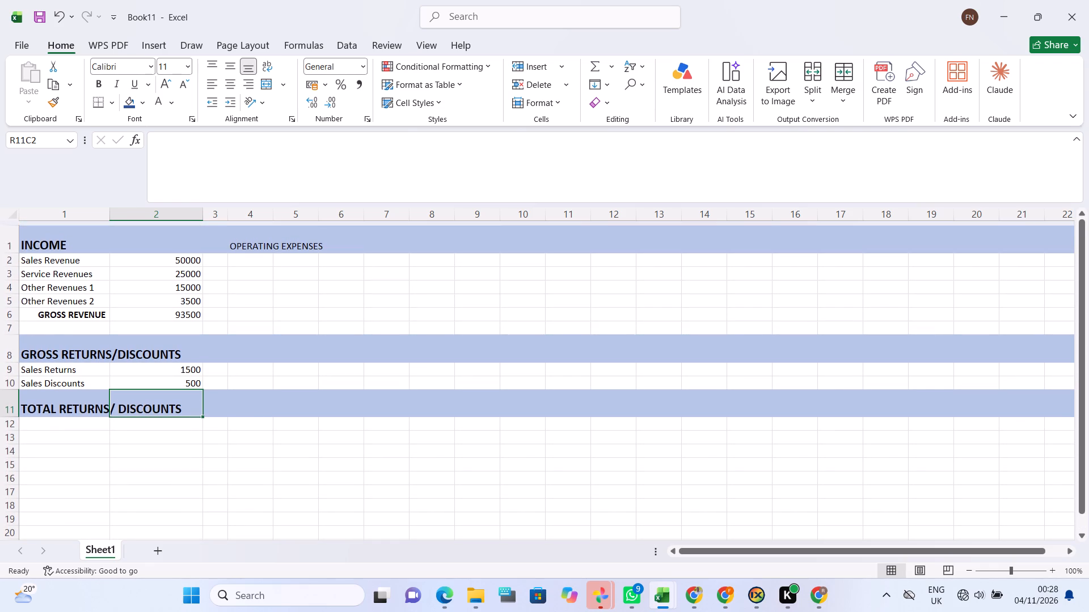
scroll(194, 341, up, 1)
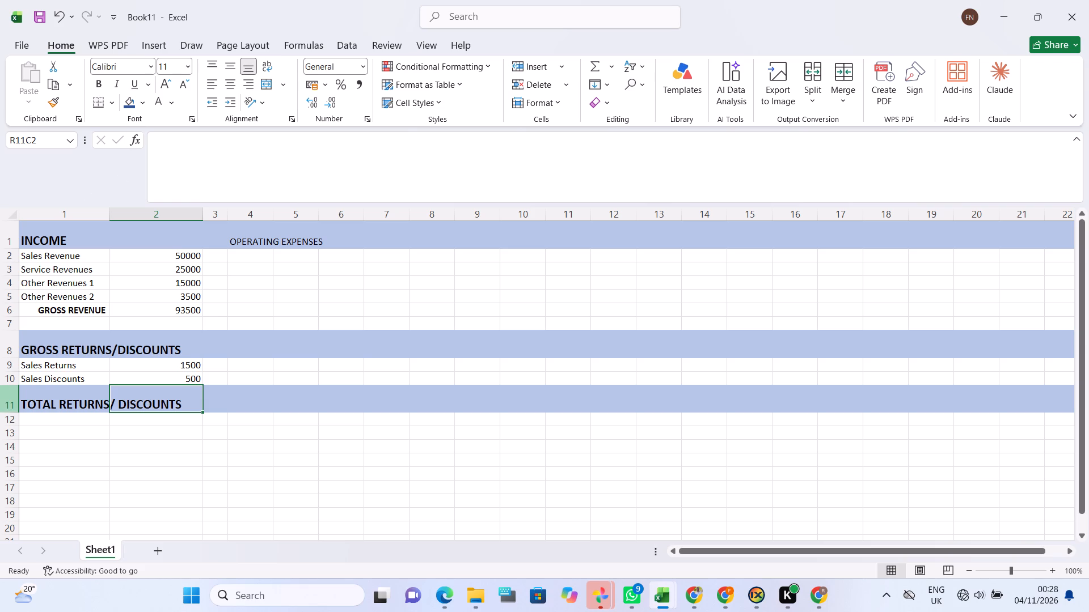
Remove the background fill from the whole TOTAL RETURNS/ DISCOUNTS row, setting it to No Color.
right_click(12, 397)
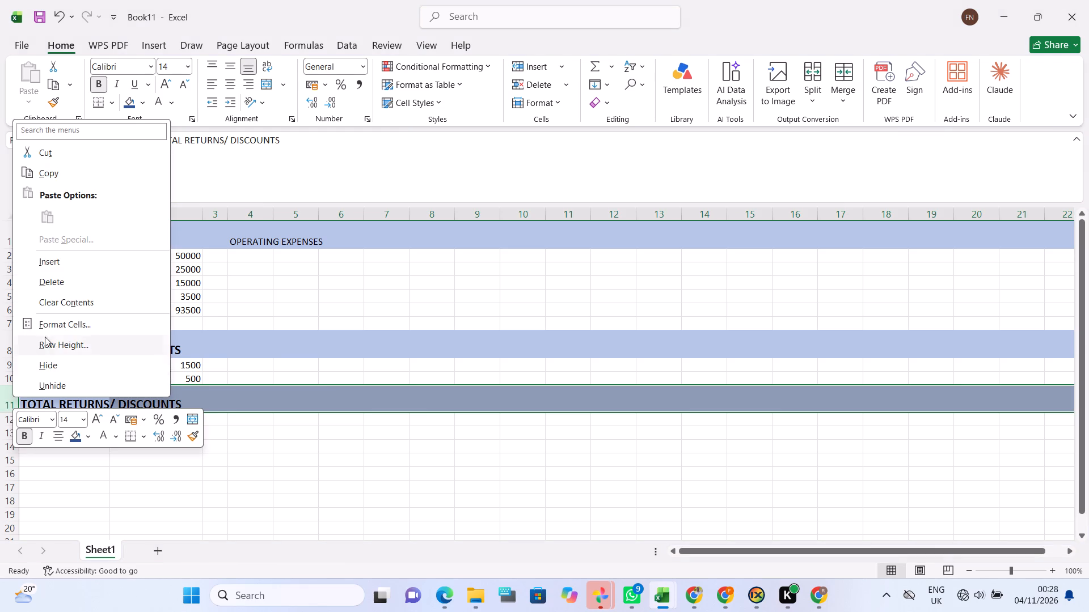
click(48, 329)
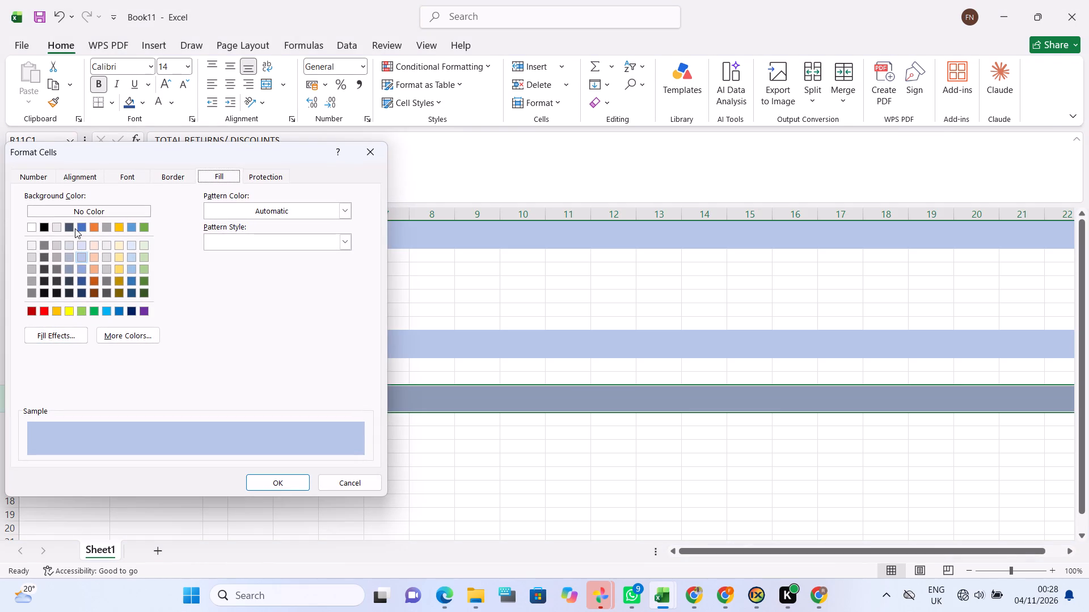
click(50, 214)
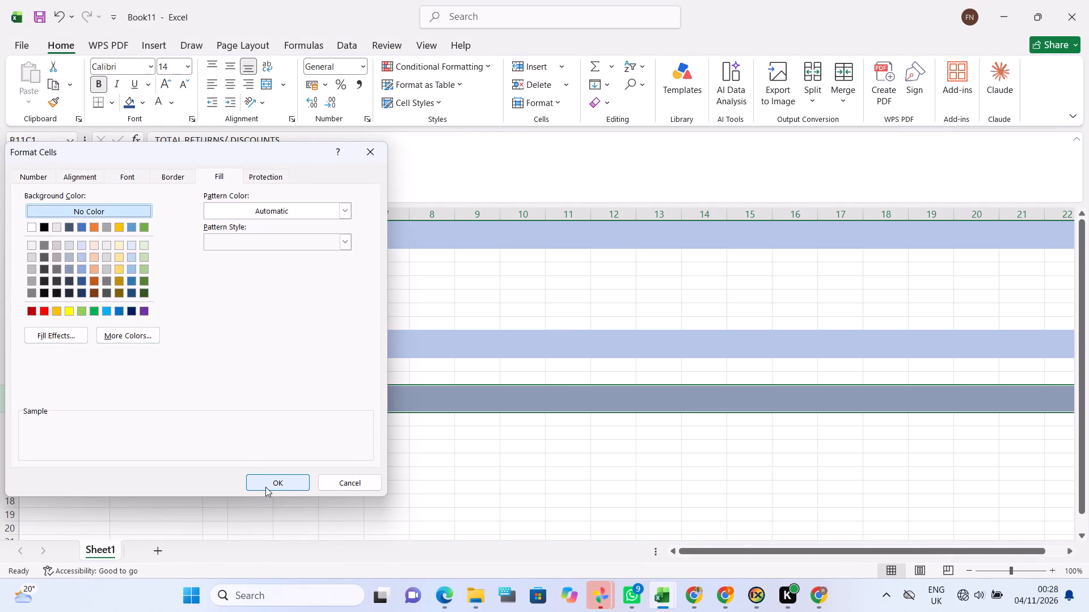
double_click(265, 488)
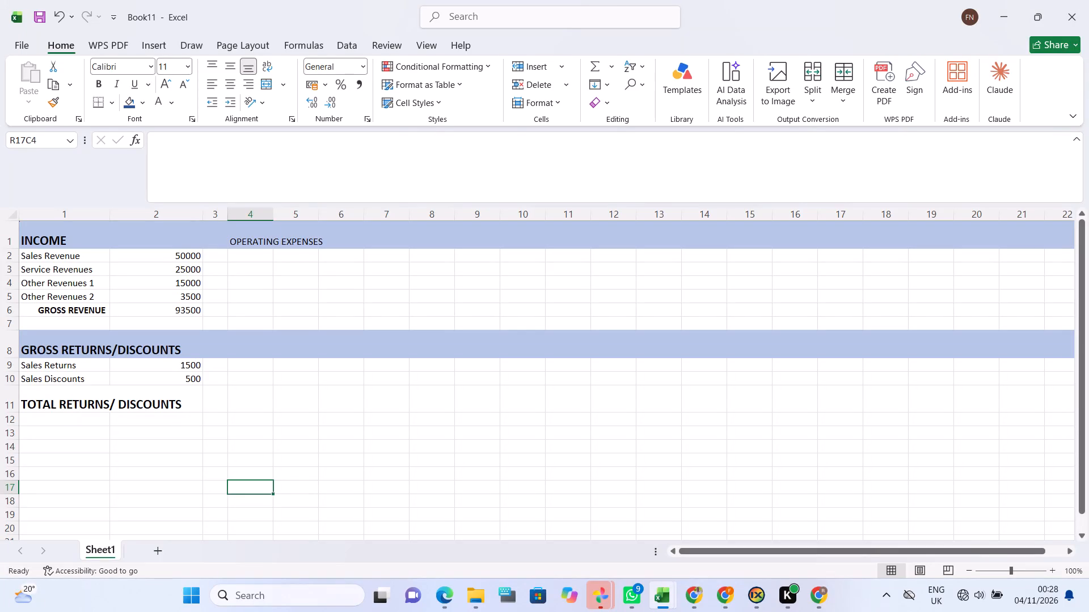
Set the font size of the TOTAL RETURNS/ DISCOUNTS label in row 11 to 11.
click(96, 402)
click(186, 62)
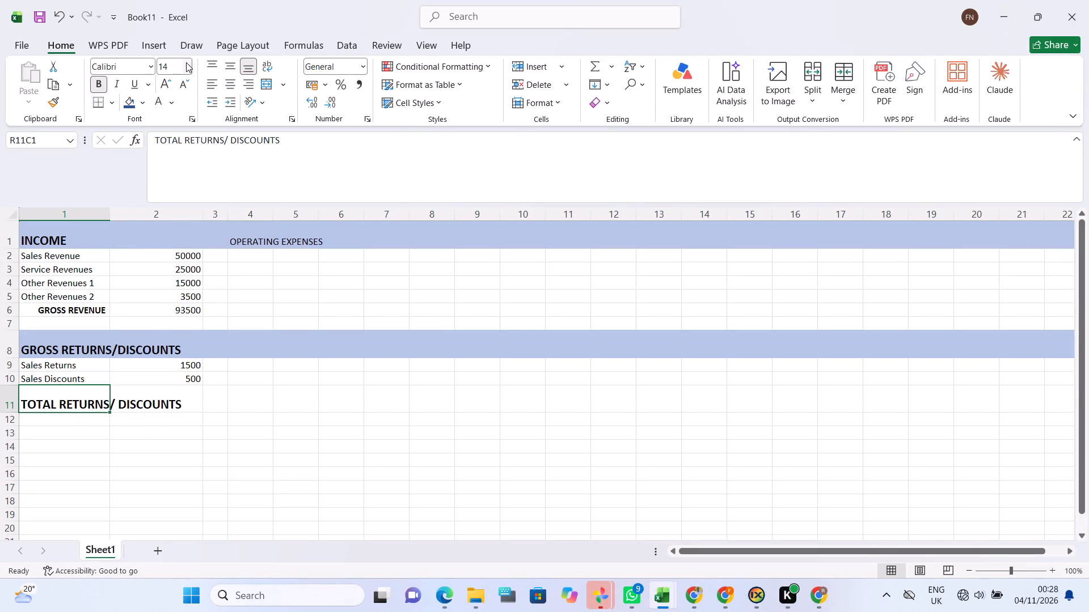
click(172, 141)
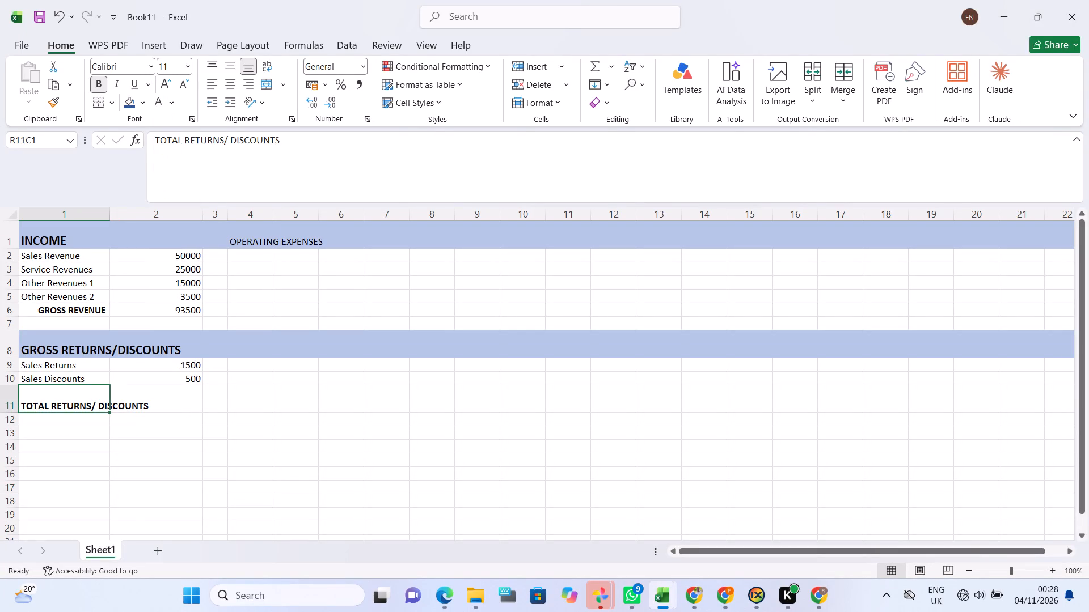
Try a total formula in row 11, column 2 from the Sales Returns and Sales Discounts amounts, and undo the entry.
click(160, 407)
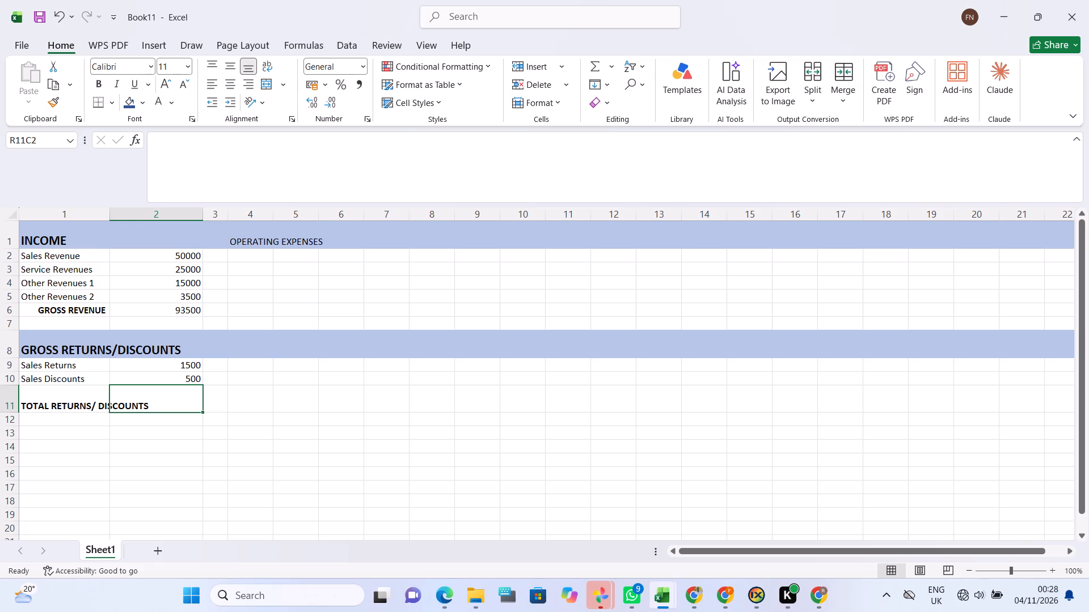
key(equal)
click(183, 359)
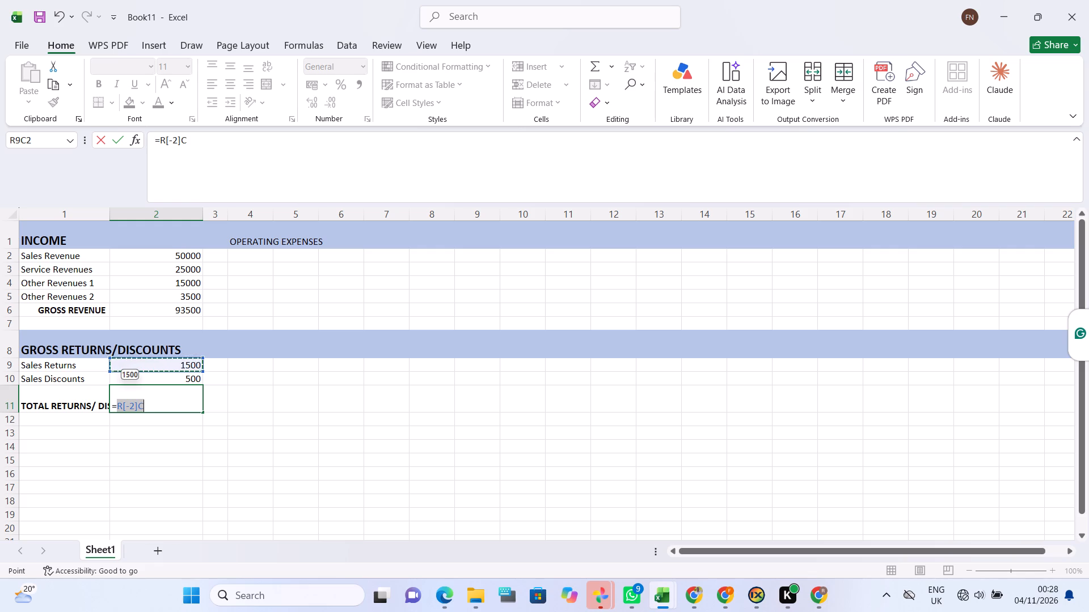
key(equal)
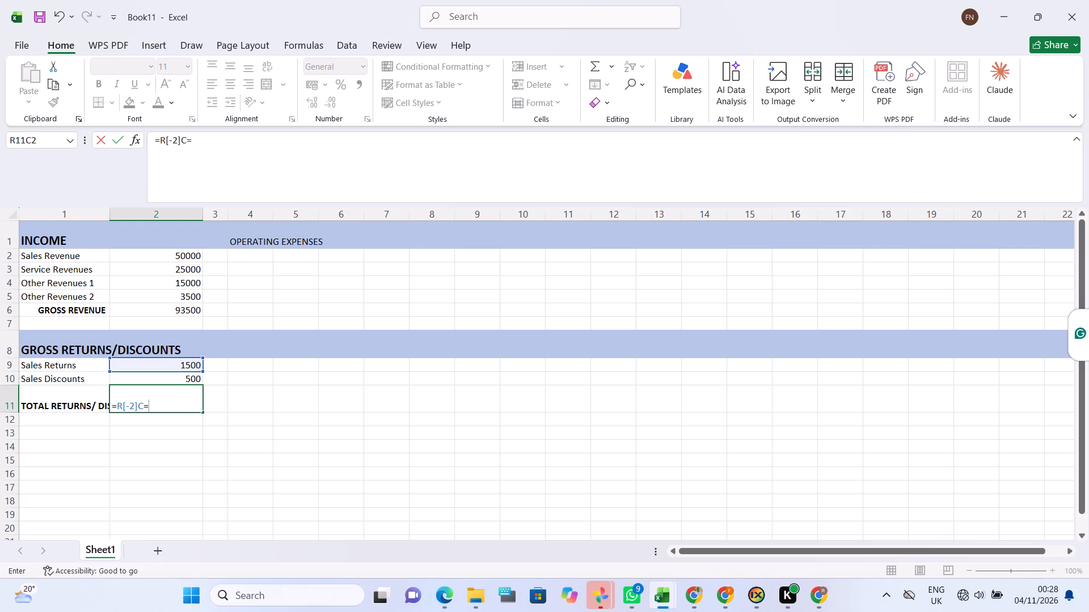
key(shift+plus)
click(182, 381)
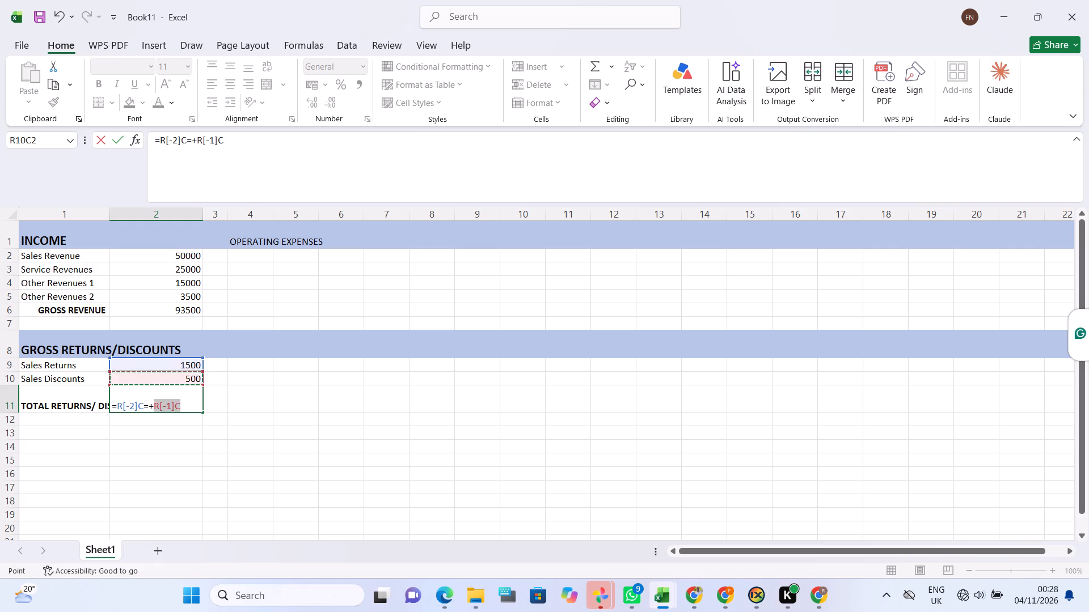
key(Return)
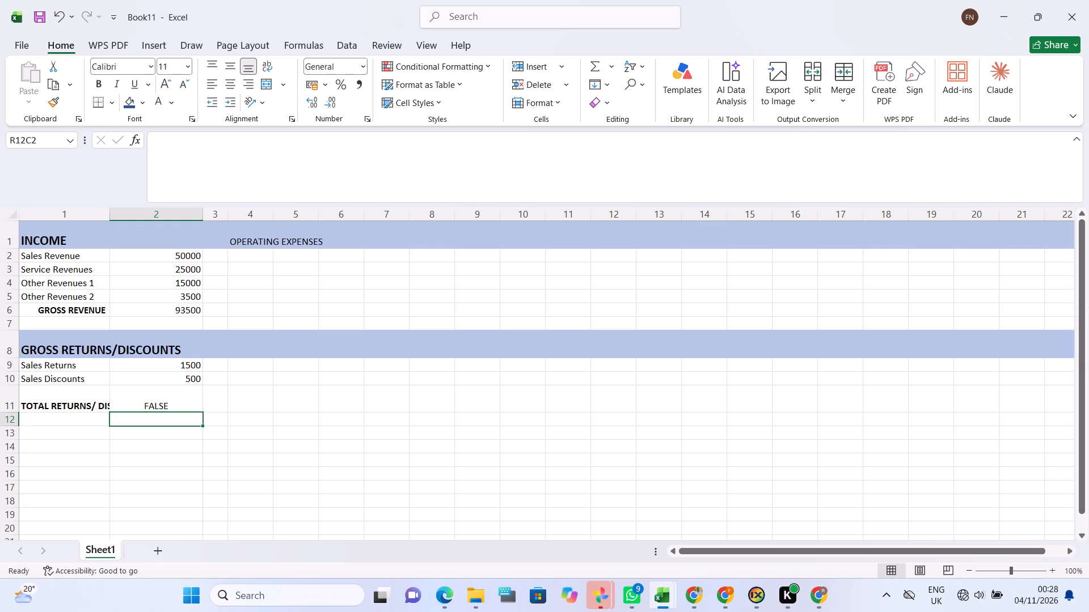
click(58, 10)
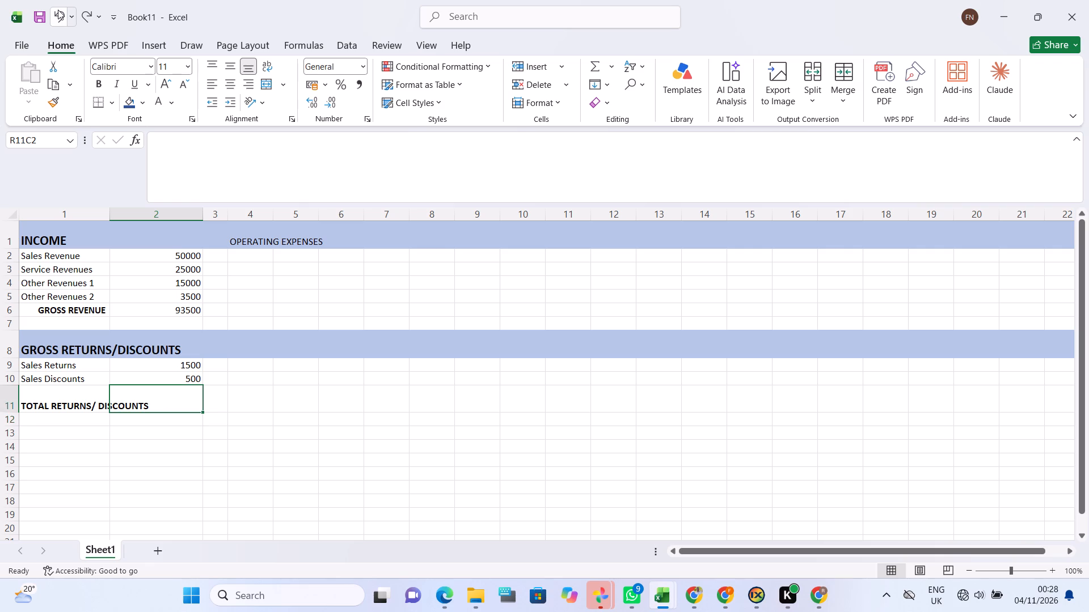
Enter a formula in row 11, column 2 that adds the Sales Returns and Sales Discounts amounts.
key(equal)
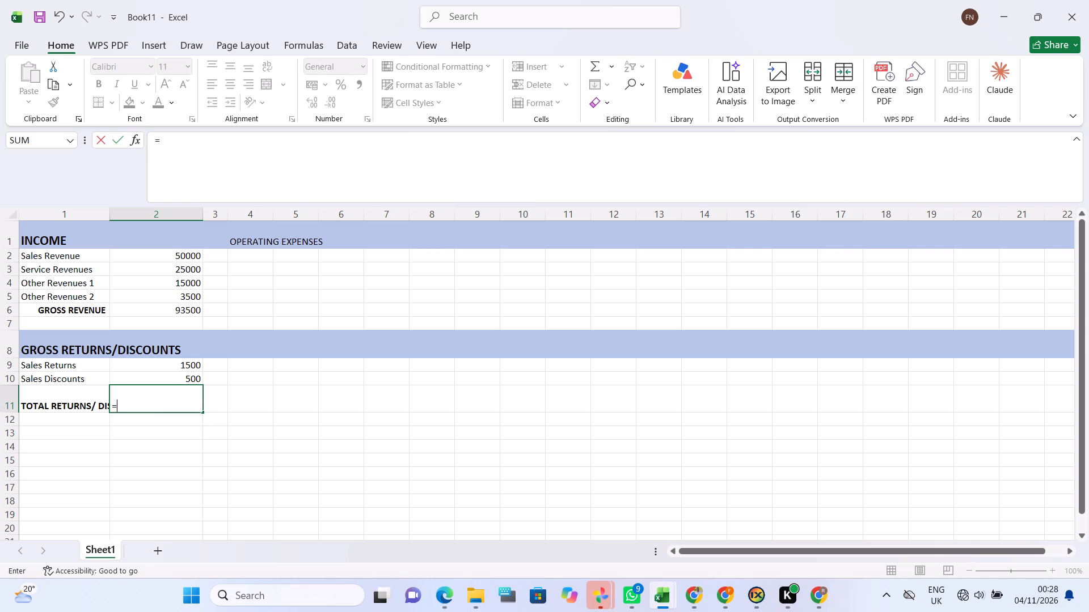
click(145, 361)
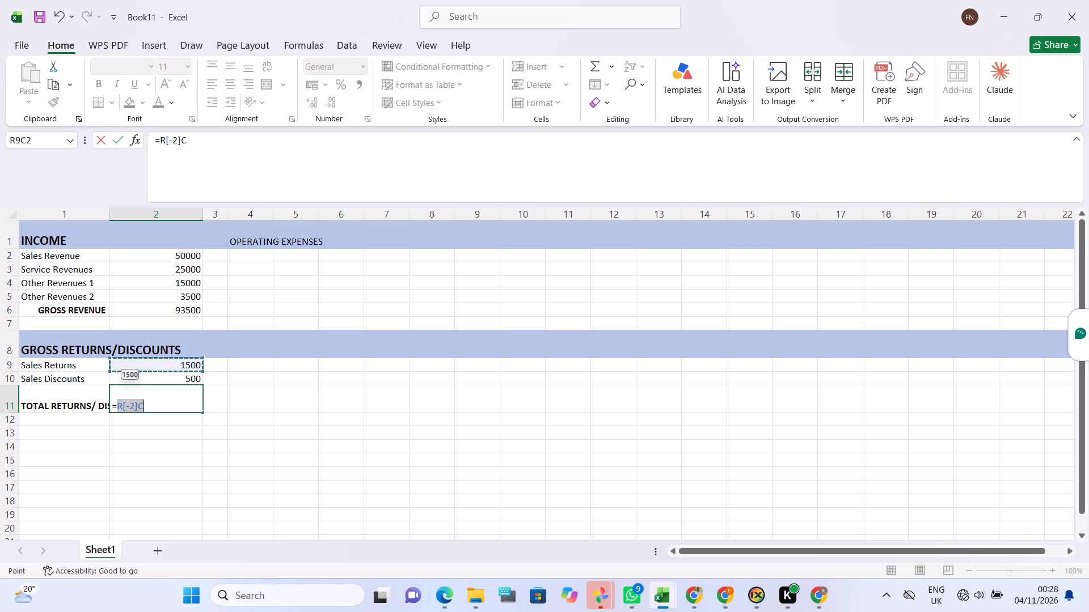
key(shift+plus)
click(145, 375)
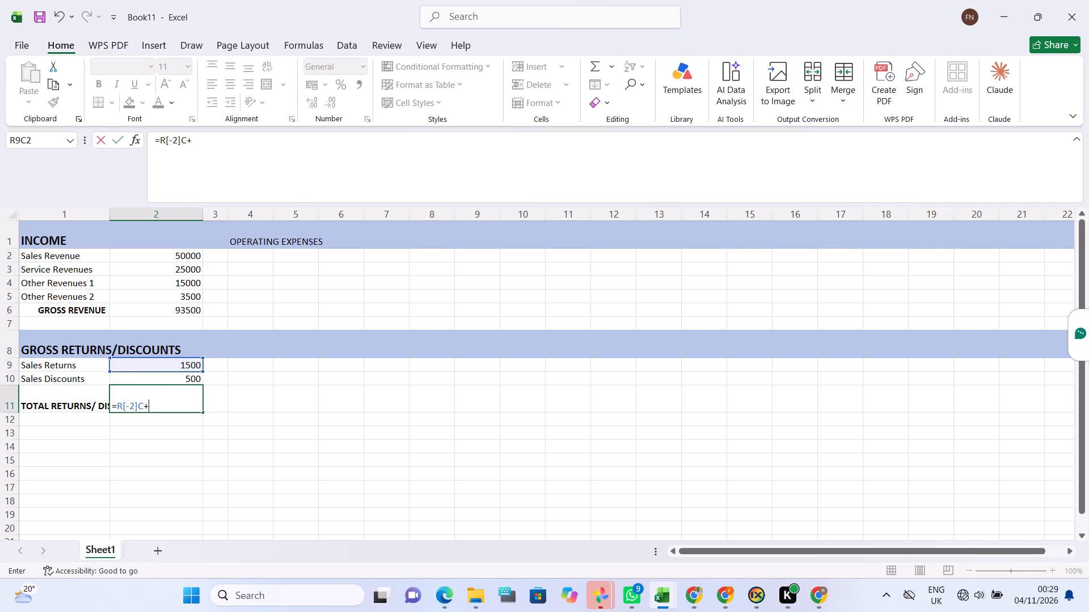
key(Return)
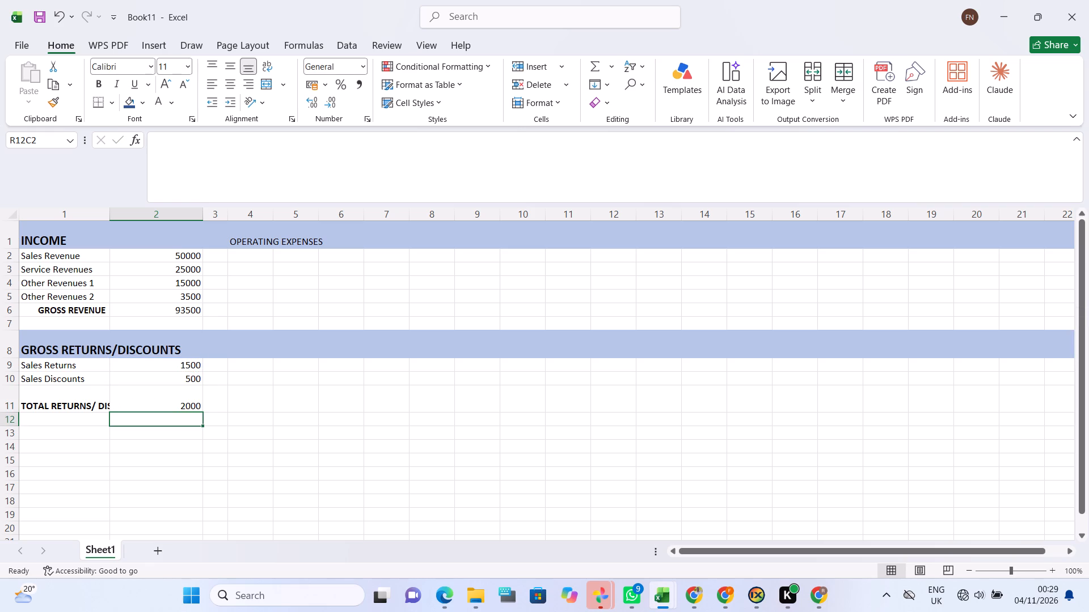
Reduce the height of the TOTAL RETURNS/ DISCOUNTS row to about 16, close to the ordinary data rows.
click(77, 403)
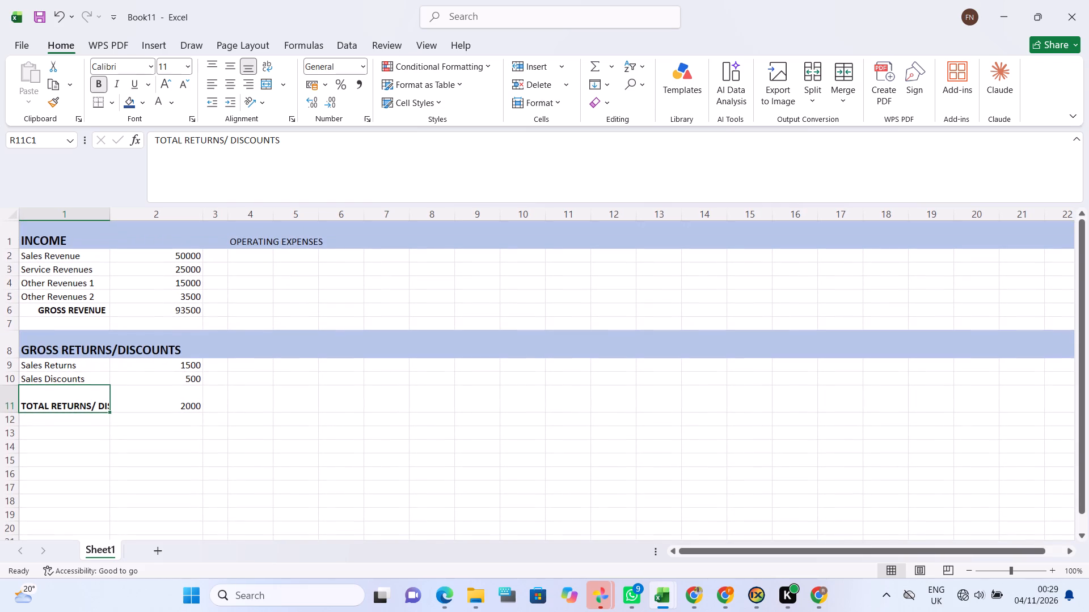
click(15, 414)
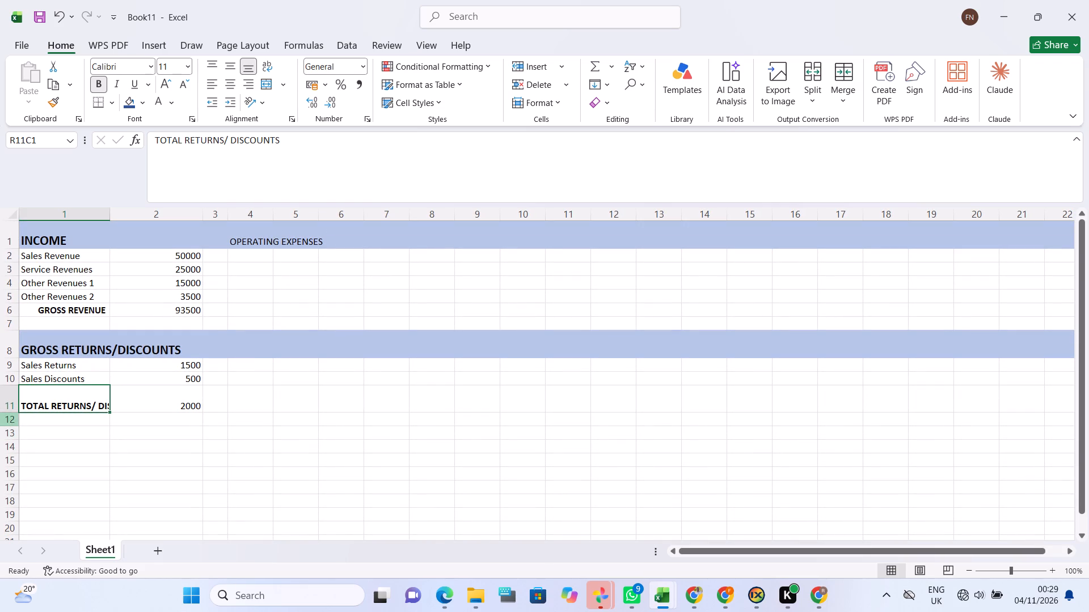
drag(15, 411, 15, 399)
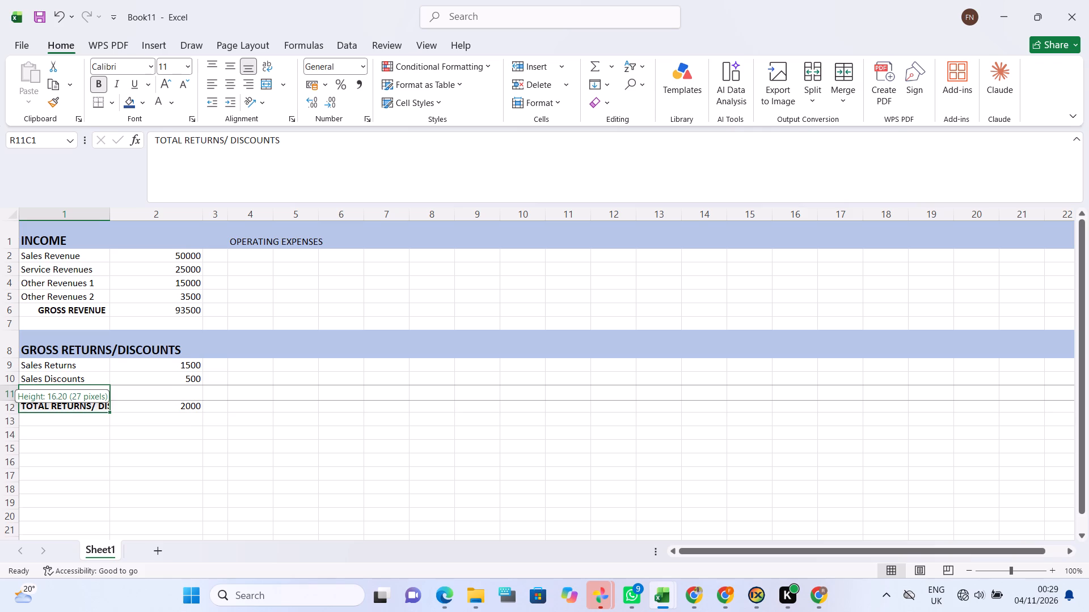
drag(15, 399, 14, 399)
click(122, 455)
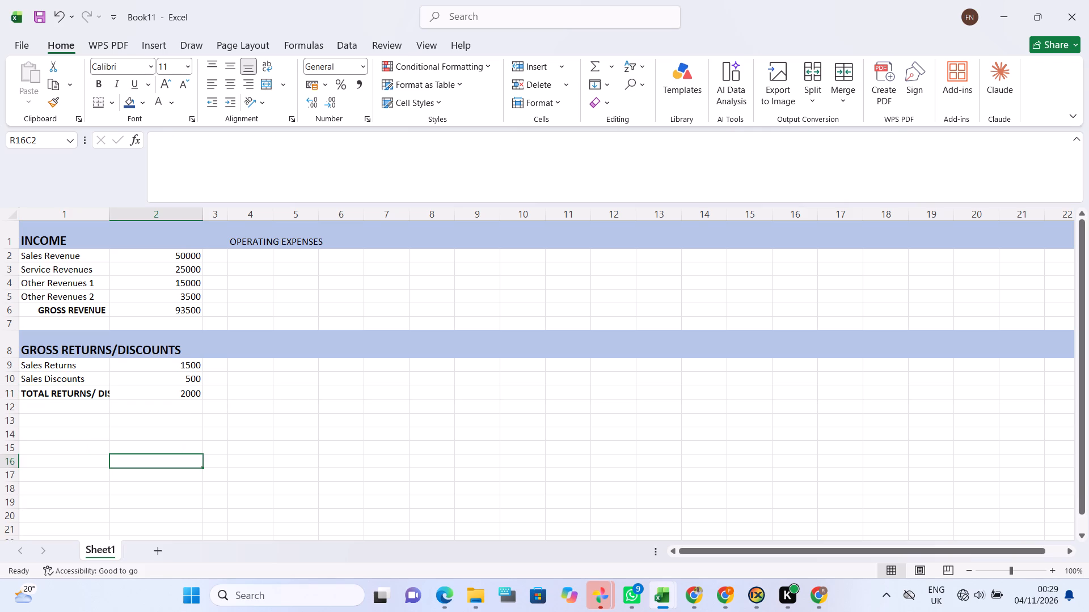
Increase the height of row 13 to about double, matching the section heading rows.
click(158, 411)
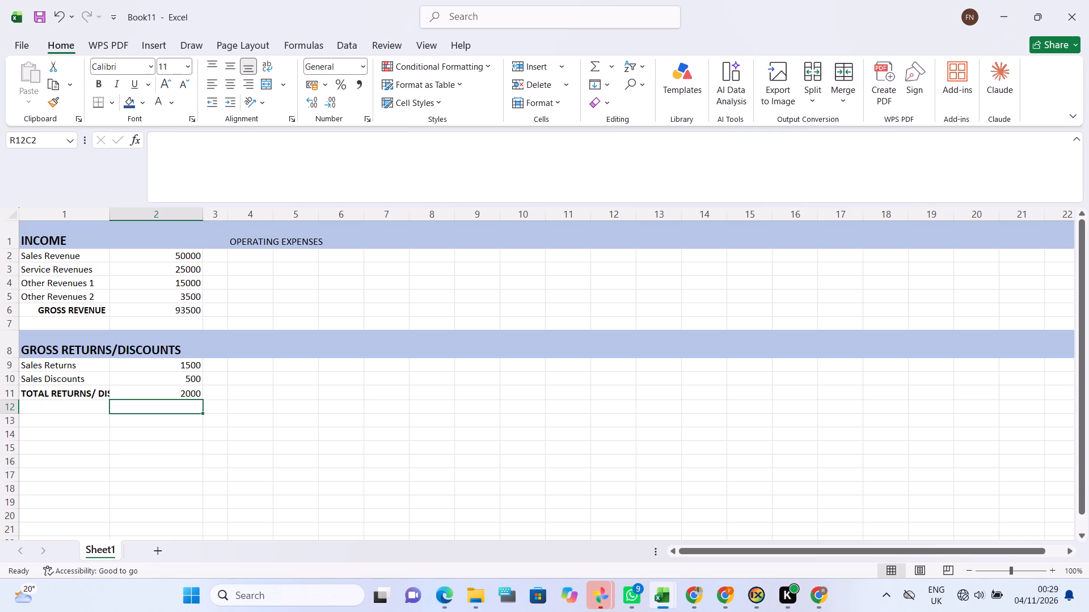
click(163, 413)
click(27, 422)
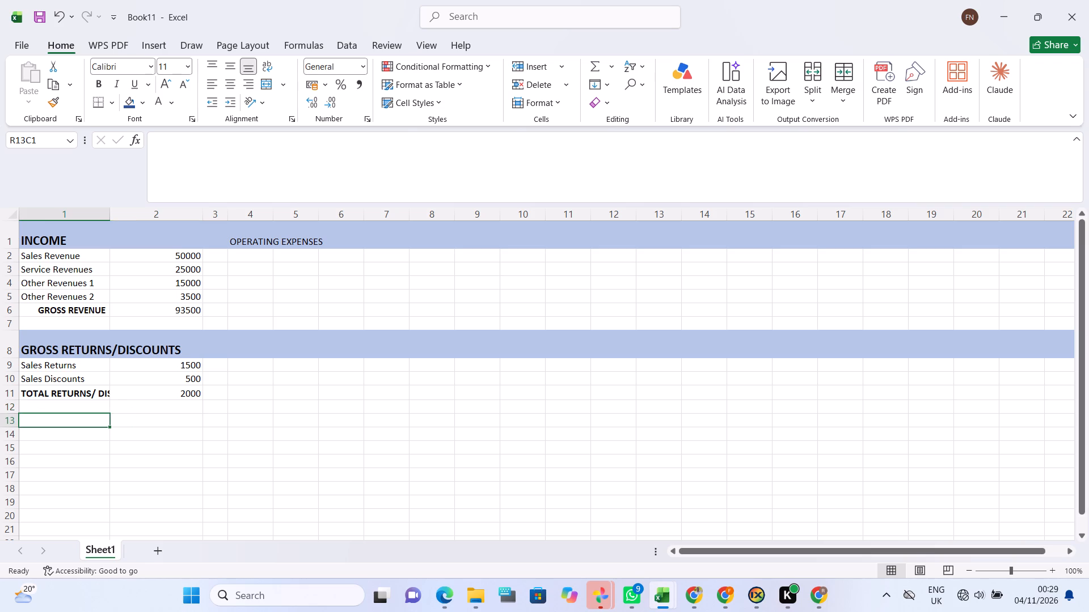
drag(15, 426, 19, 443)
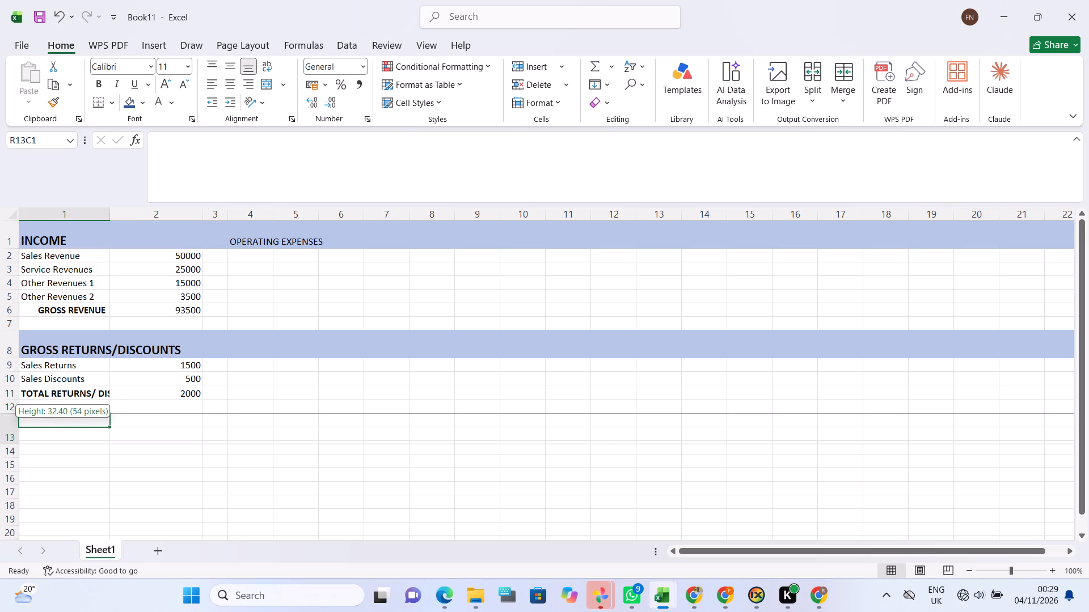
drag(19, 443, 21, 440)
Enter the section heading COST OF GOODS SOLD(COGS) in row 13, column 1.
click(36, 430)
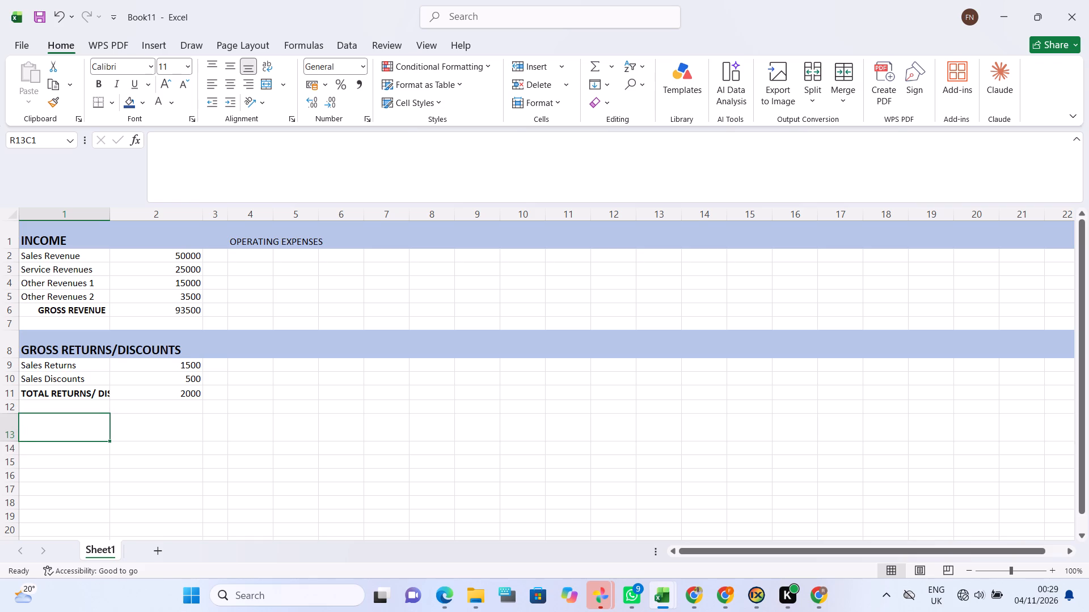
key(c)
click(36, 430)
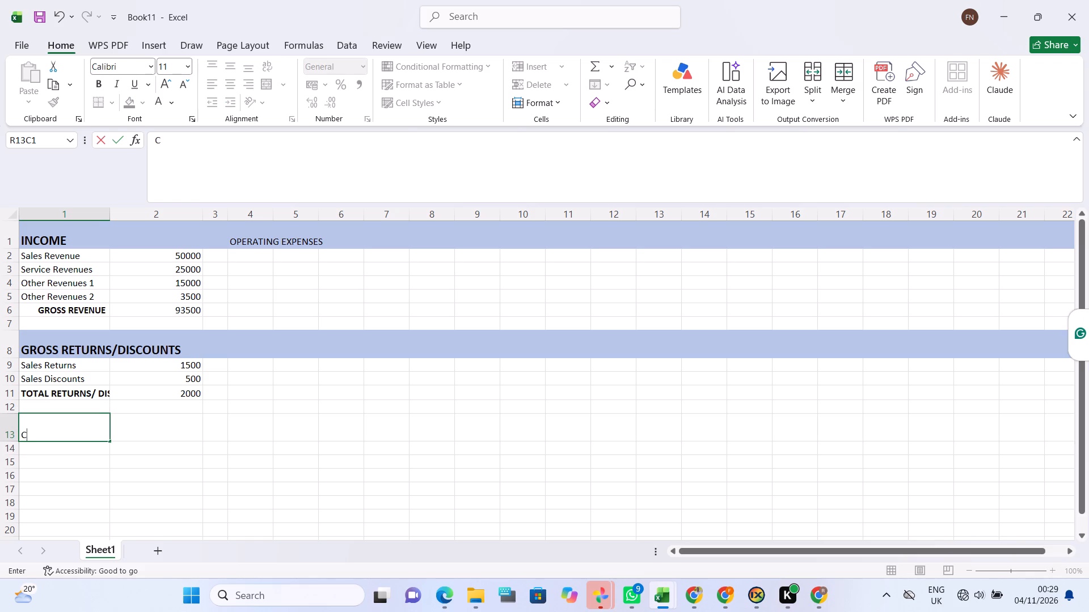
text(OST OF GOODS)
key(space)
text(SOLD)
key(shift+parenleft)
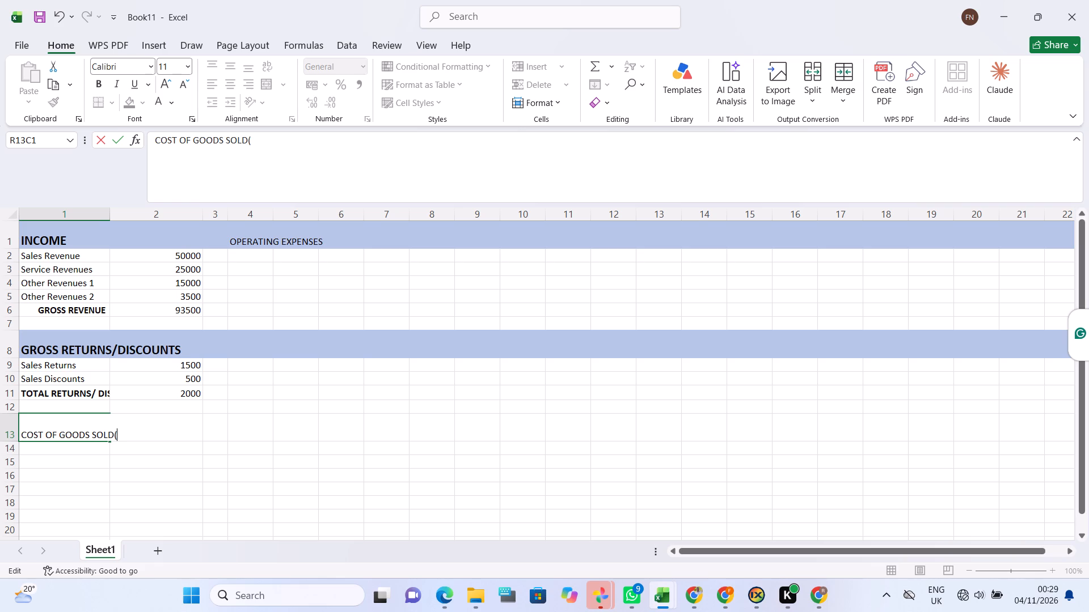
text(COGS)
key(shift+parenright)
Fill the whole of row 13 with the same light blue background as the other section heading rows.
right_click(12, 424)
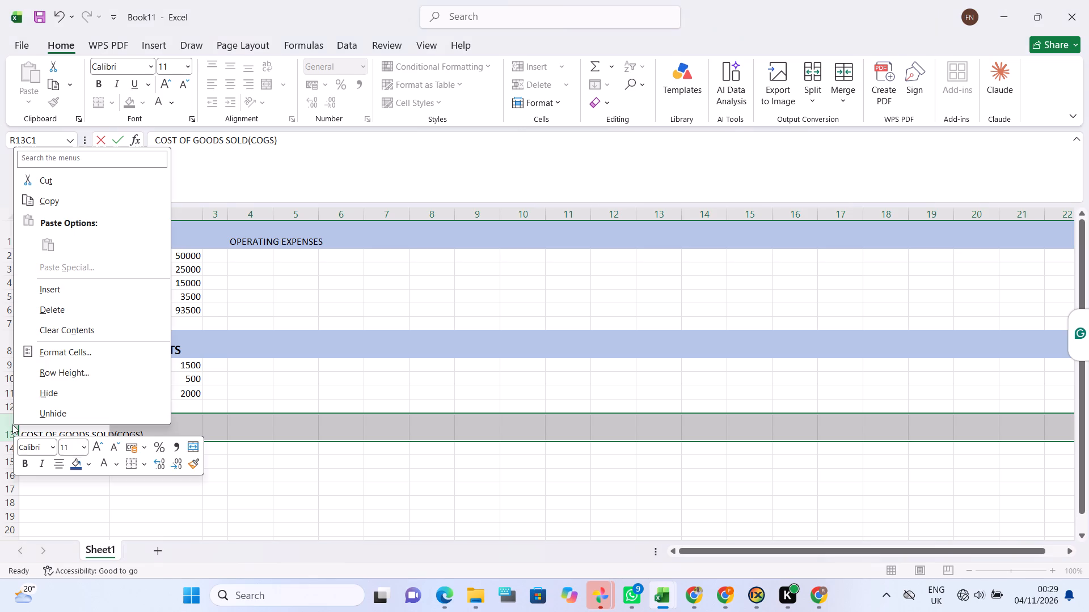
click(51, 351)
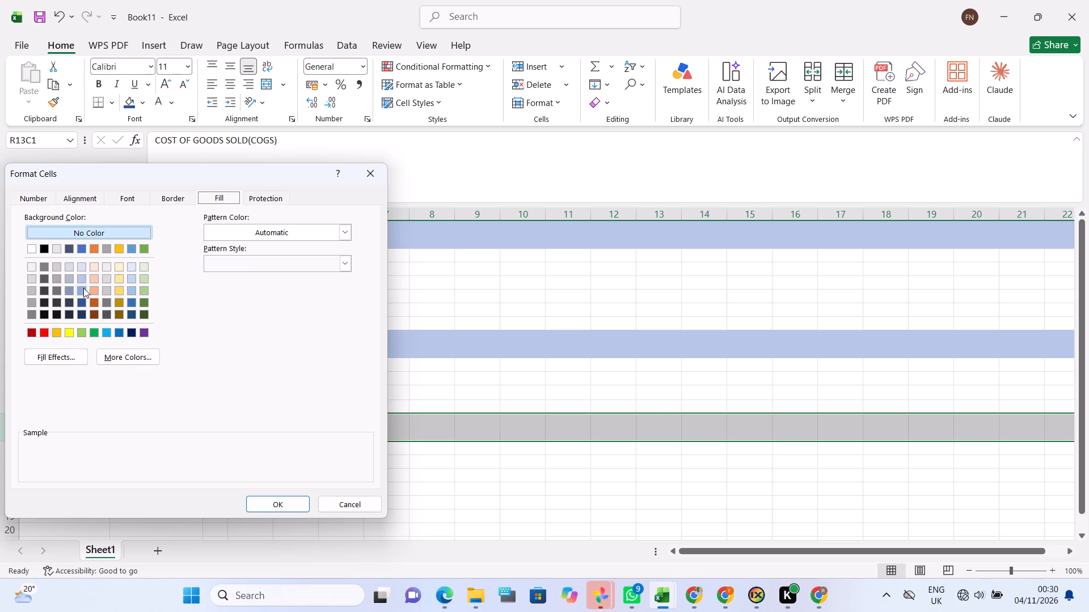
click(83, 288)
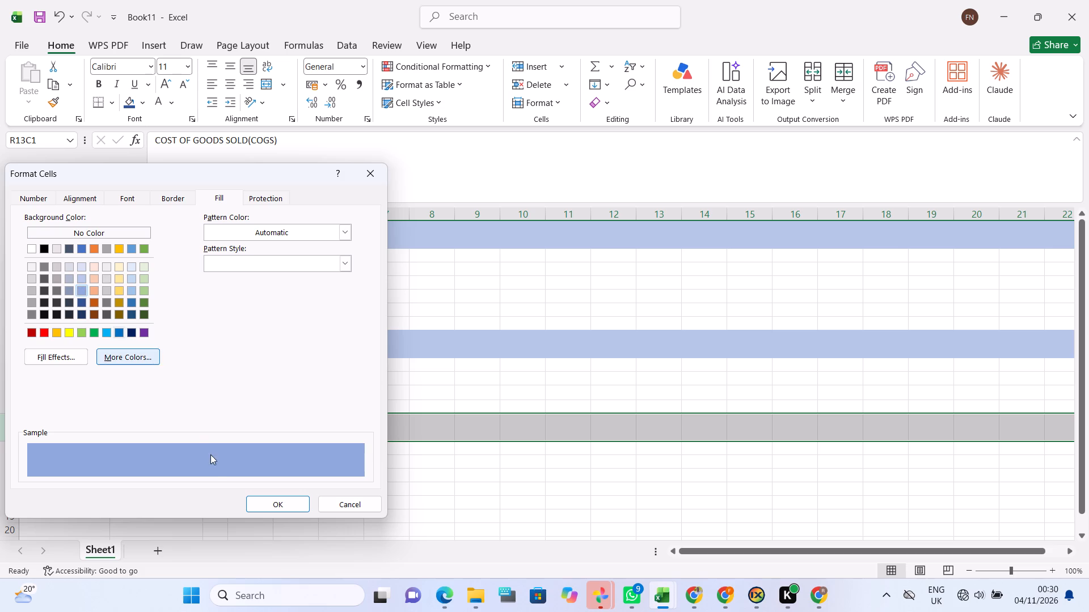
click(82, 280)
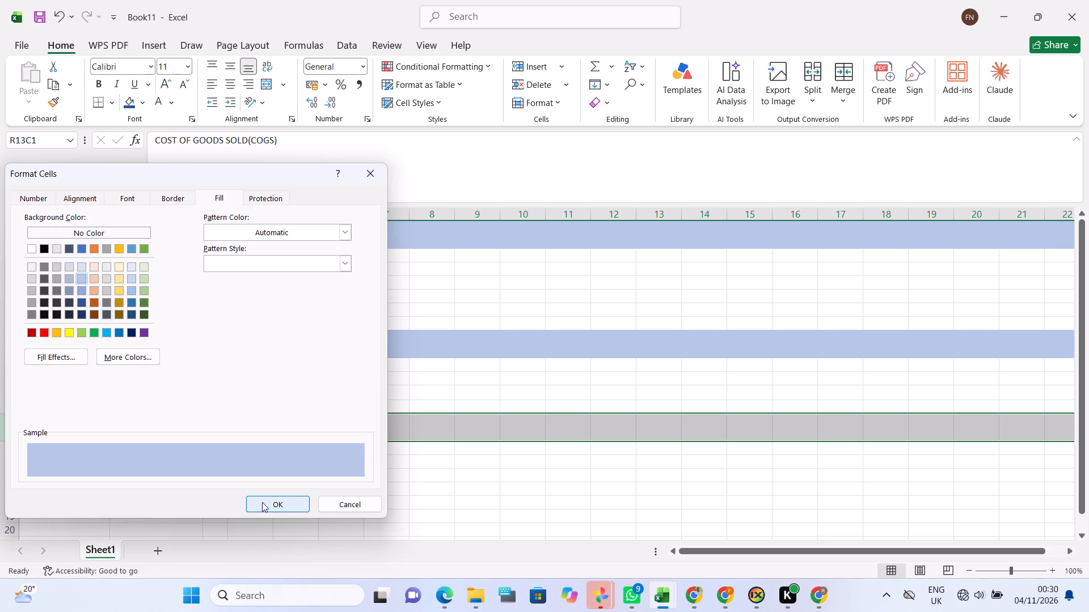
click(262, 502)
click(115, 444)
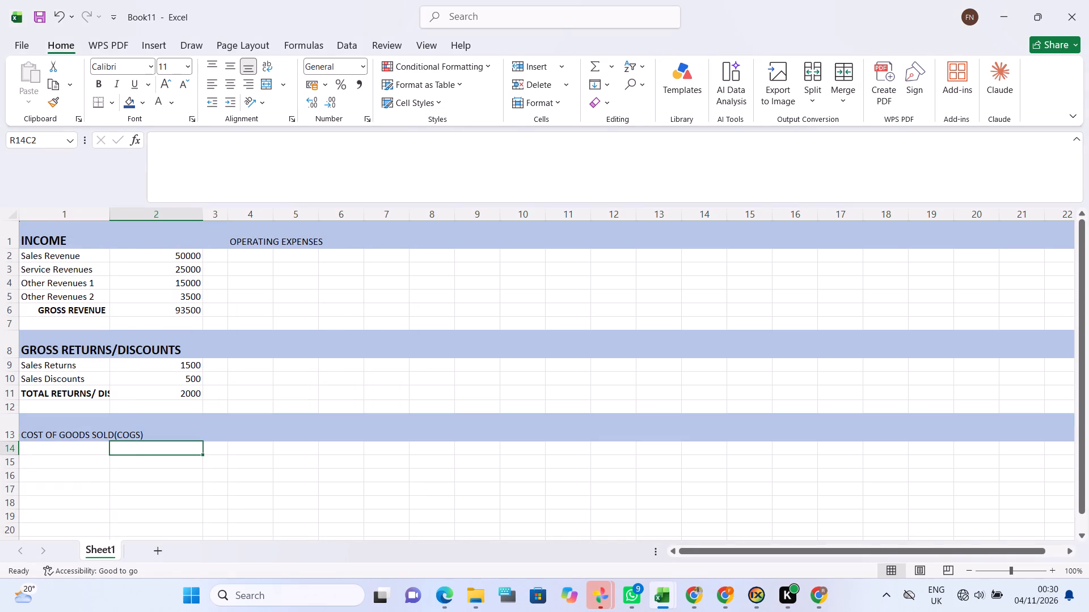
Make the COST OF GOODS SOLD(COGS) heading in row 13 bold with font size 14.
click(78, 430)
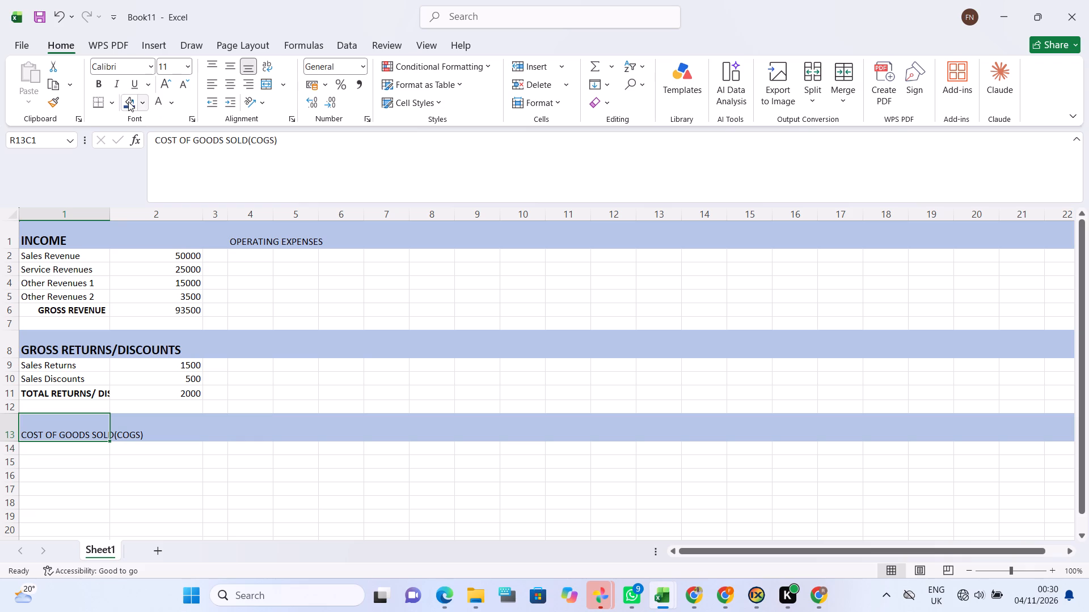
click(100, 84)
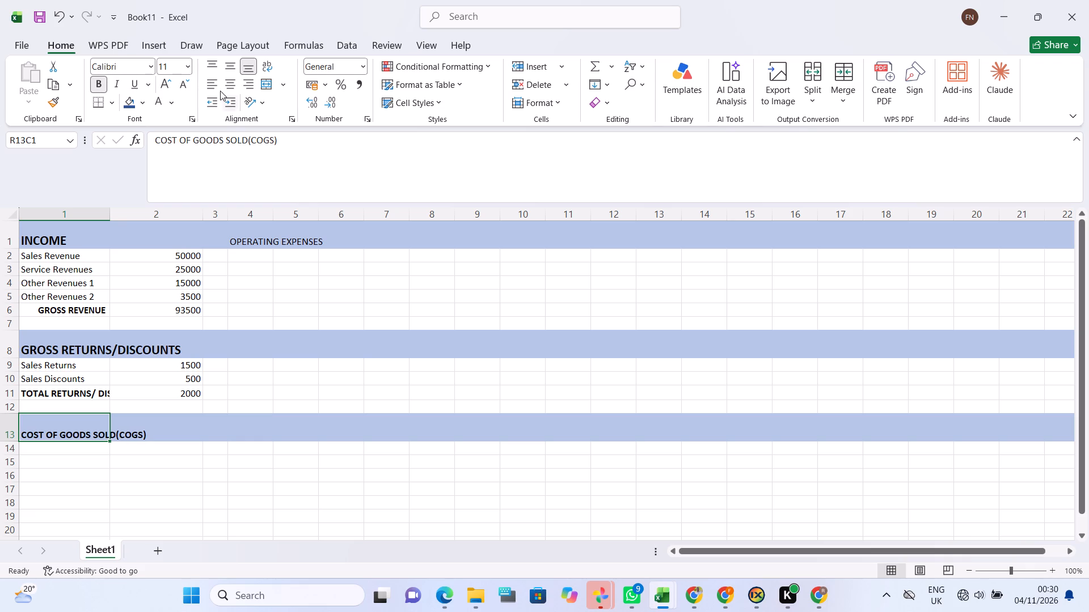
click(186, 67)
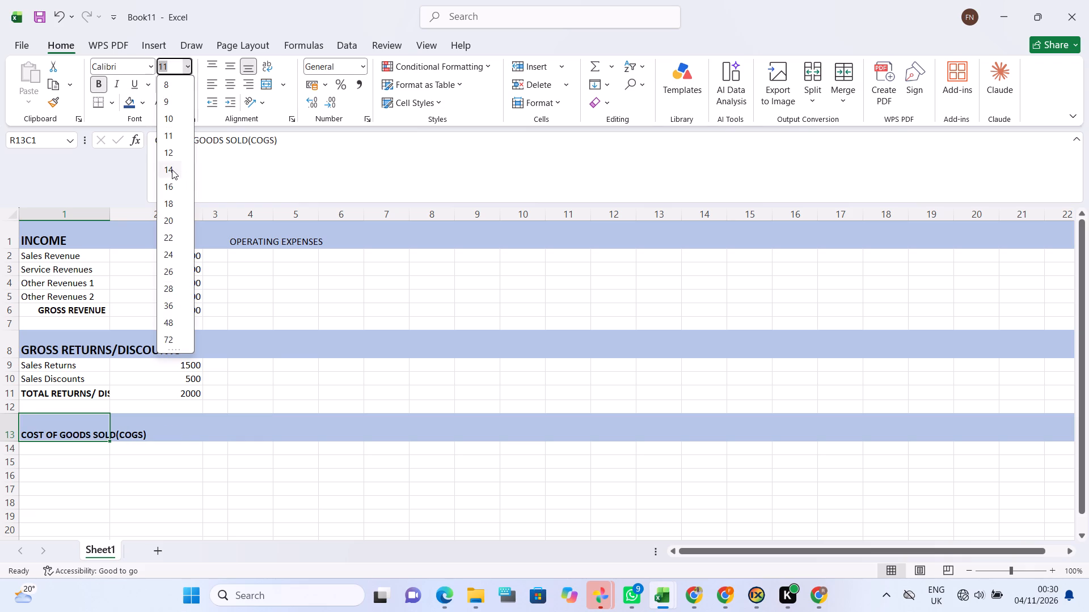
click(171, 169)
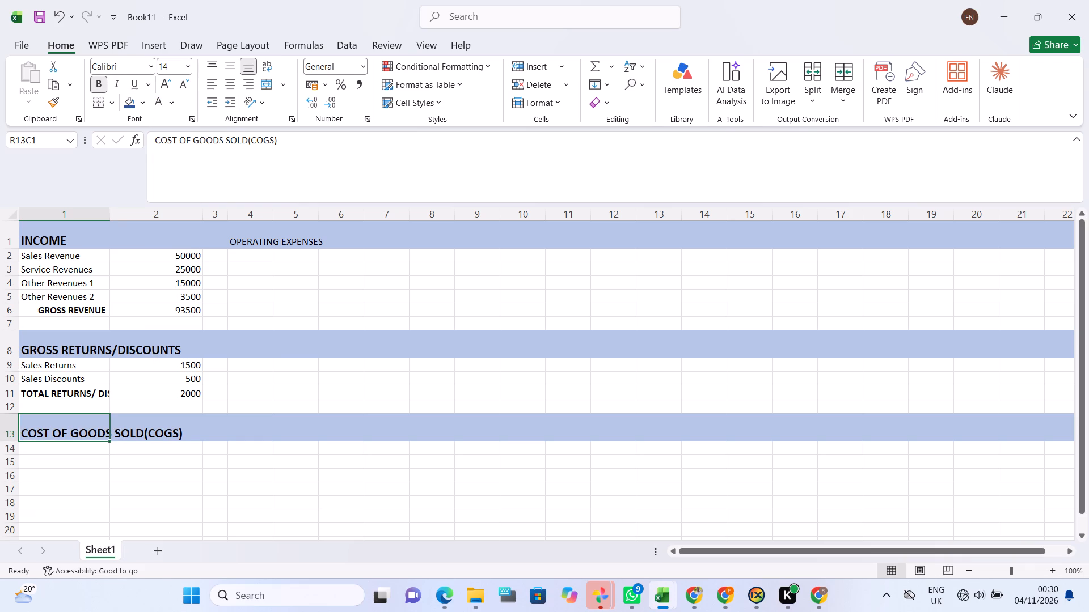
click(156, 457)
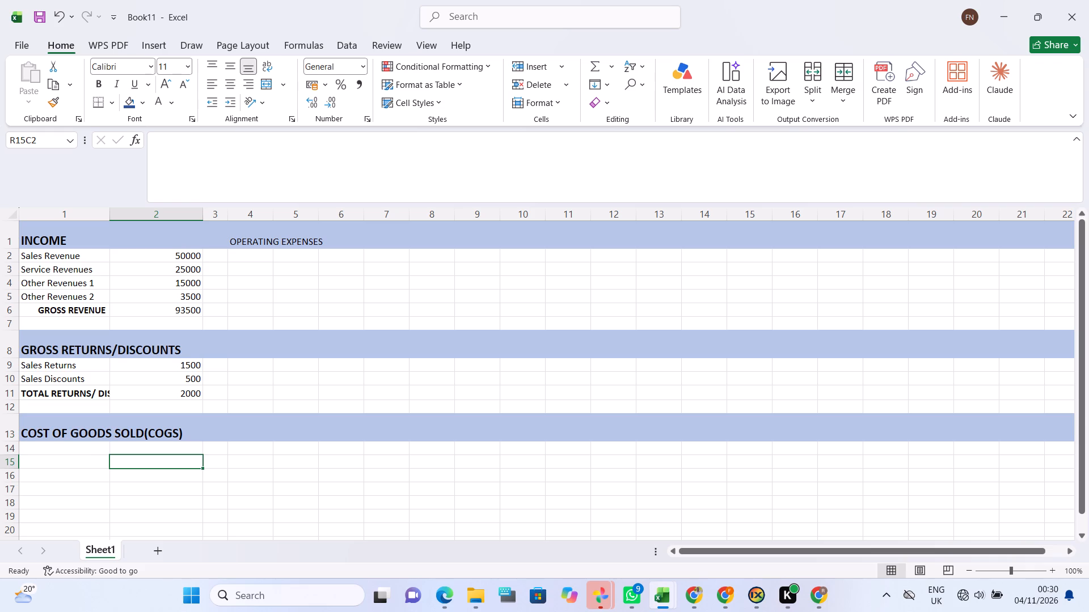
click(208, 431)
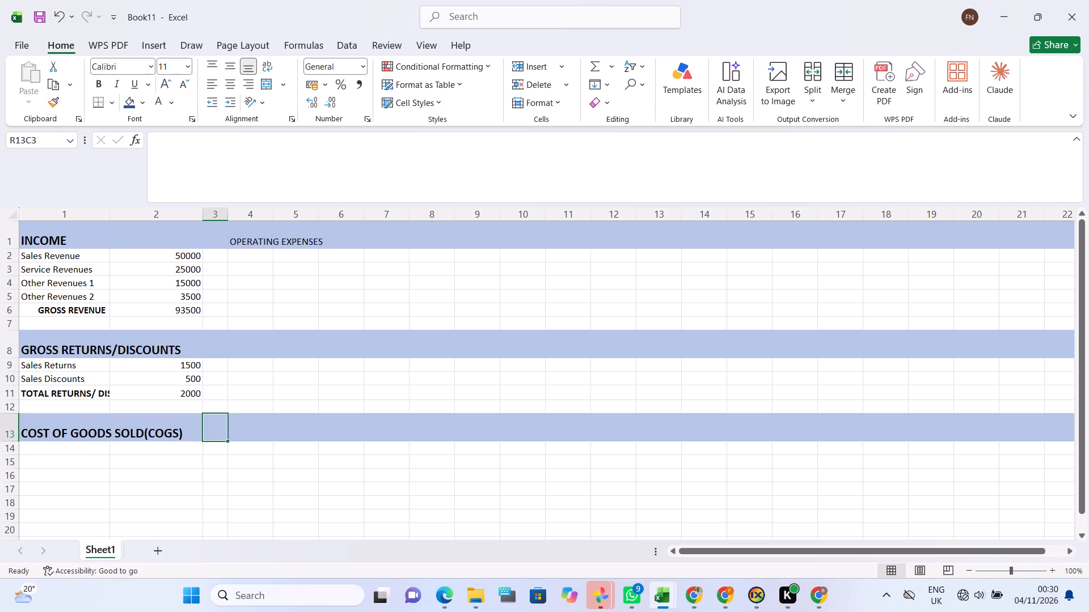
Remove the background fill from the whole of row 8, the GROSS RETURNS/DISCOUNTS heading row.
right_click(12, 344)
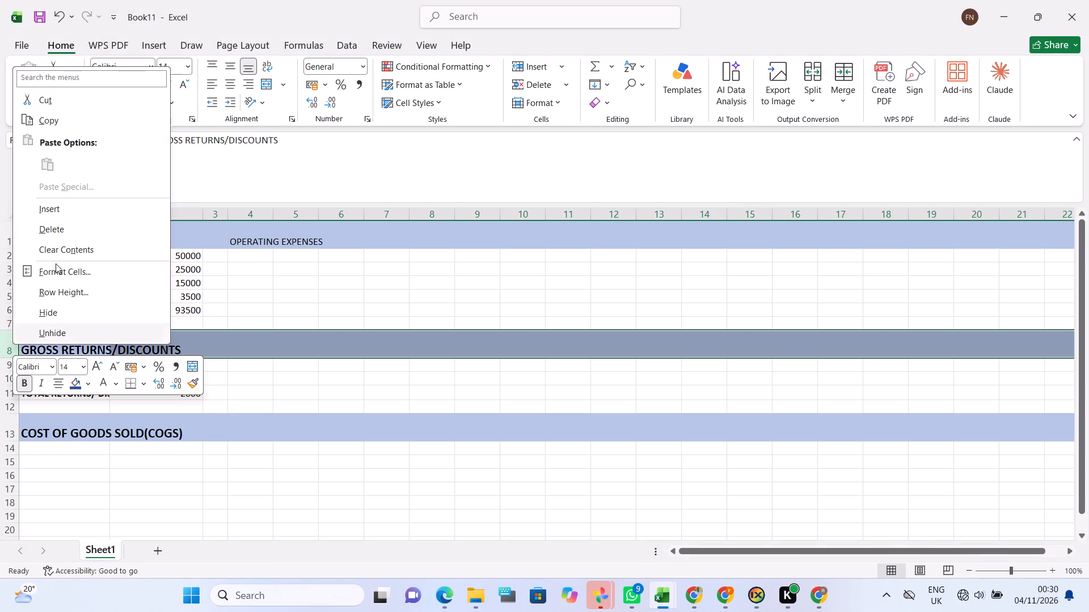
click(72, 262)
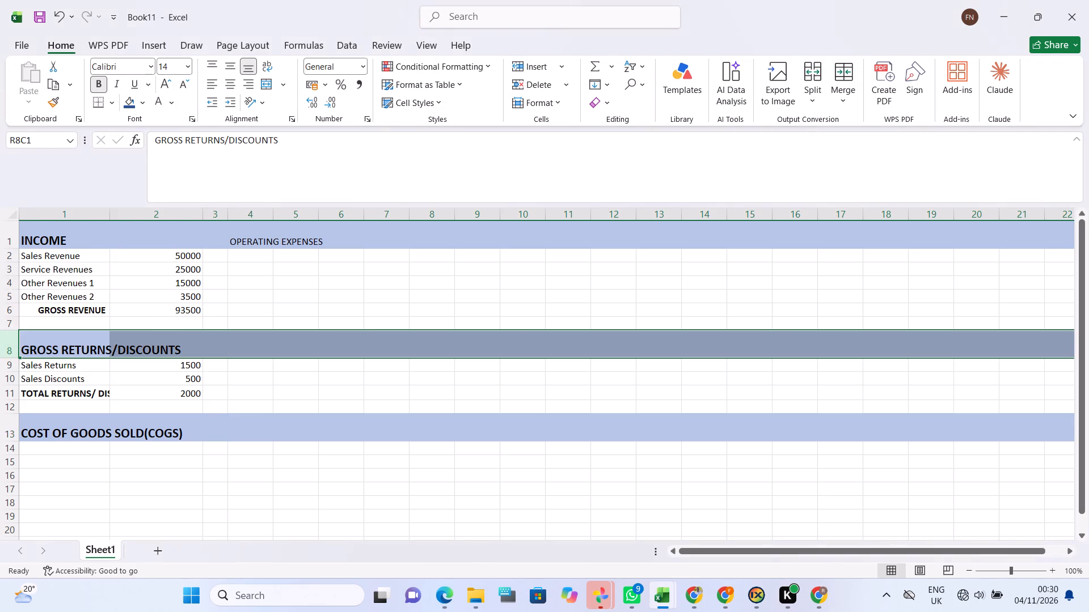
click(50, 144)
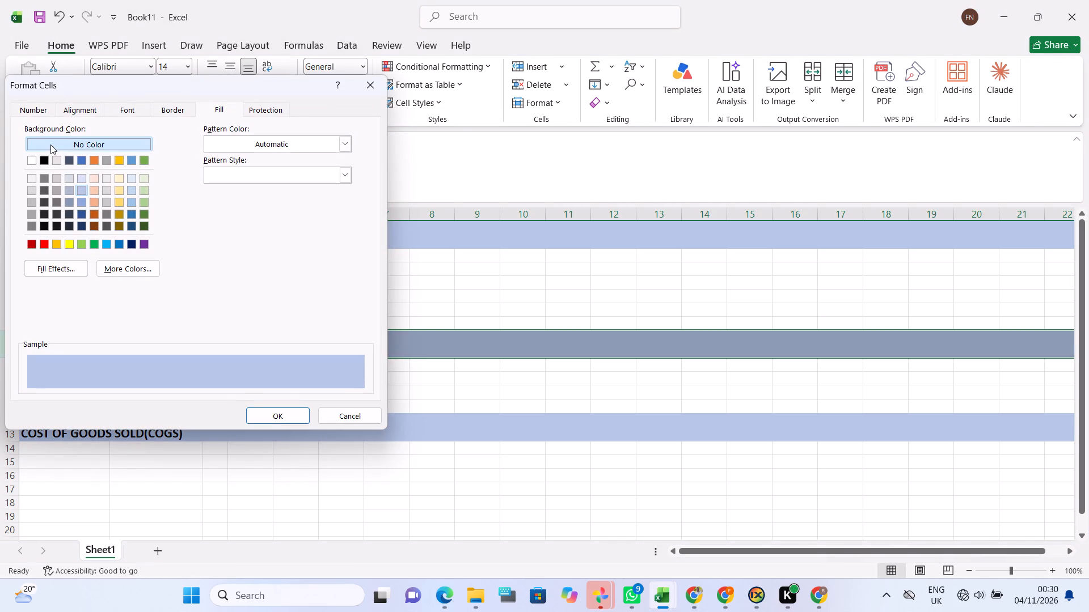
click(263, 415)
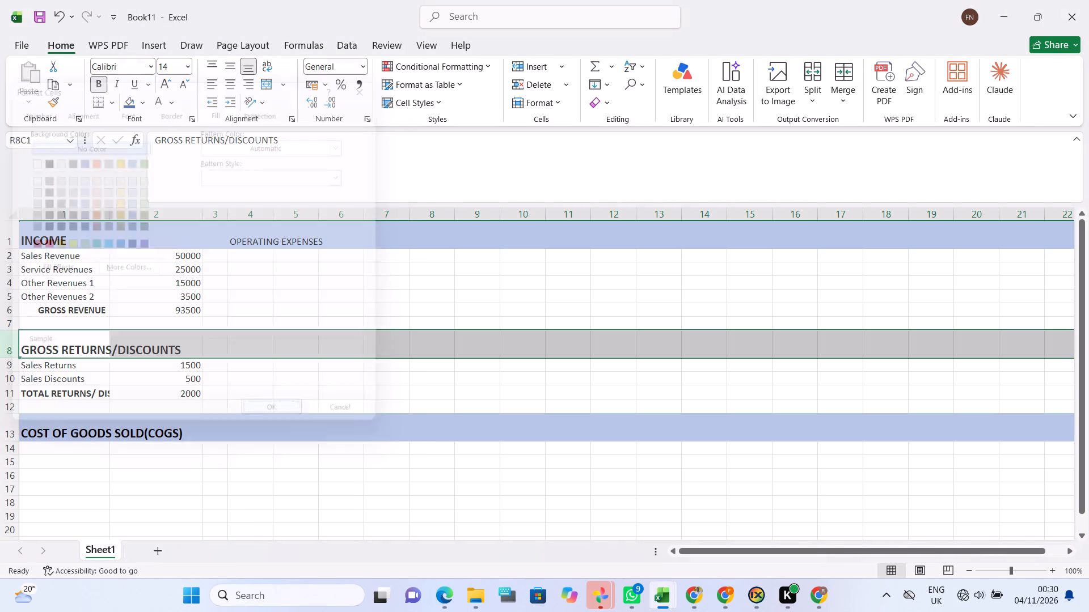
Remove the background fill from the whole of row 13, the COST OF GOODS SOLD(COGS) heading row.
right_click(14, 428)
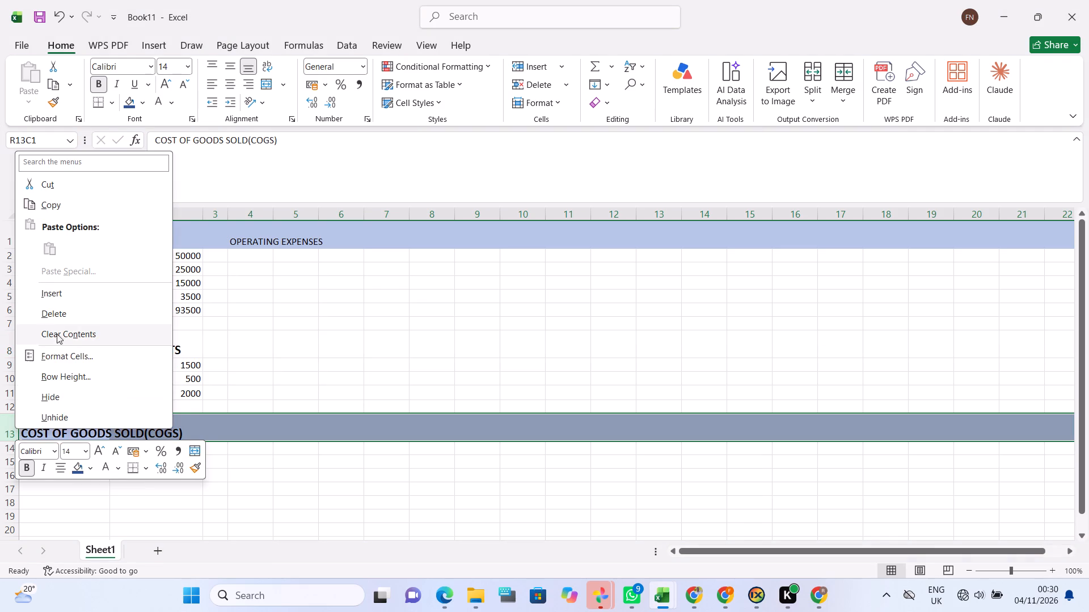
click(57, 352)
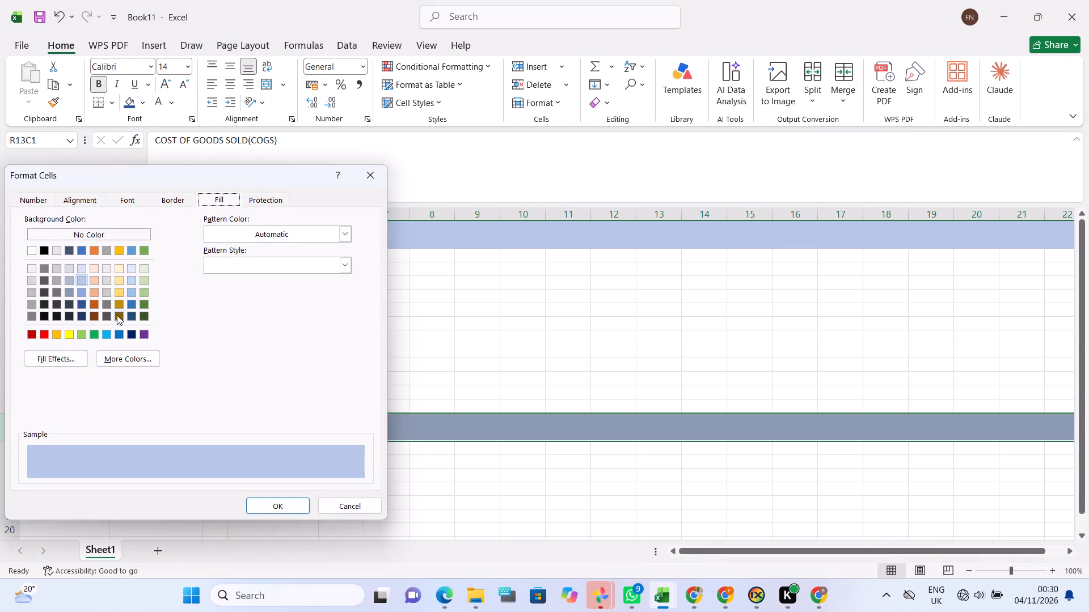
click(86, 231)
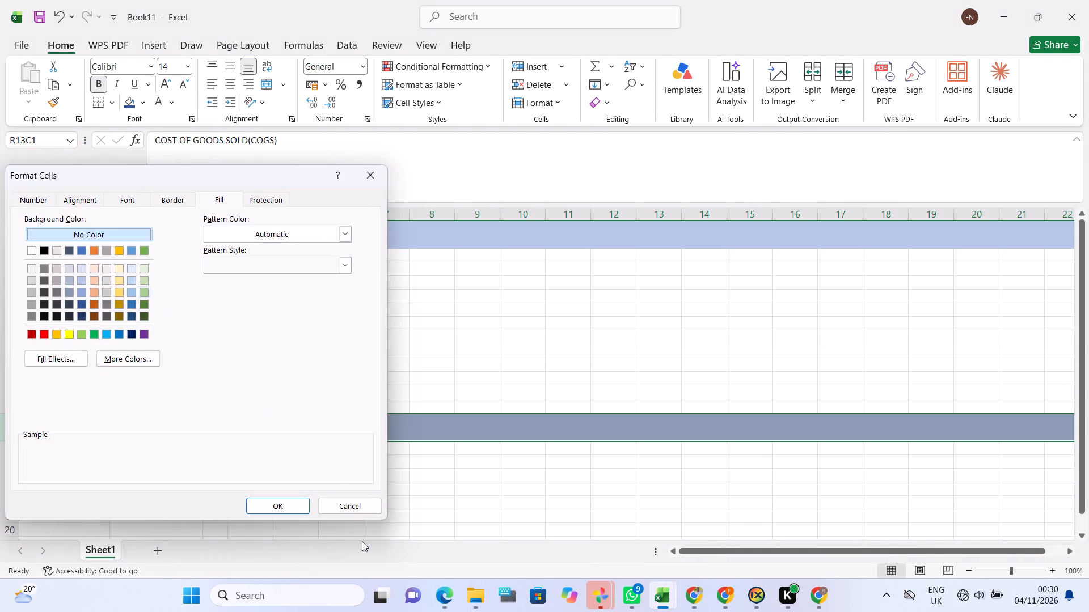
click(273, 507)
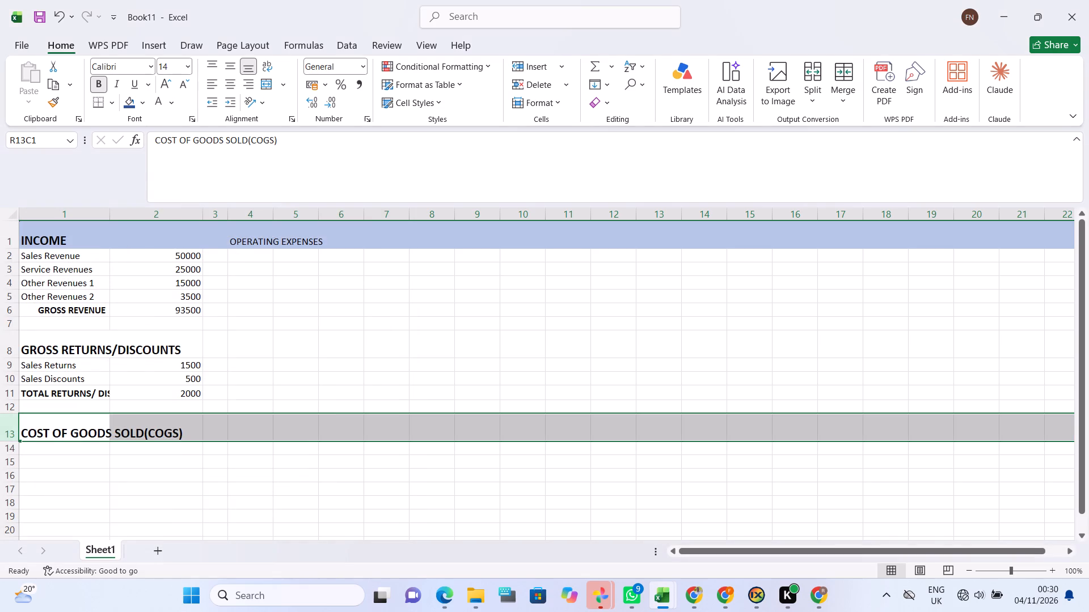
Fill only columns 1 and 2 of the GROSS RETURNS/DISCOUNTS heading row with the light blue used in the INCOME row.
click(26, 345)
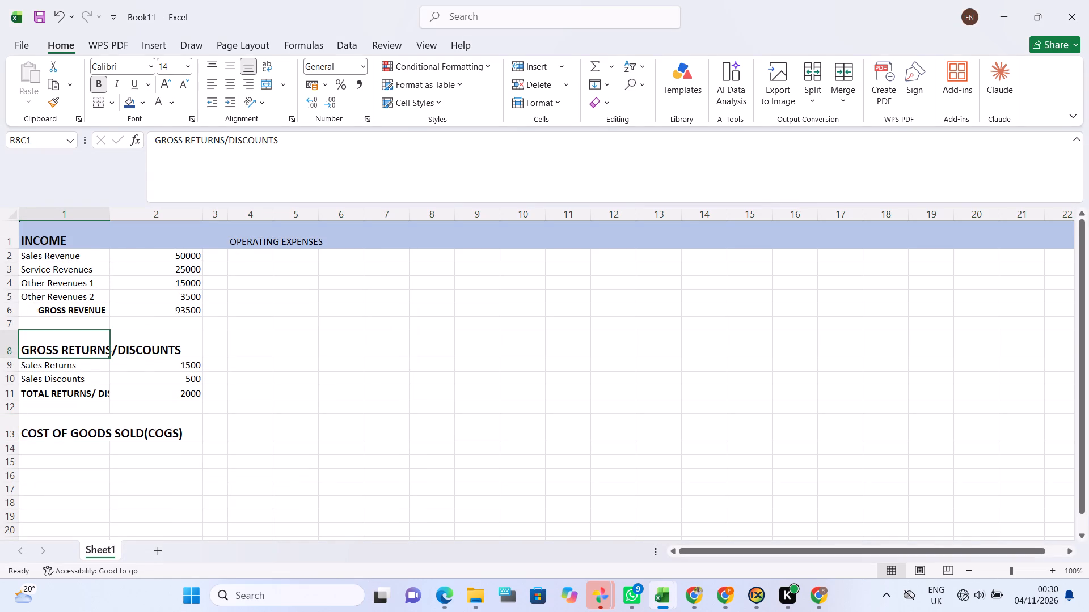
right_click(26, 345)
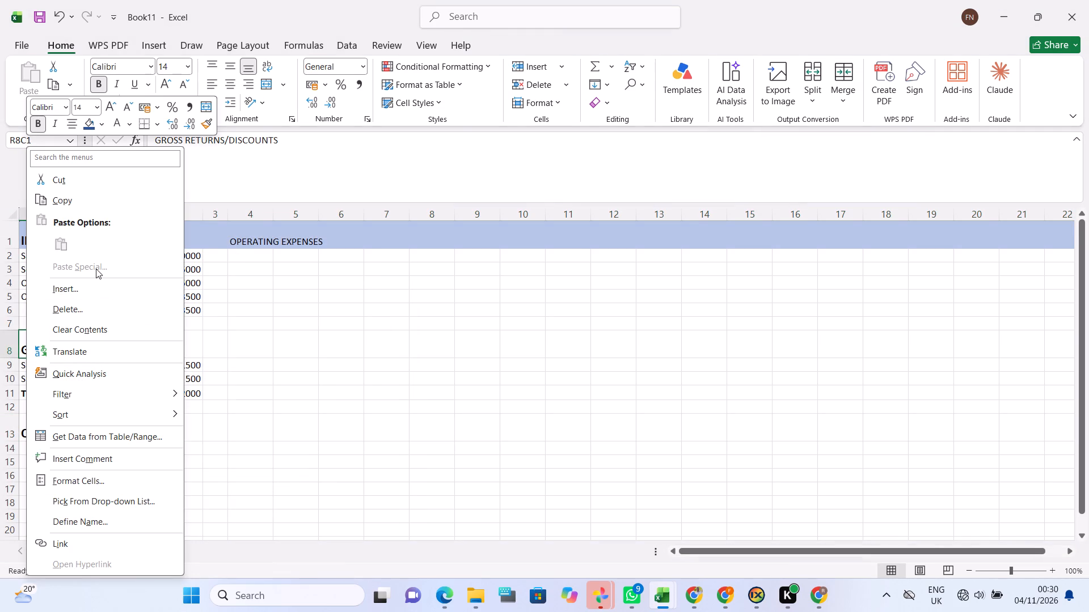
click(206, 368)
right_click(91, 351)
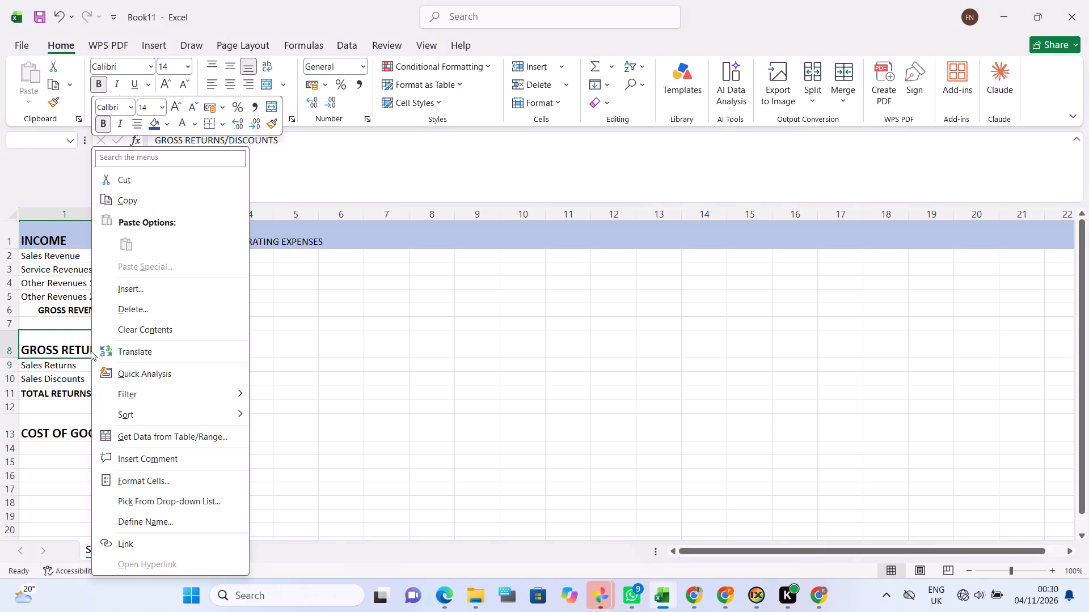
click(165, 127)
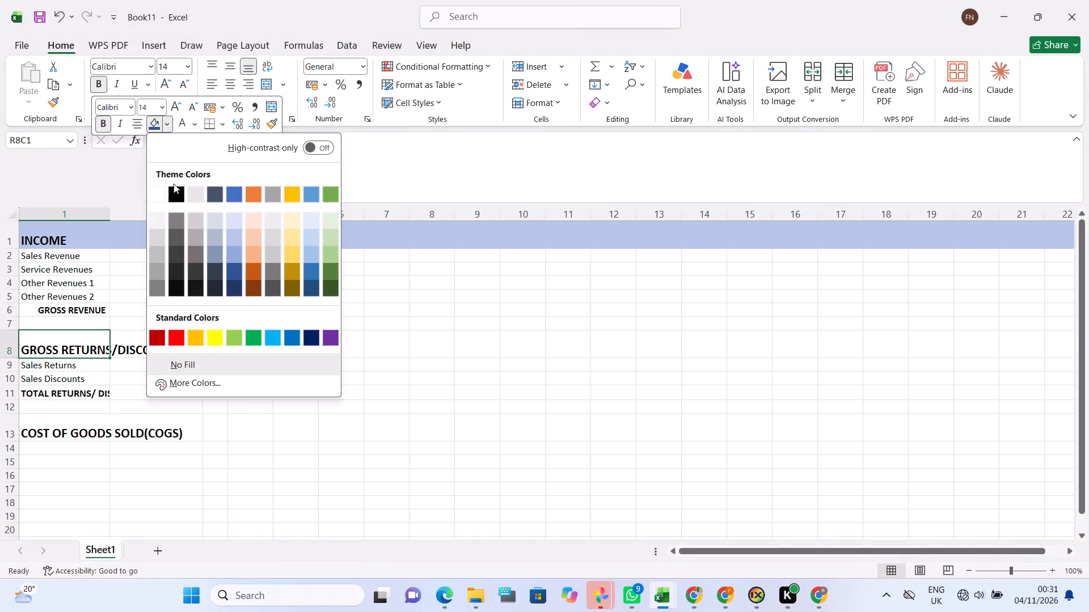
click(230, 242)
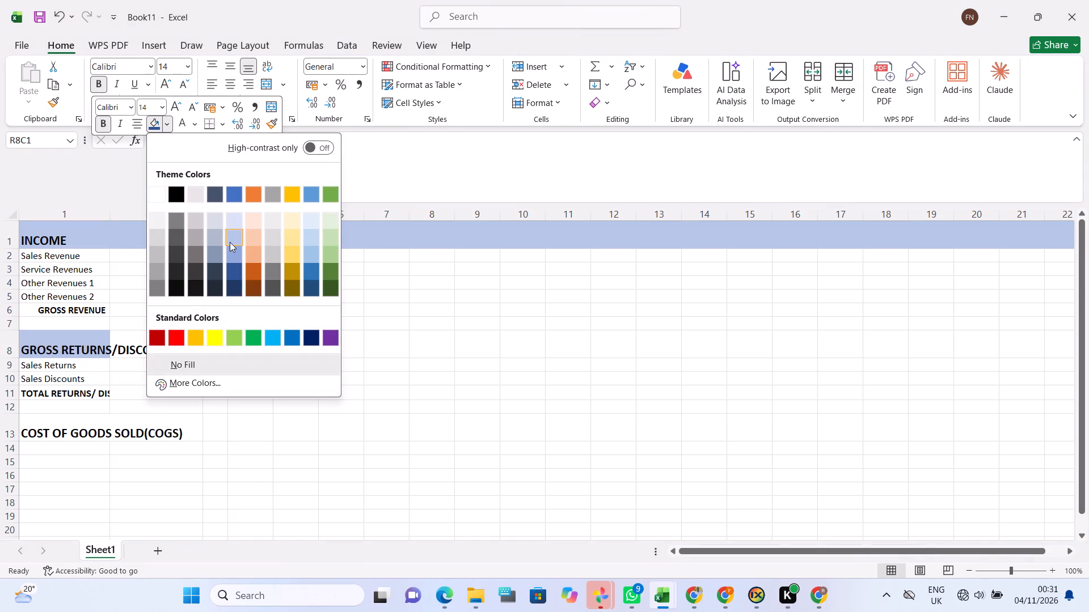
click(159, 346)
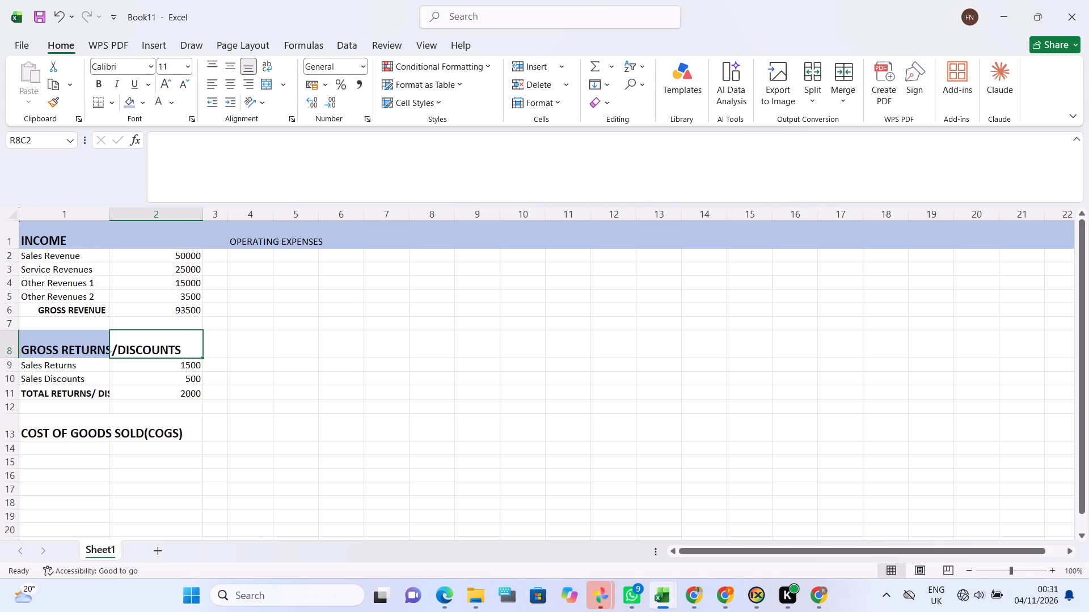
right_click(159, 346)
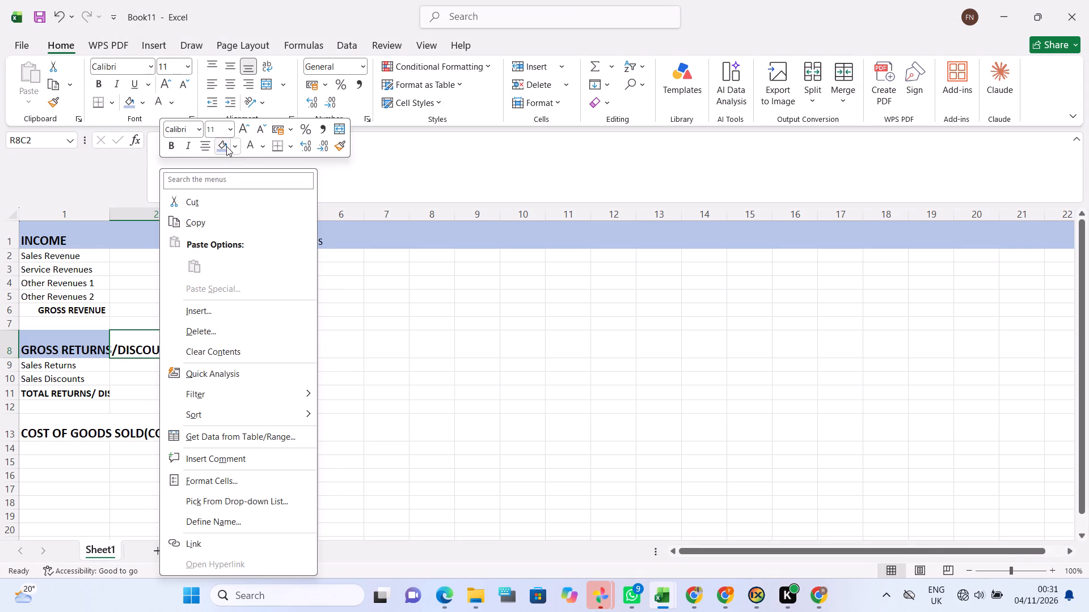
click(226, 146)
Fill only columns 1 and 2 of the COST OF GOODS SOLD(COGS) heading row with the same light blue.
click(75, 427)
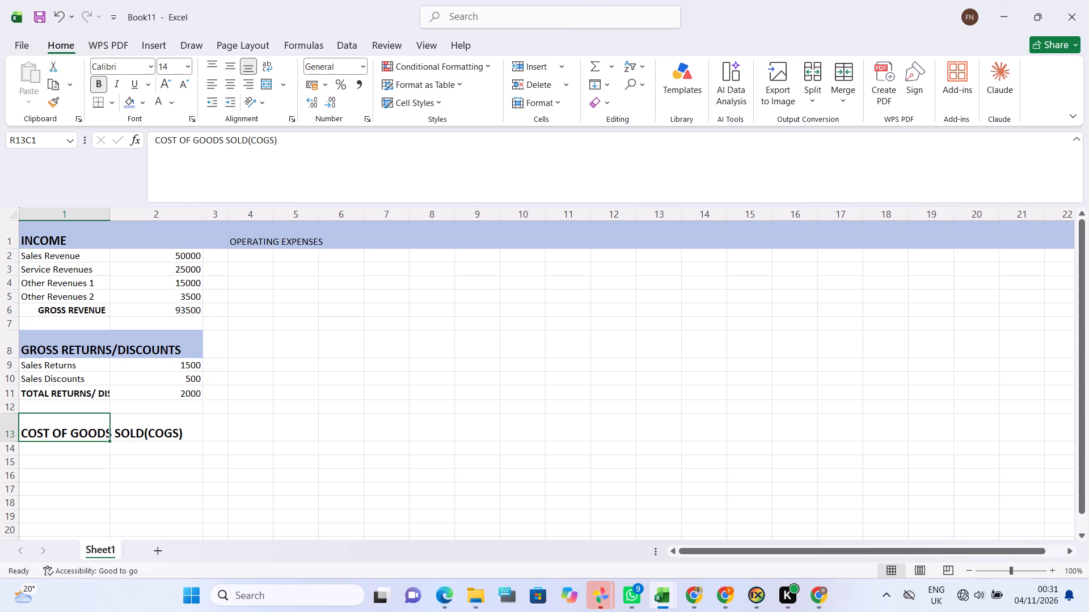
click(95, 436)
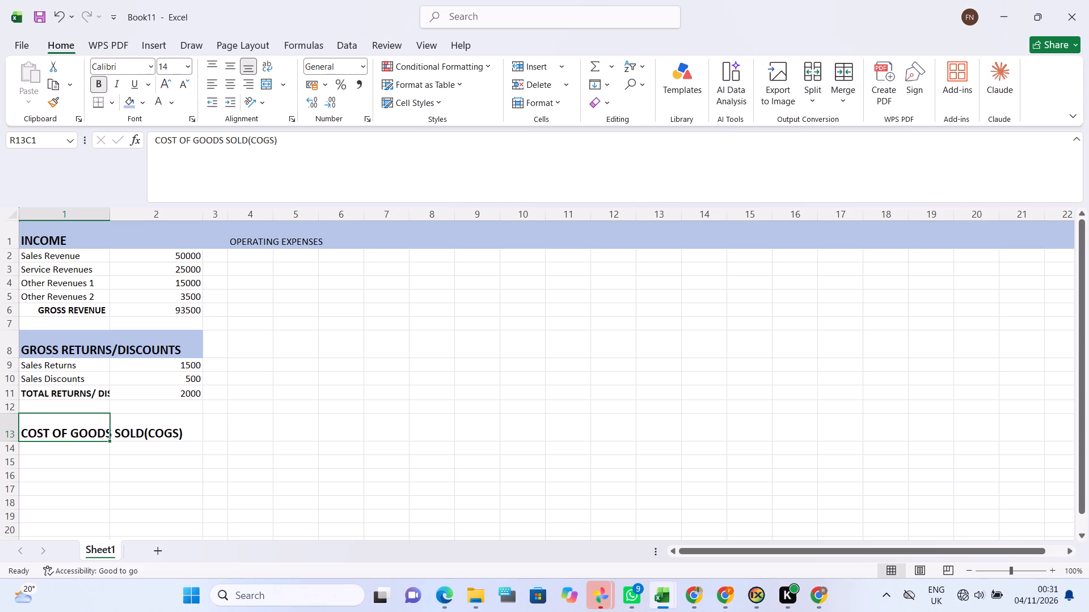
click(95, 440)
right_click(95, 440)
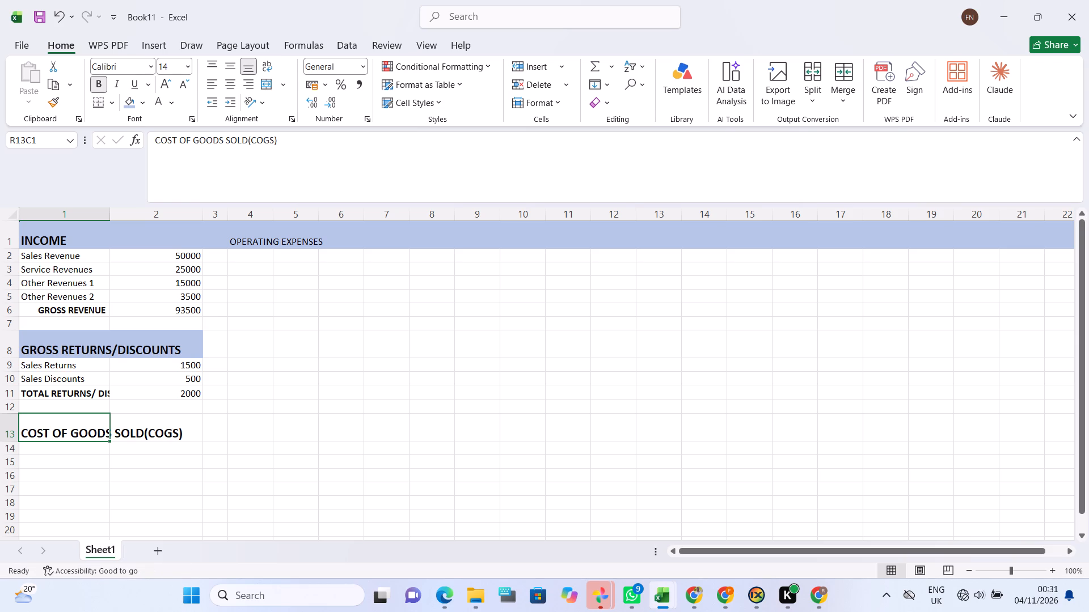
right_click(95, 440)
right_click(95, 440)
click(79, 440)
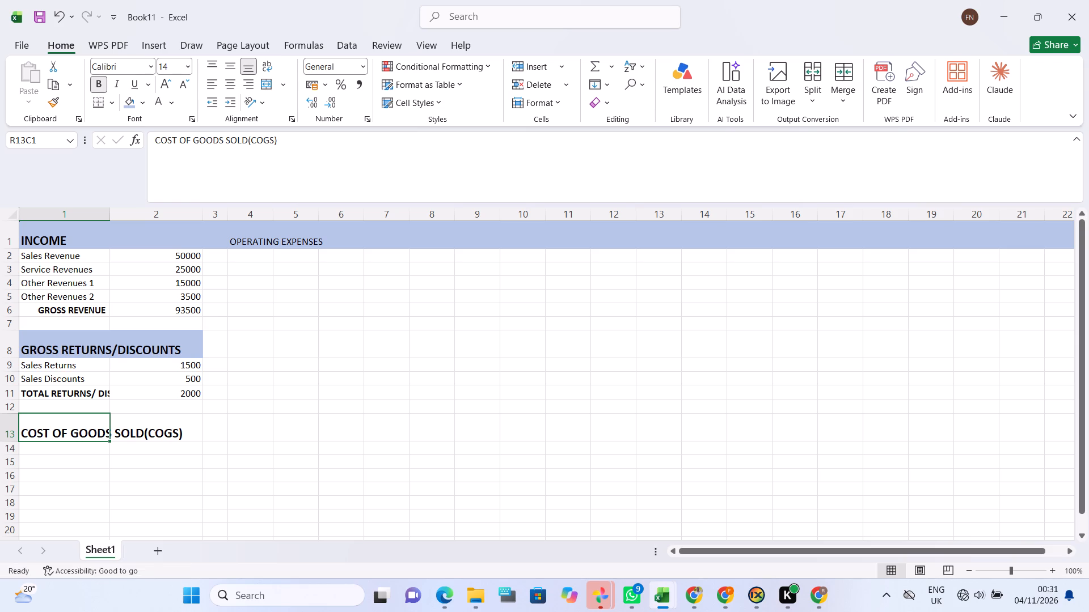
right_click(79, 440)
right_click(62, 426)
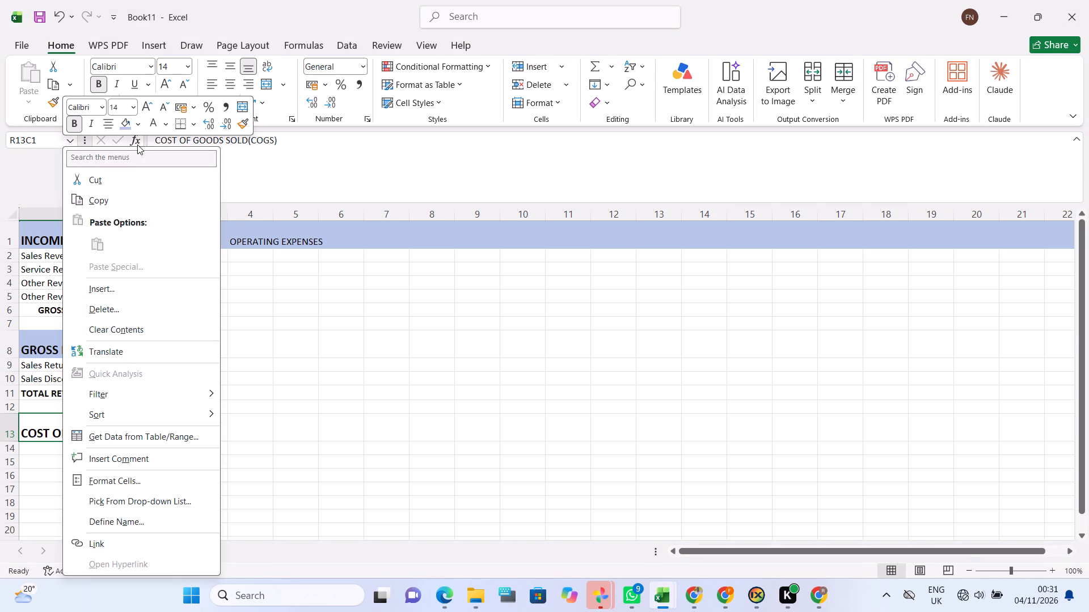
click(128, 129)
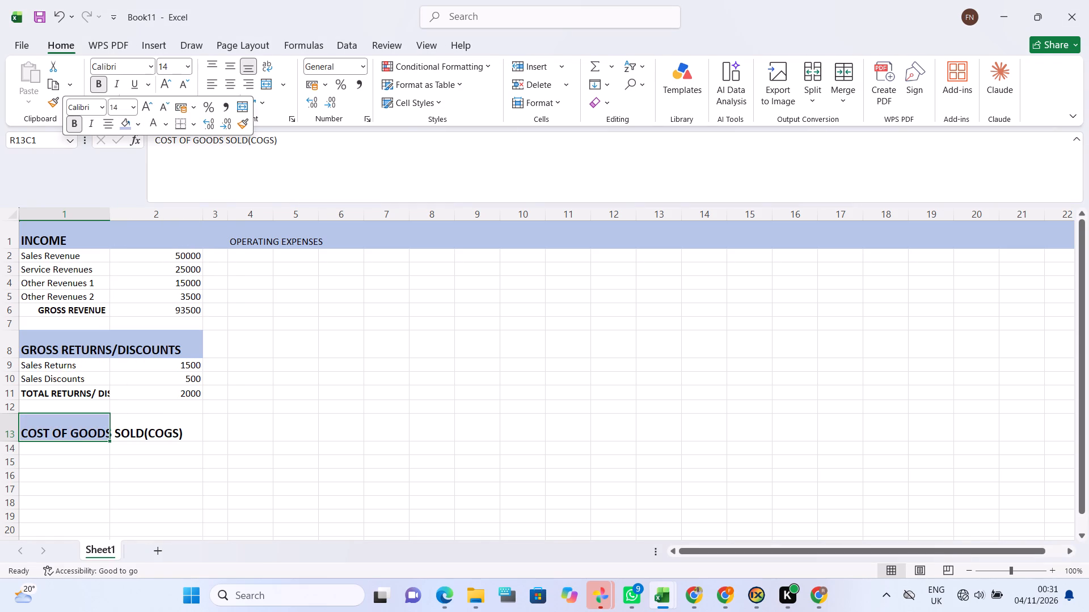
click(159, 426)
right_click(159, 426)
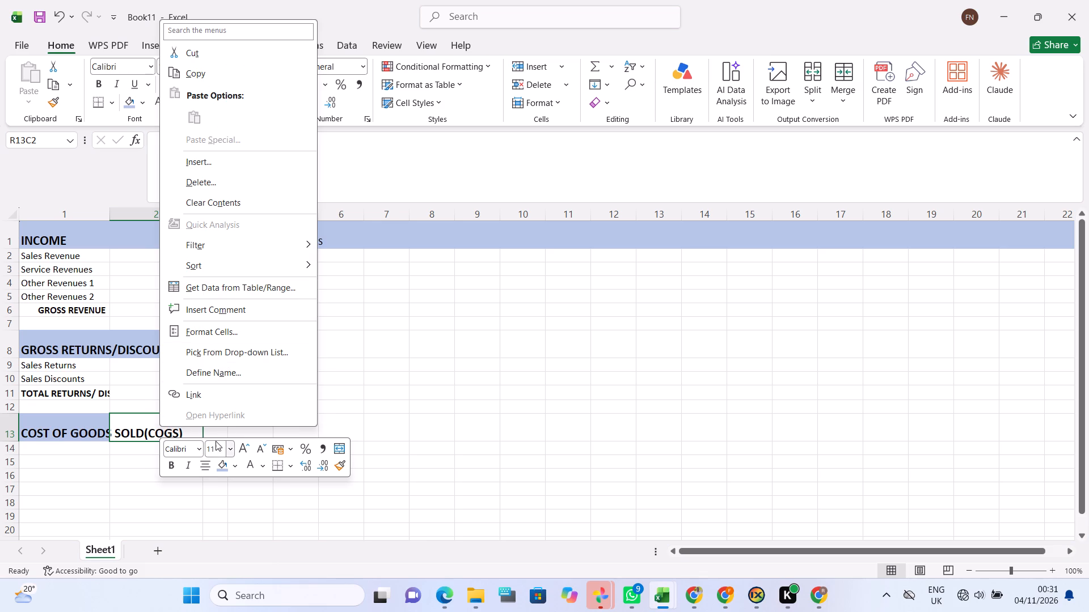
click(220, 471)
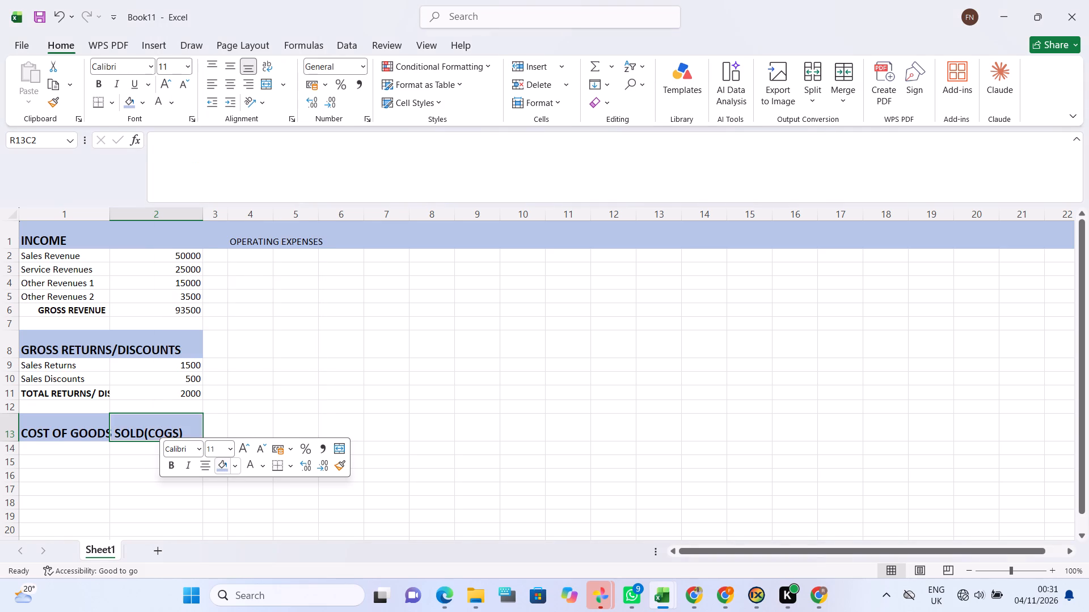
click(223, 413)
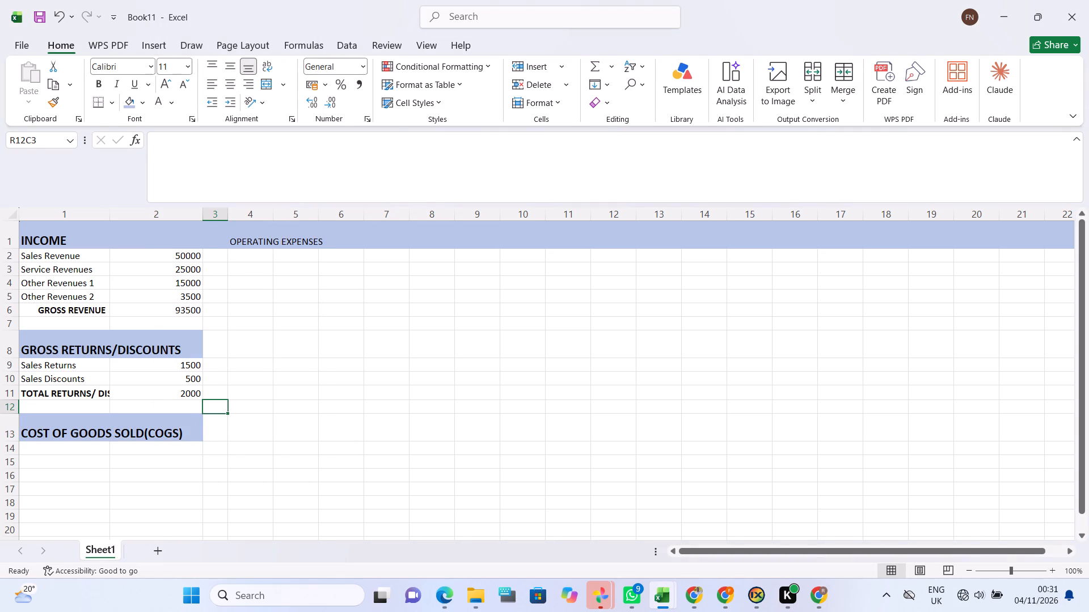
List Materials, Labour, Overhead and Other COGS in column 1, rows 14 to 17, beneath the COST OF GOODS SOLD(COGS) heading.
click(38, 453)
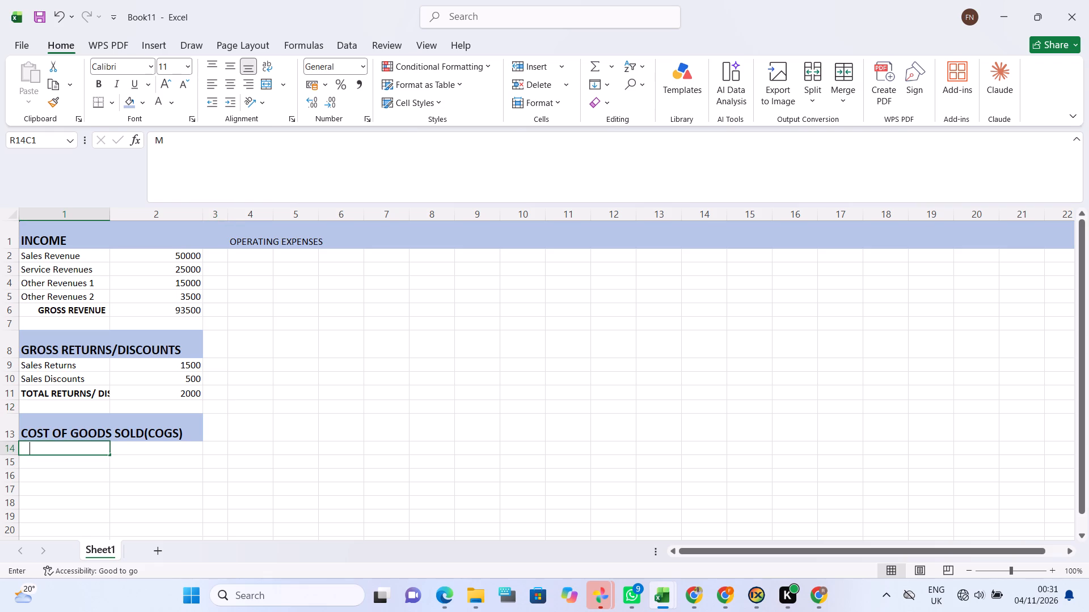
text(aterials)
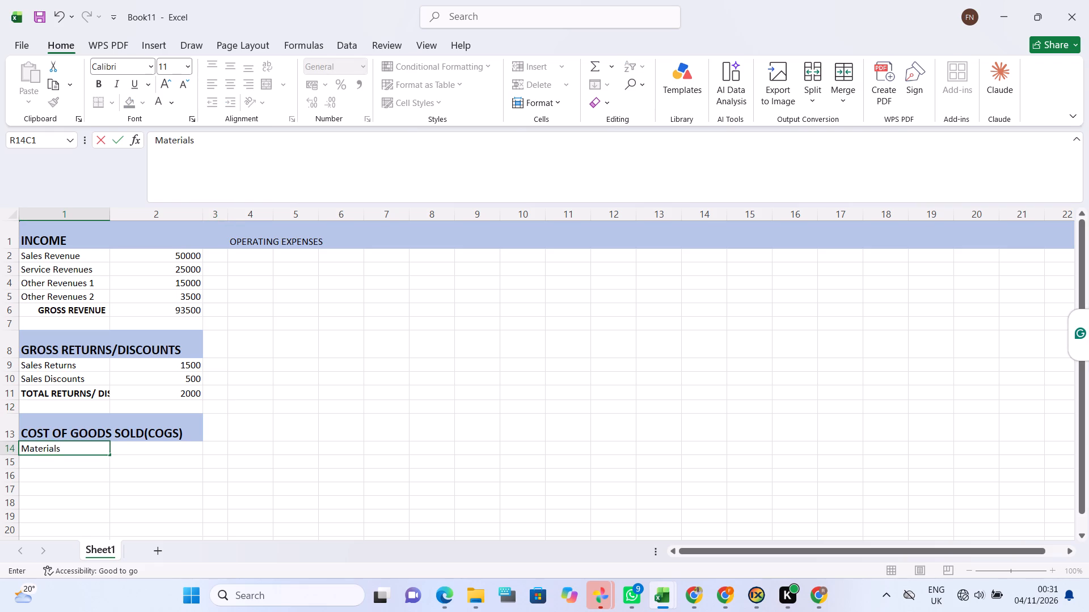
key(Return)
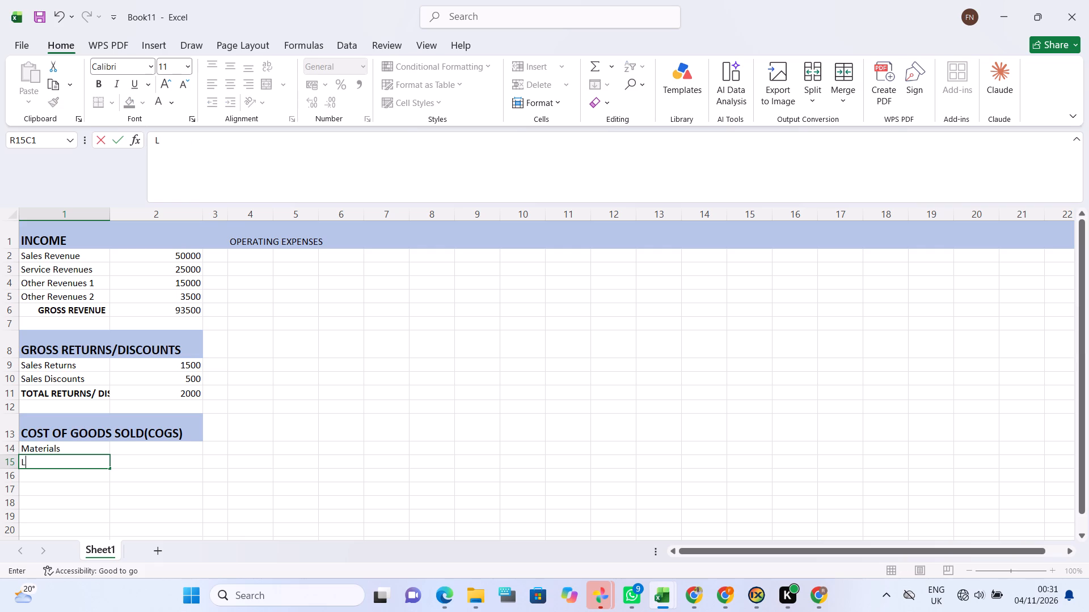
text(abour)
key(Return)
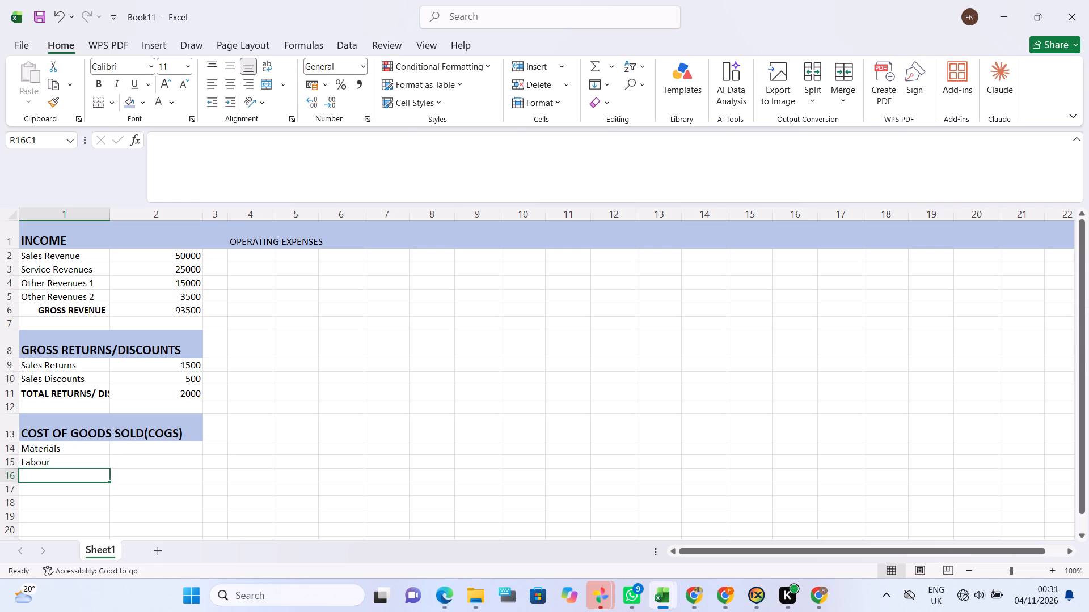
text(ver)
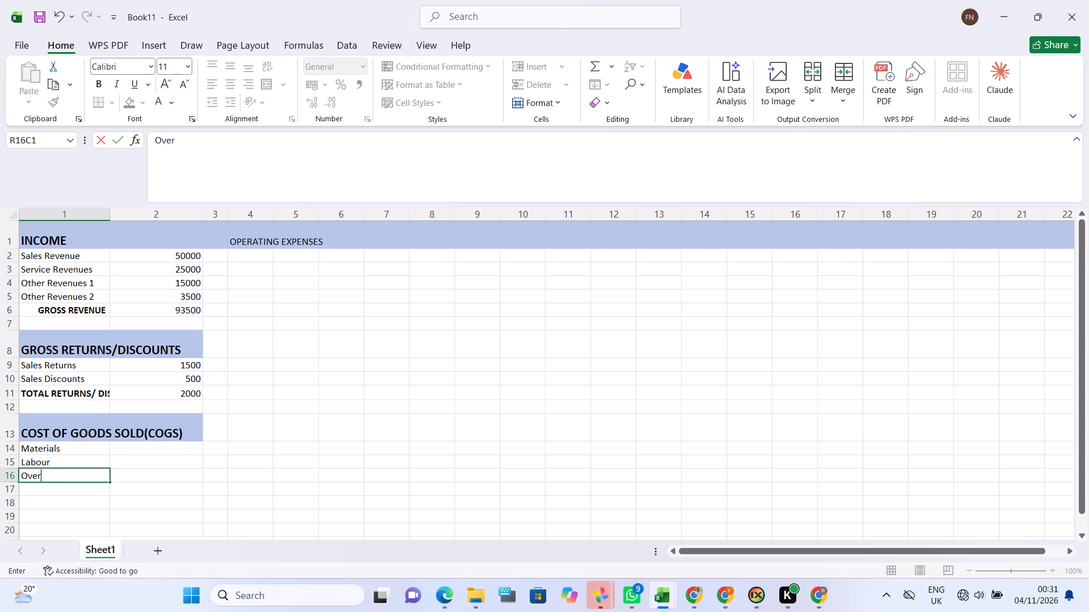
text(head)
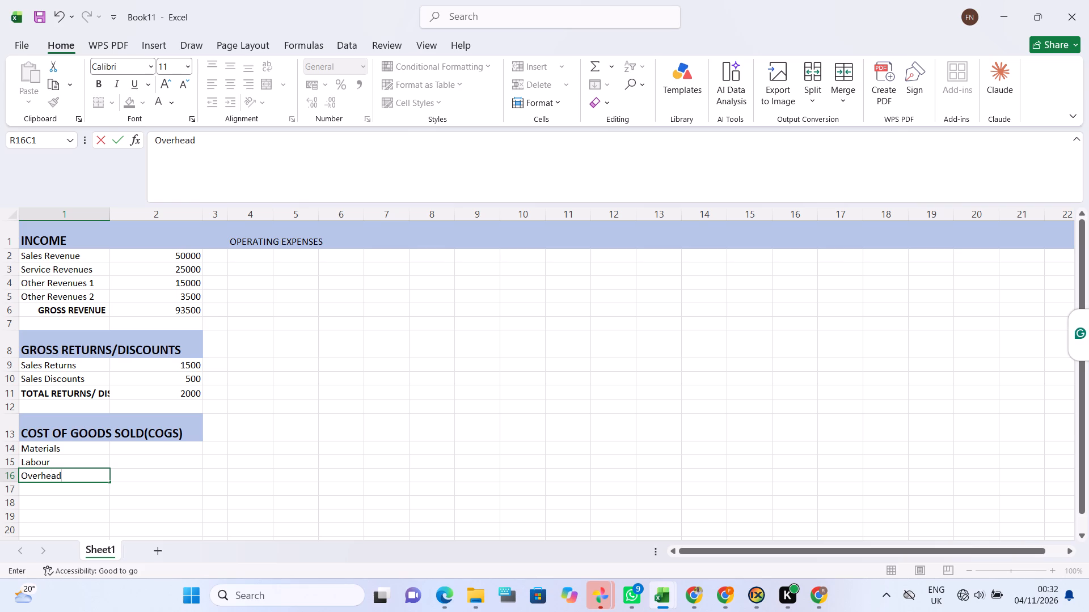
key(Return)
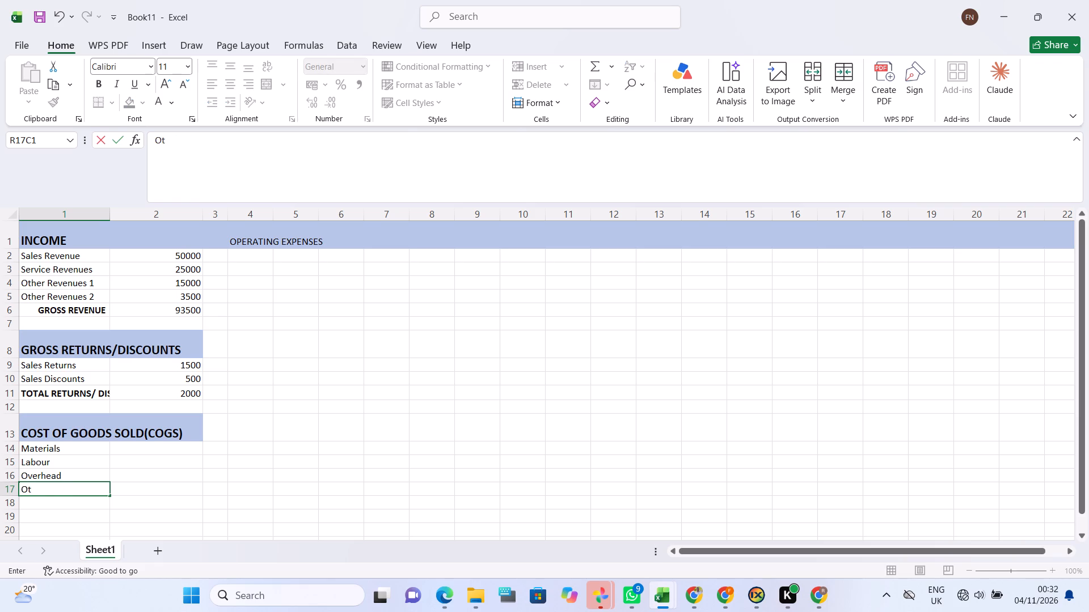
text(he)
key(r)
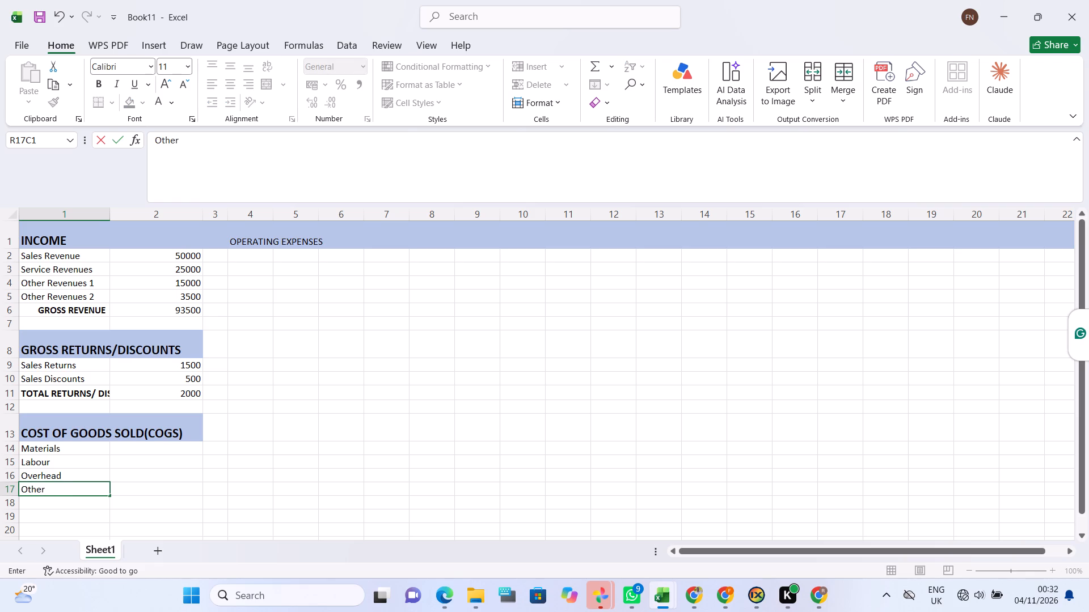
key(space)
Enter the COGS amounts in column 2: Materials 15000, Labour 25000, Overhead 3600 and Other COGS 1500.
click(129, 450)
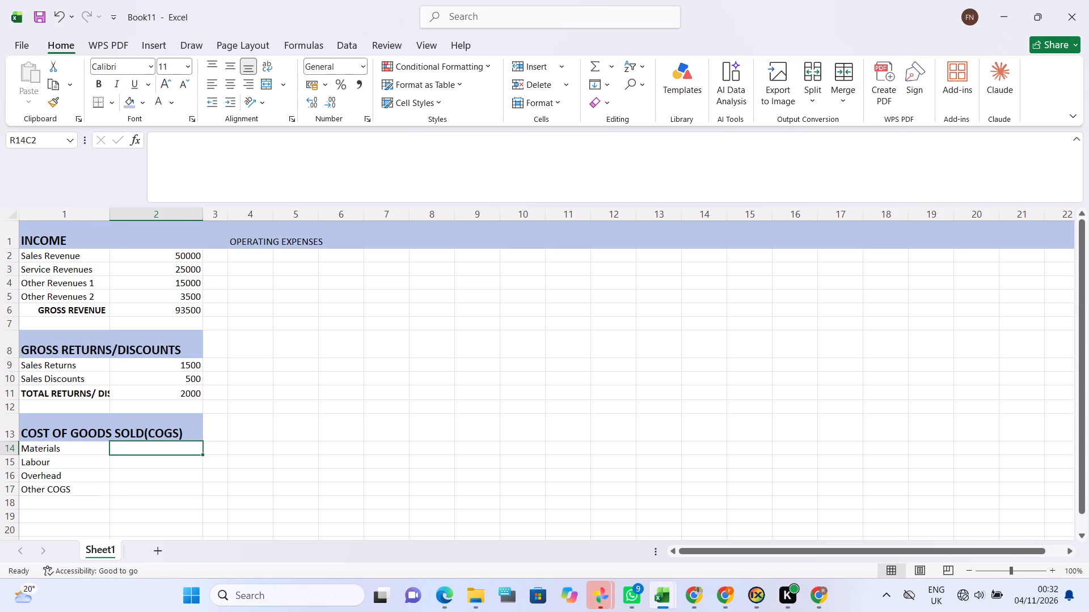
text(15000)
key(Return)
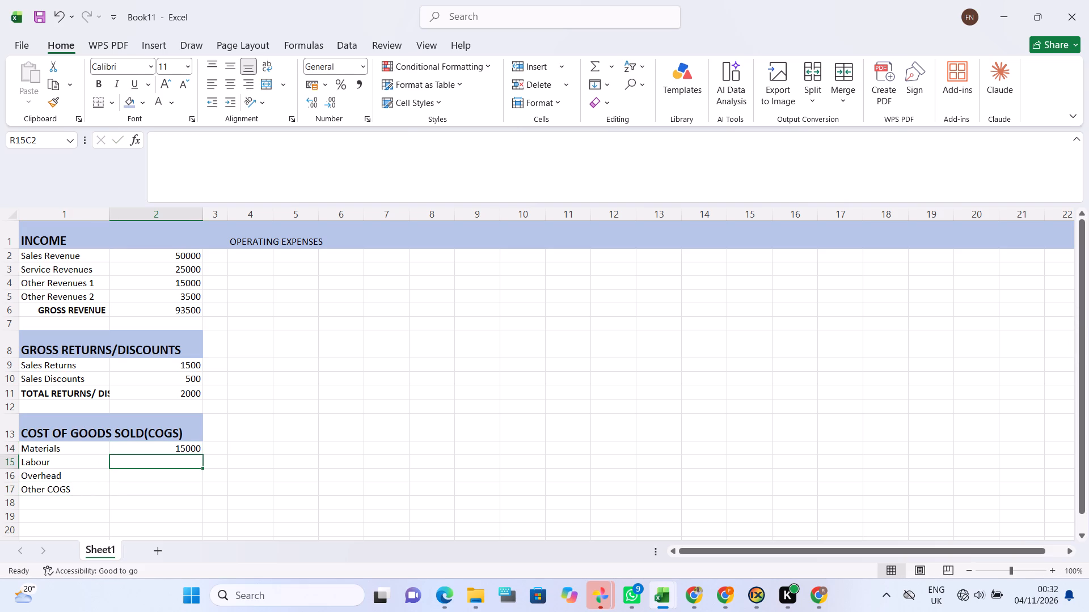
text(25000)
key(Return)
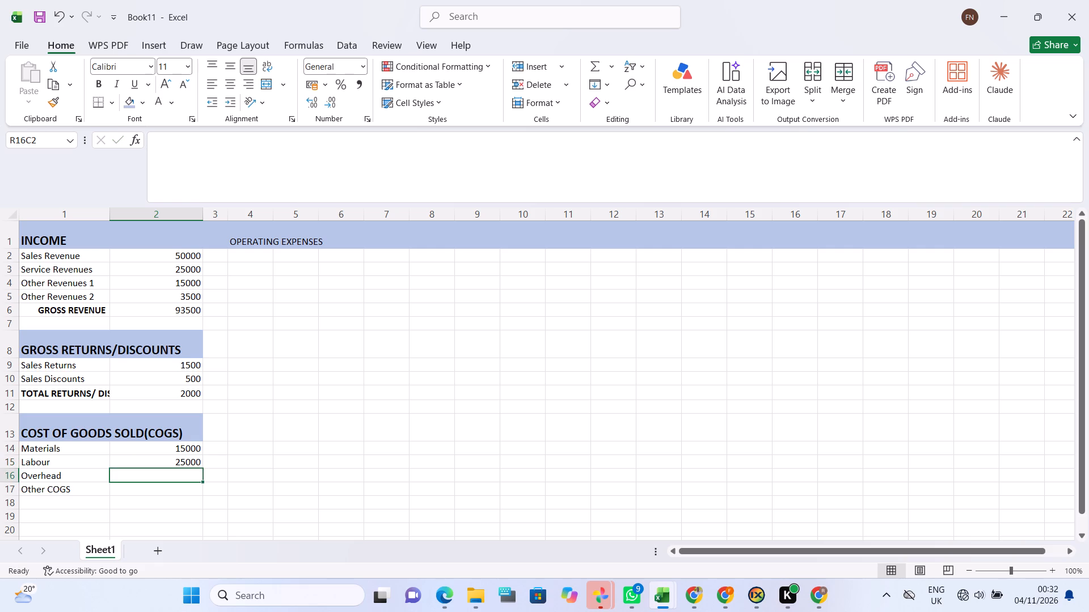
text(3600)
key(Return)
key(Return)
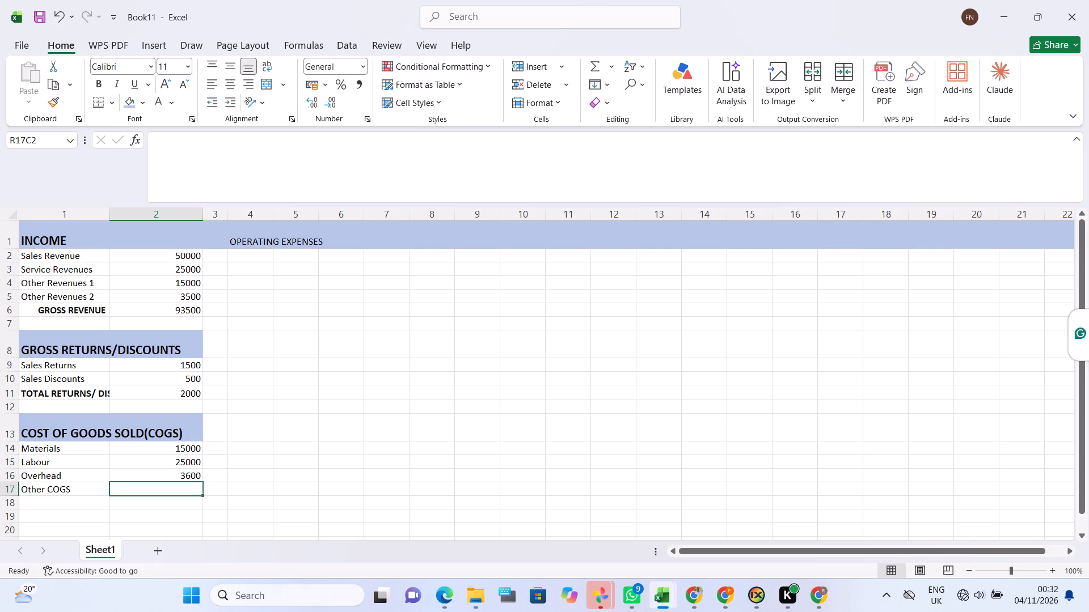
click(142, 484)
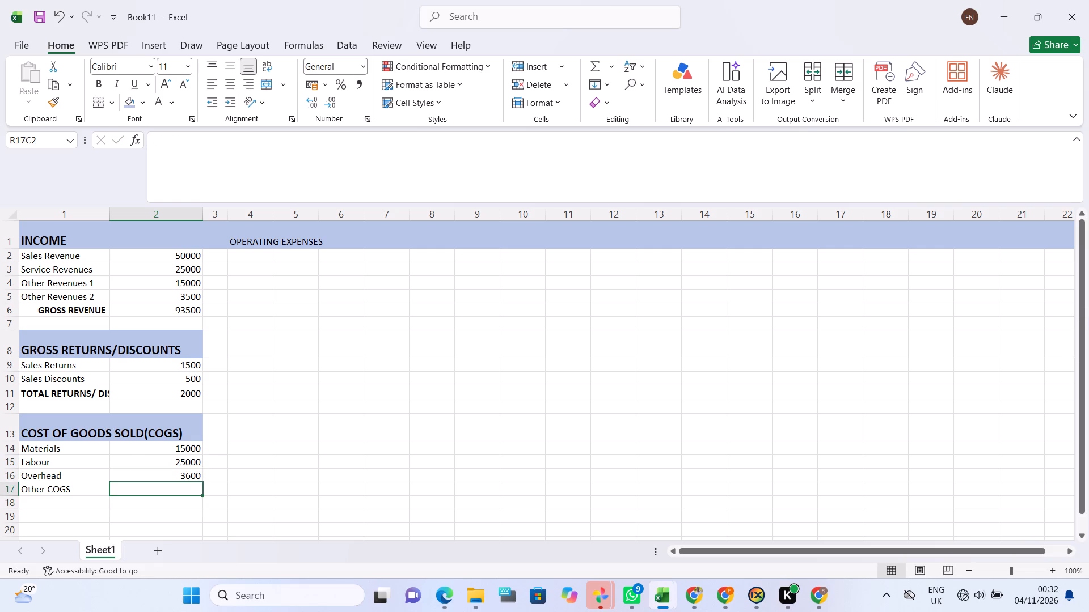
text(1500)
key(Return)
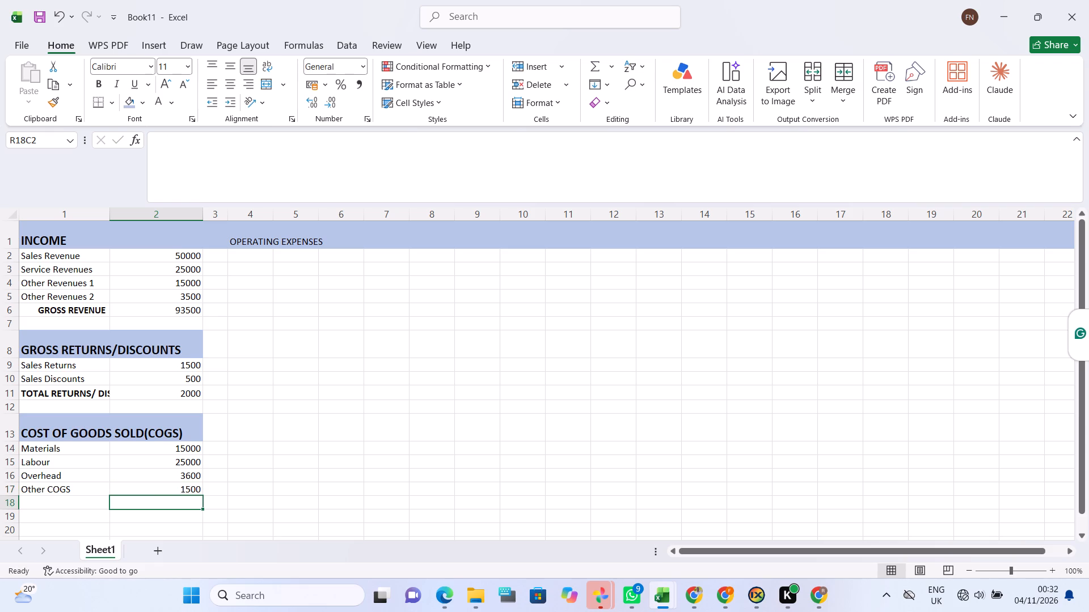
Add the label TOTAL COGS in column 1 of row 18, below Other COGS, and make it bold.
click(55, 500)
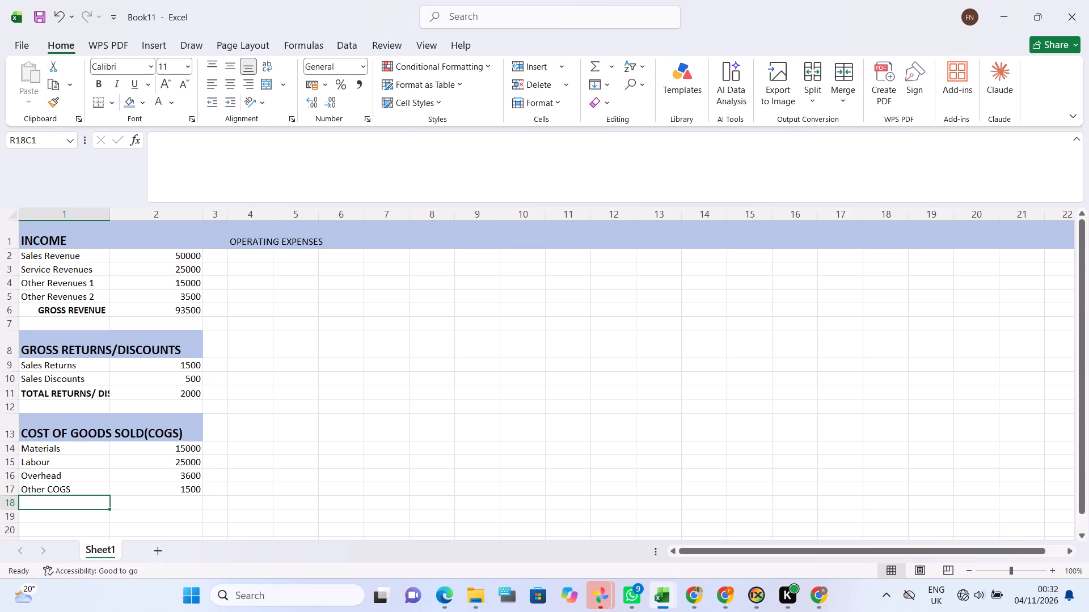
text(TO)
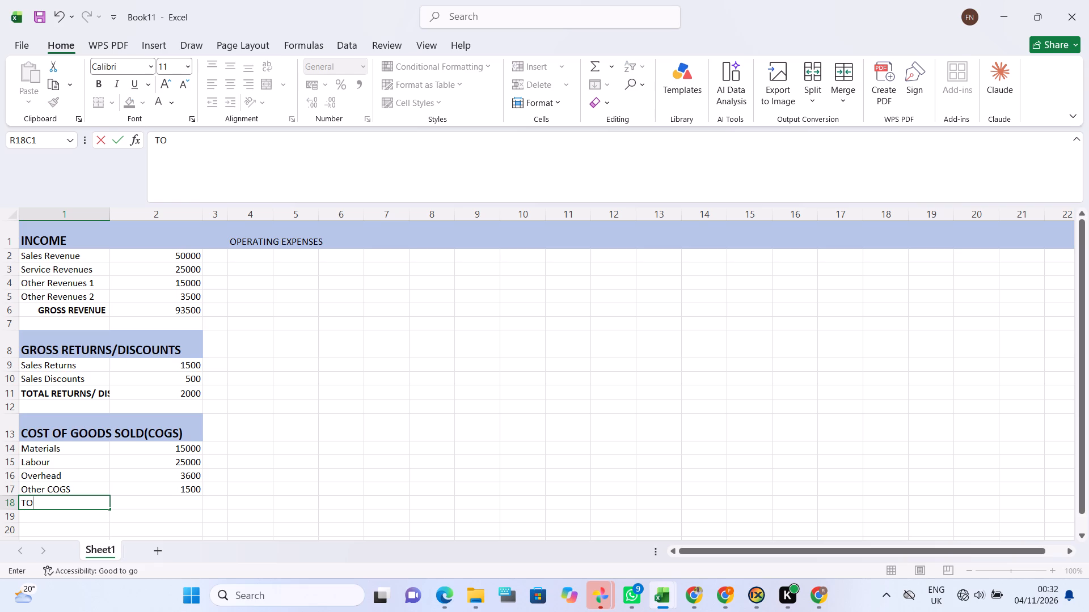
text(TAL COGS)
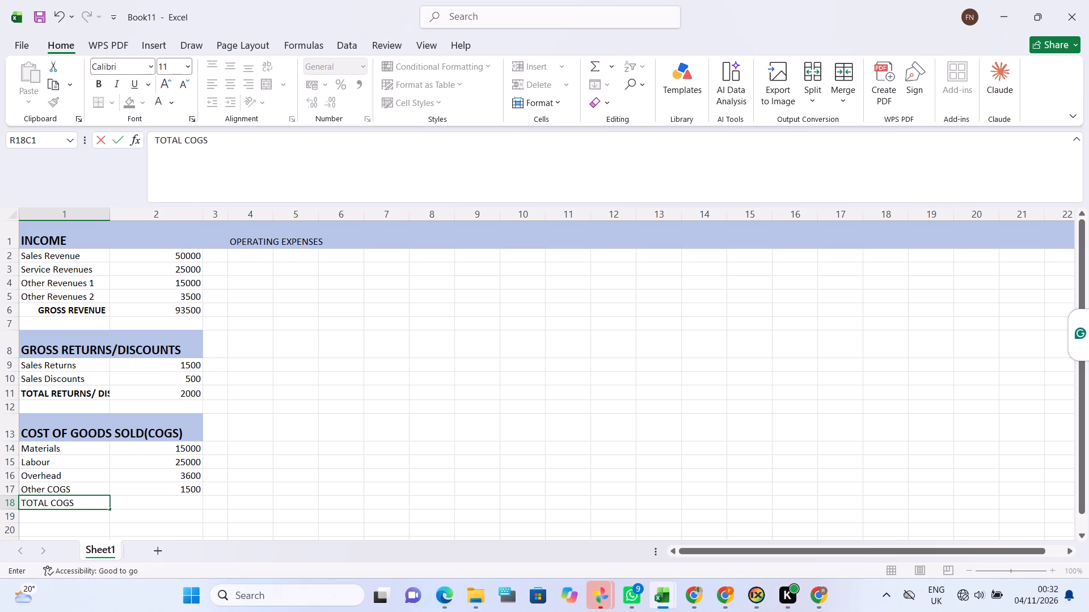
click(97, 86)
click(97, 86)
click(61, 509)
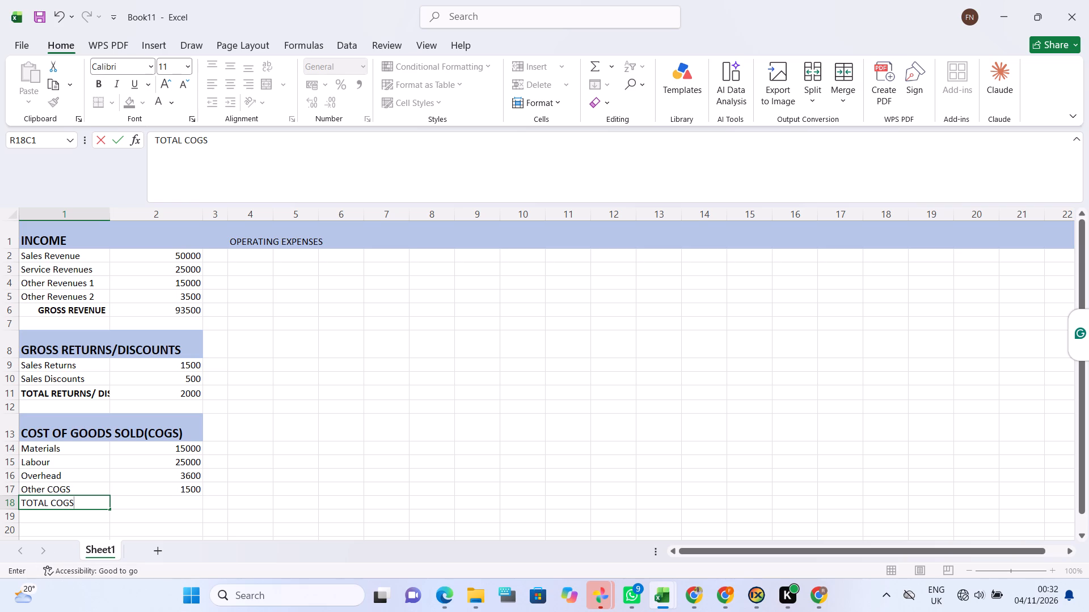
double_click(61, 509)
click(127, 501)
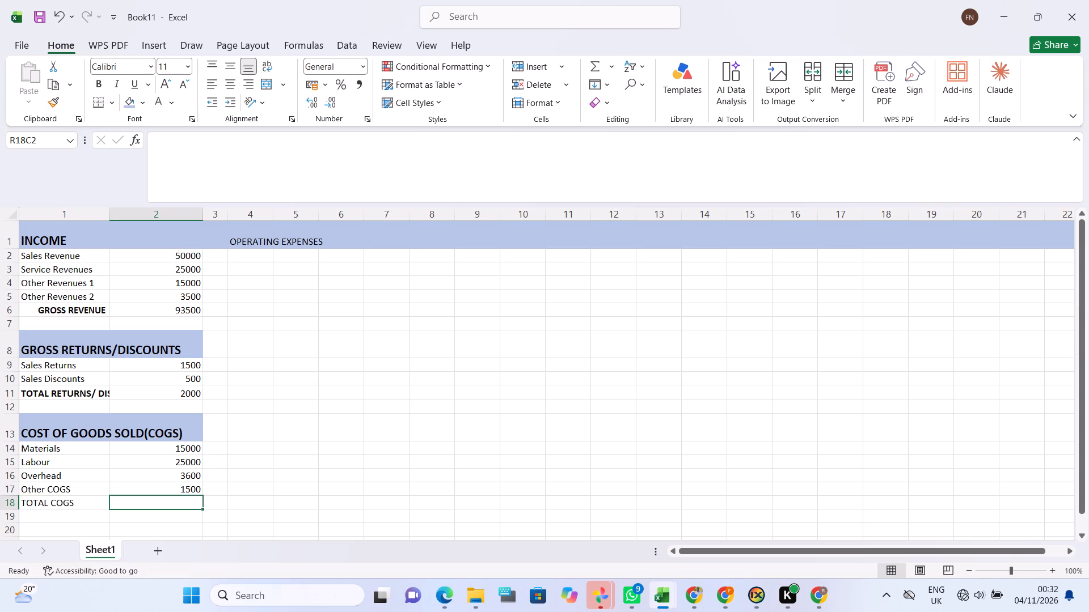
click(70, 511)
click(70, 508)
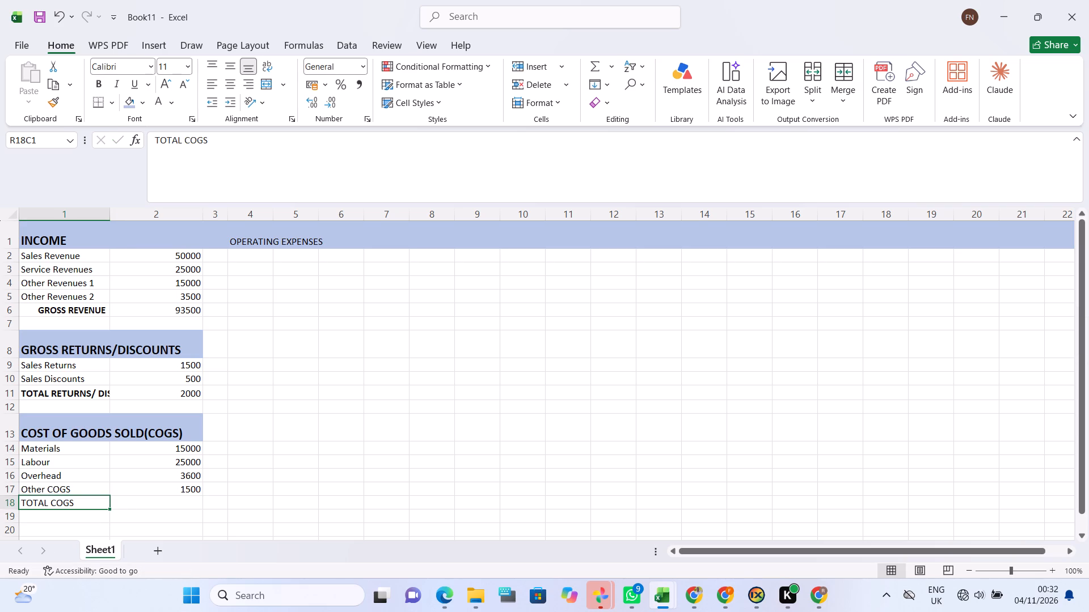
click(100, 78)
Calculate TOTAL COGS in column 2 of row 18 with a SUM of the four amounts from Materials to Other COGS.
click(149, 507)
key(equal)
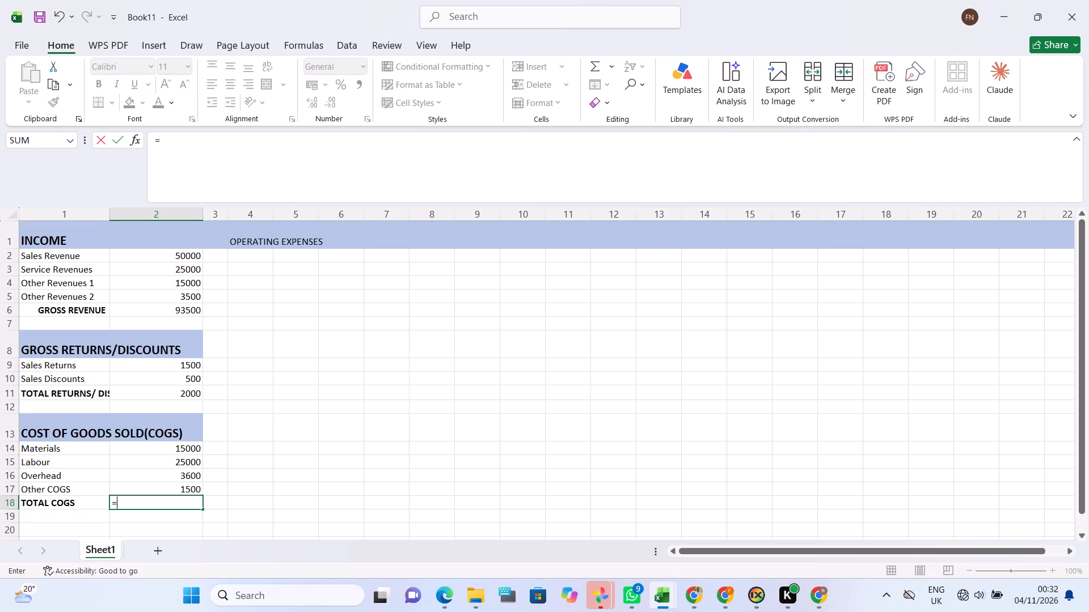
text(SU)
click(162, 381)
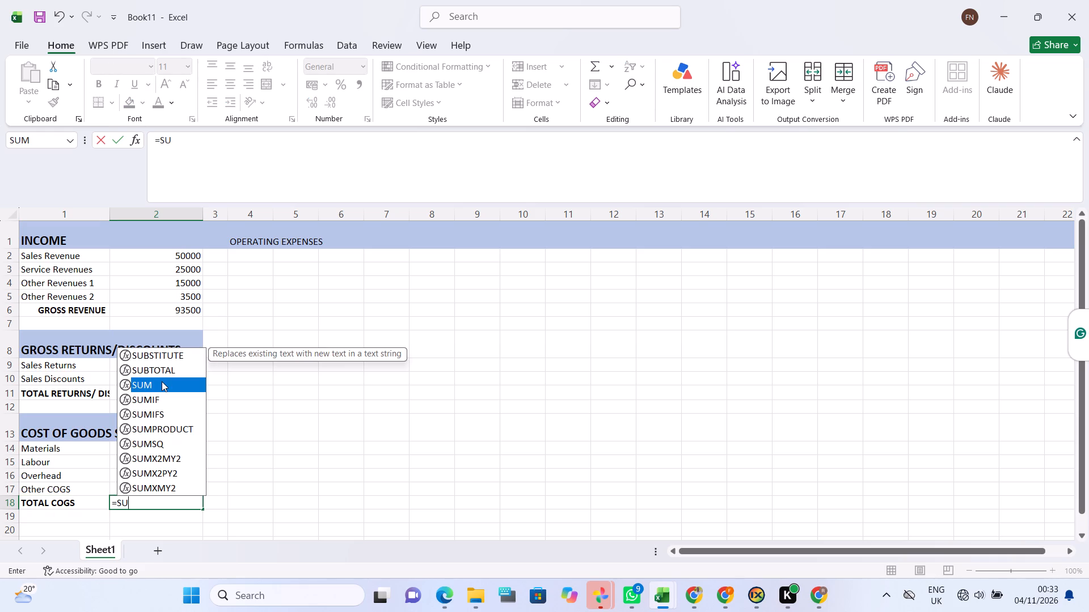
double_click(162, 381)
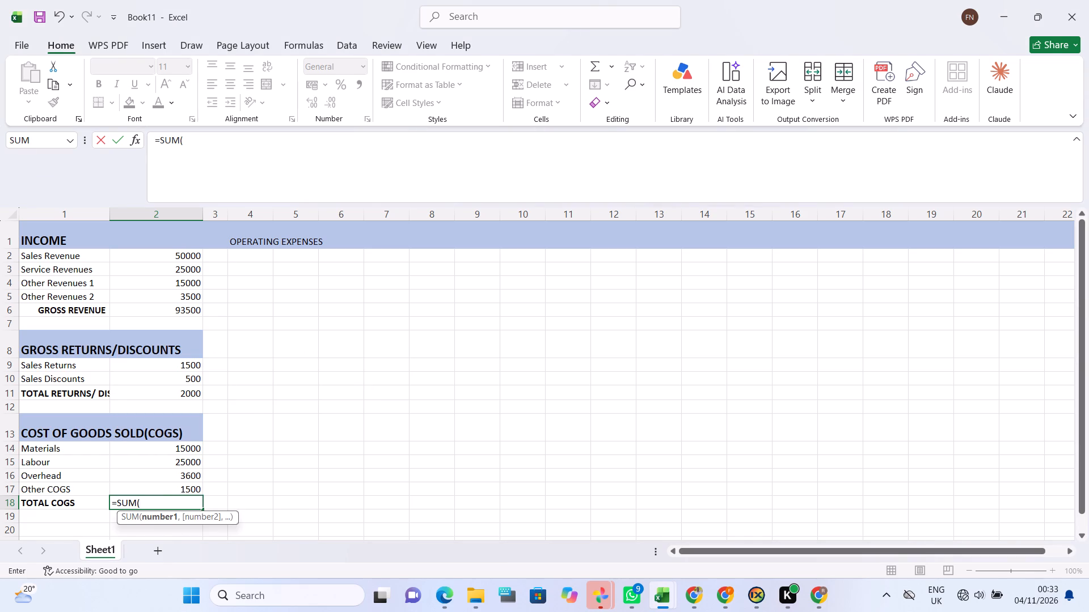
click(187, 445)
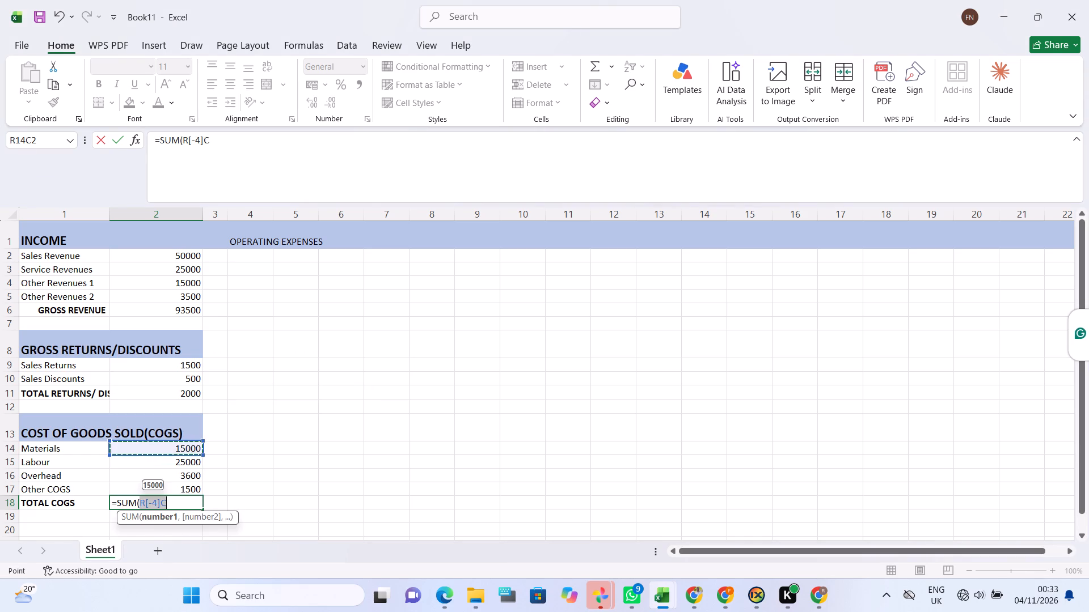
drag(202, 453, 201, 490)
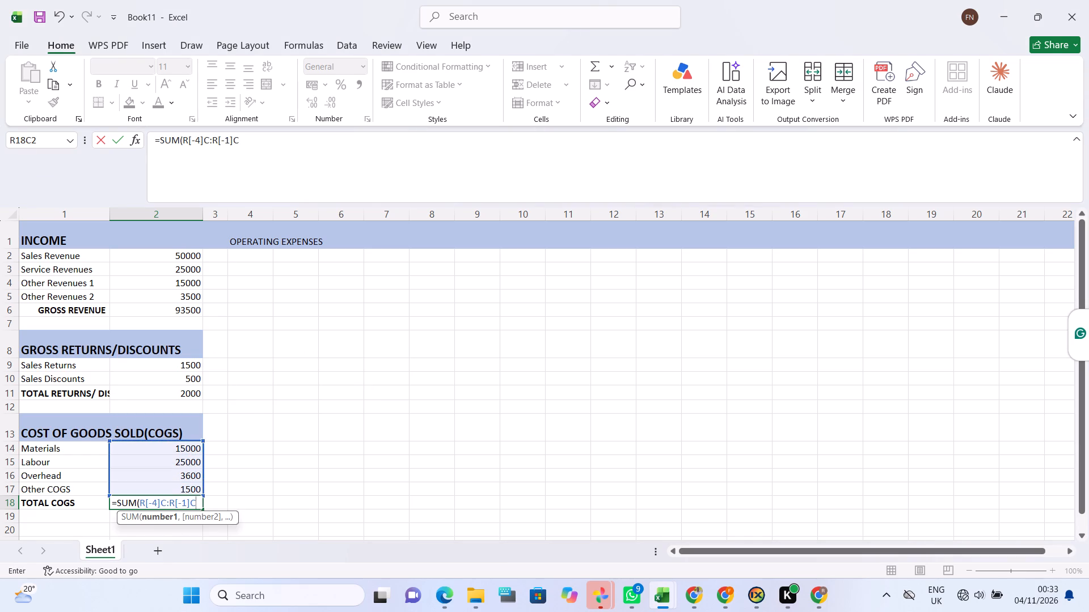
key(Return)
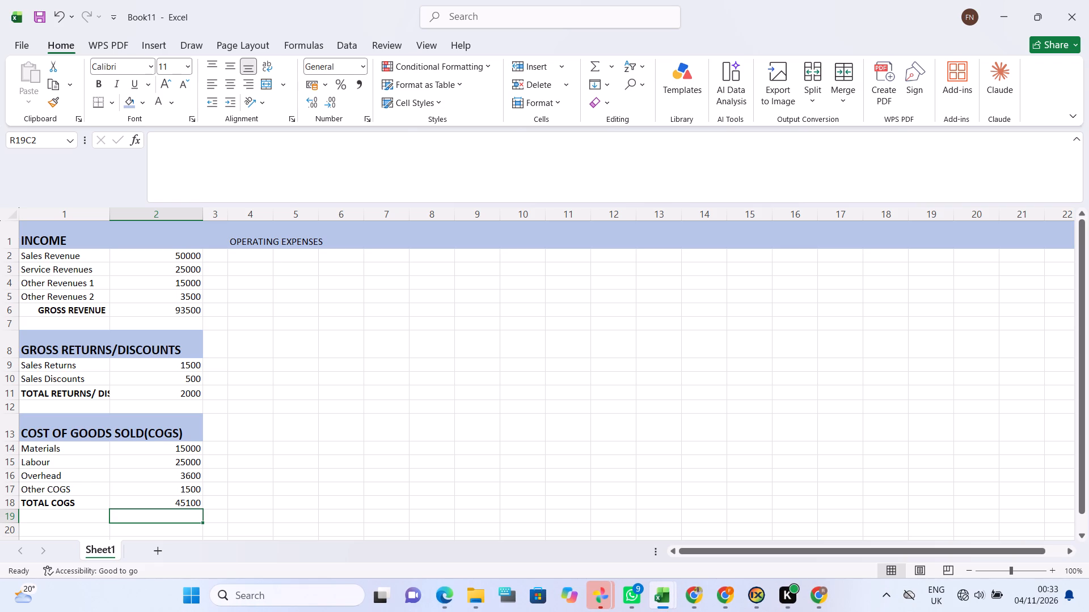
Widen column 4, which holds the OPERATING EXPENSES heading, to about 22.
drag(272, 216, 309, 221)
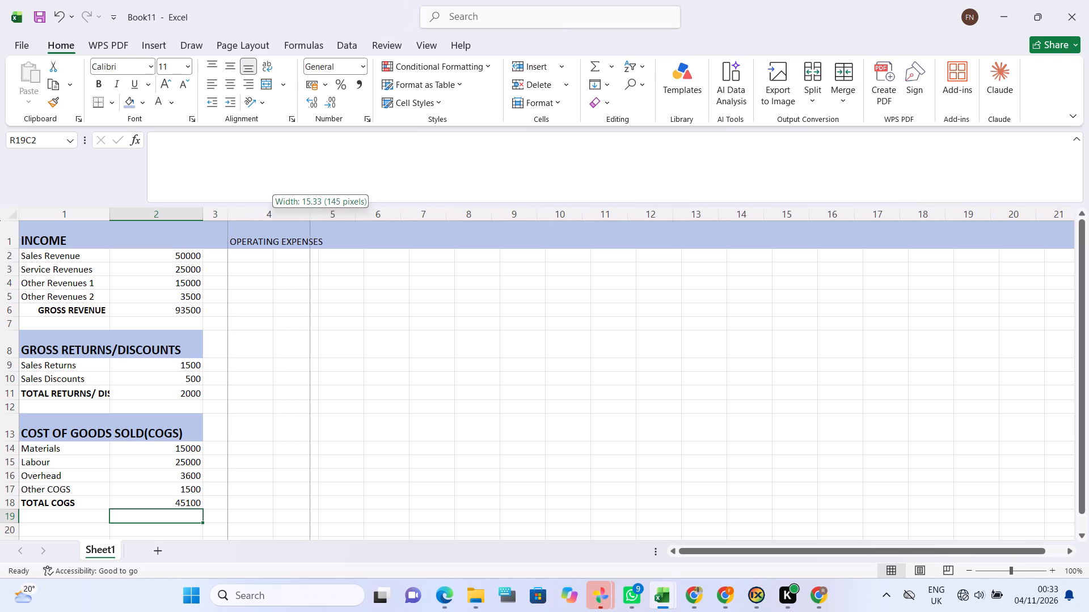
drag(309, 221, 319, 221)
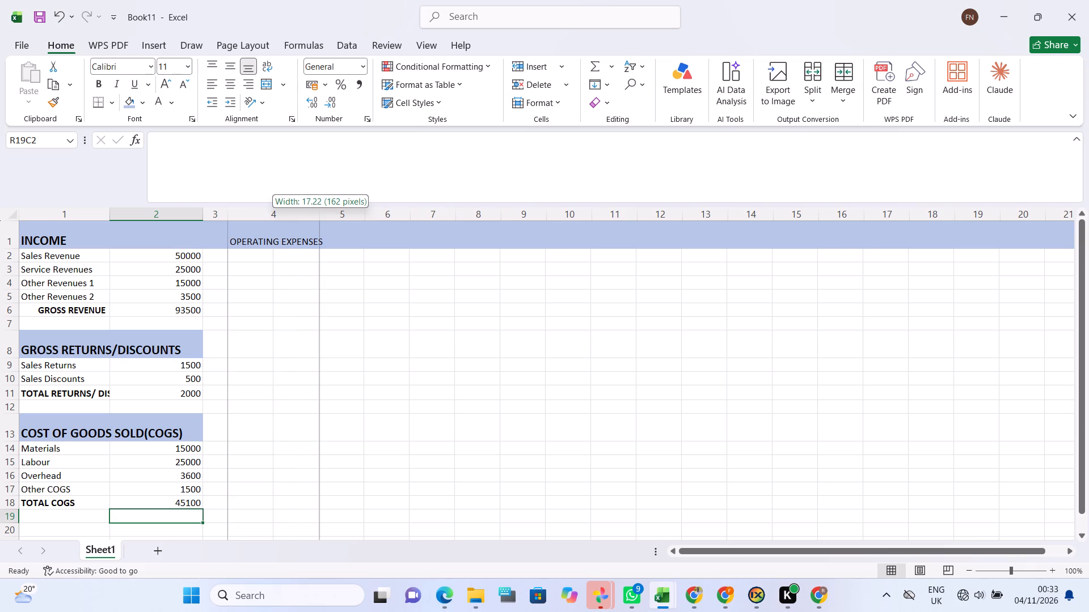
drag(319, 221, 340, 223)
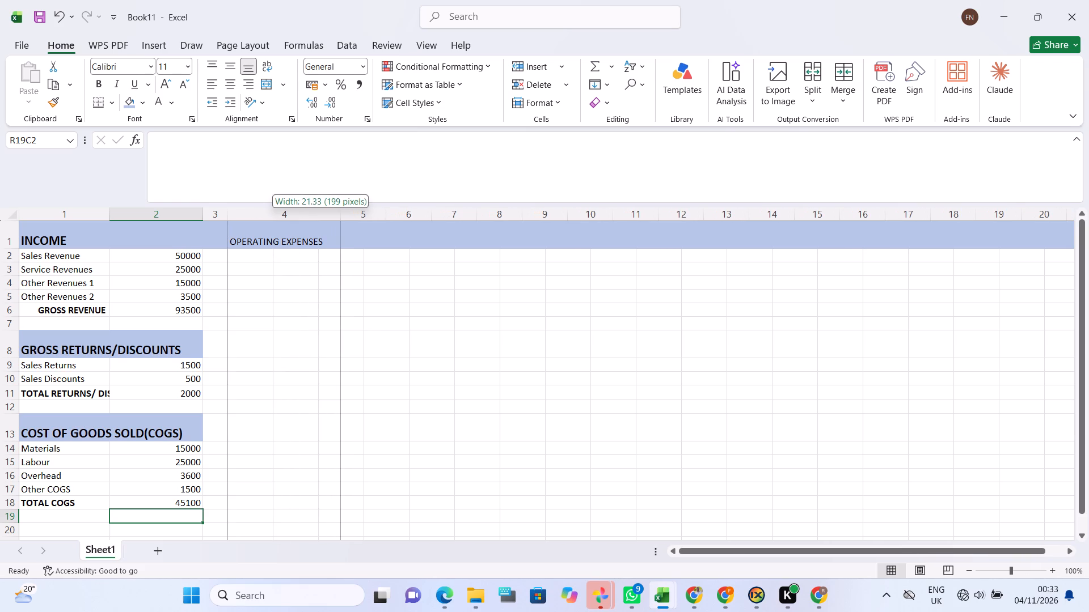
drag(340, 223, 344, 224)
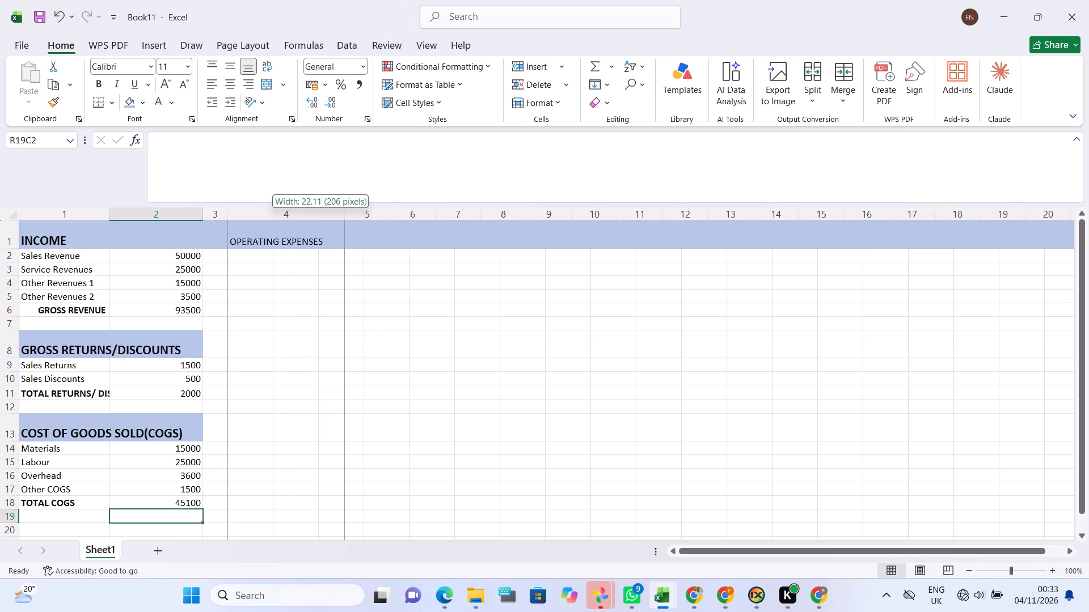
drag(344, 224, 344, 225)
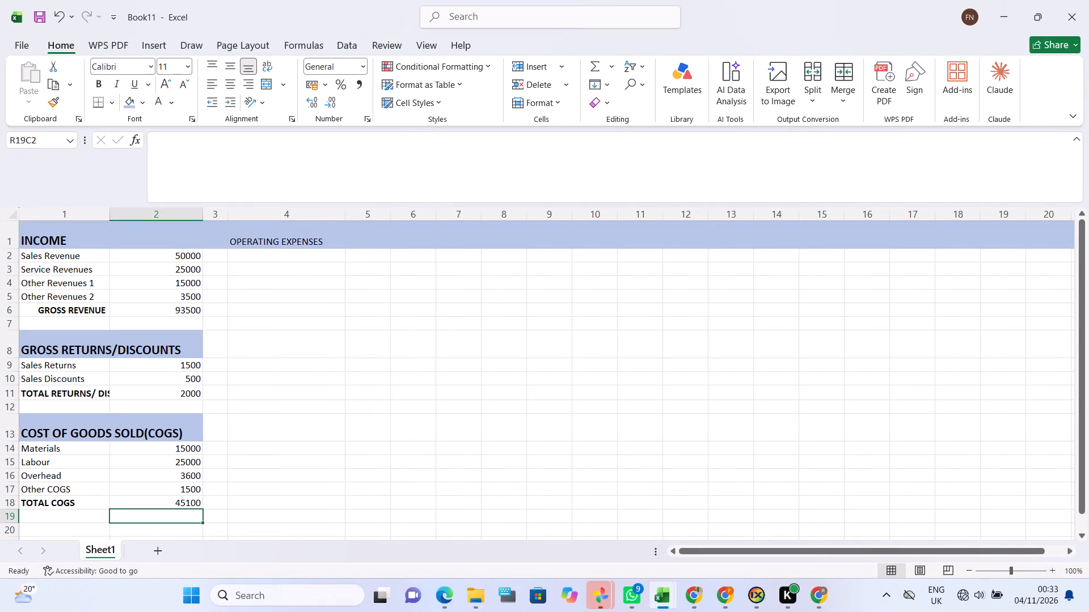
Widen column 5, beside the OPERATING EXPENSES column, to about 17.
drag(393, 219, 430, 226)
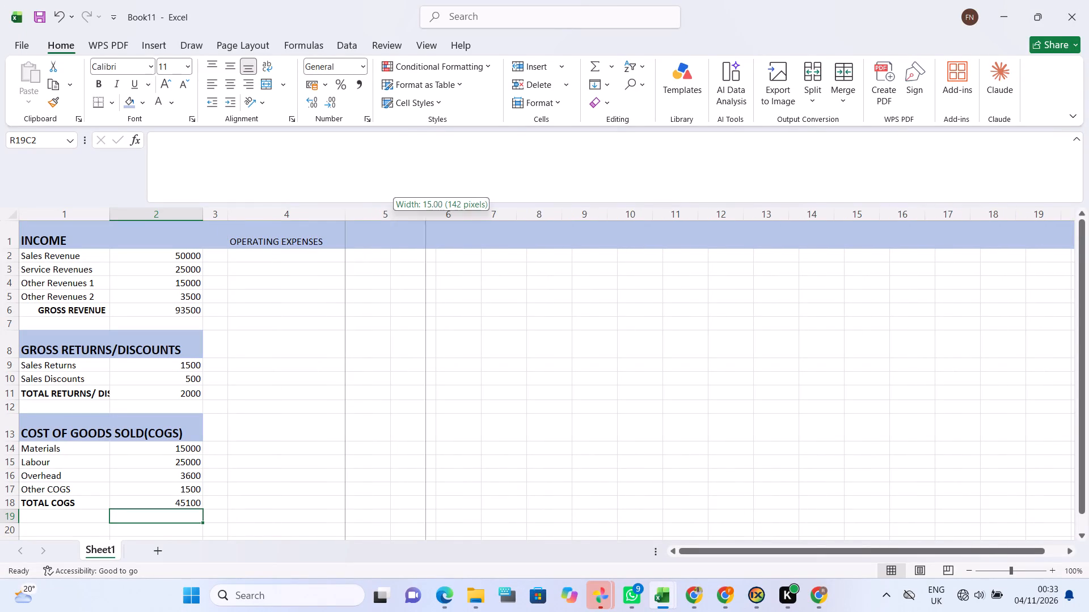
drag(430, 226, 430, 226)
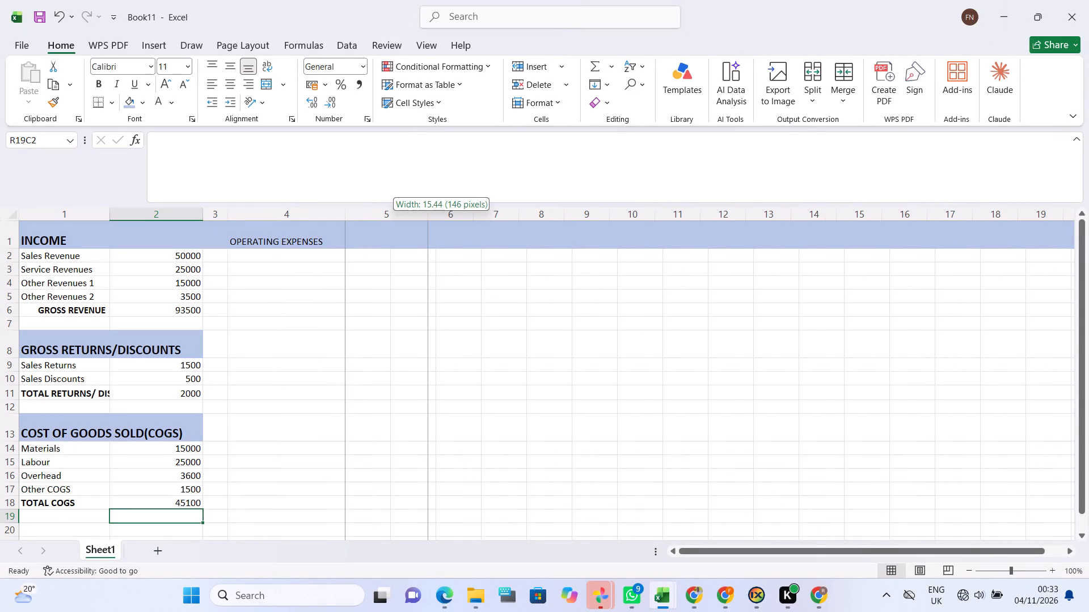
drag(430, 226, 435, 227)
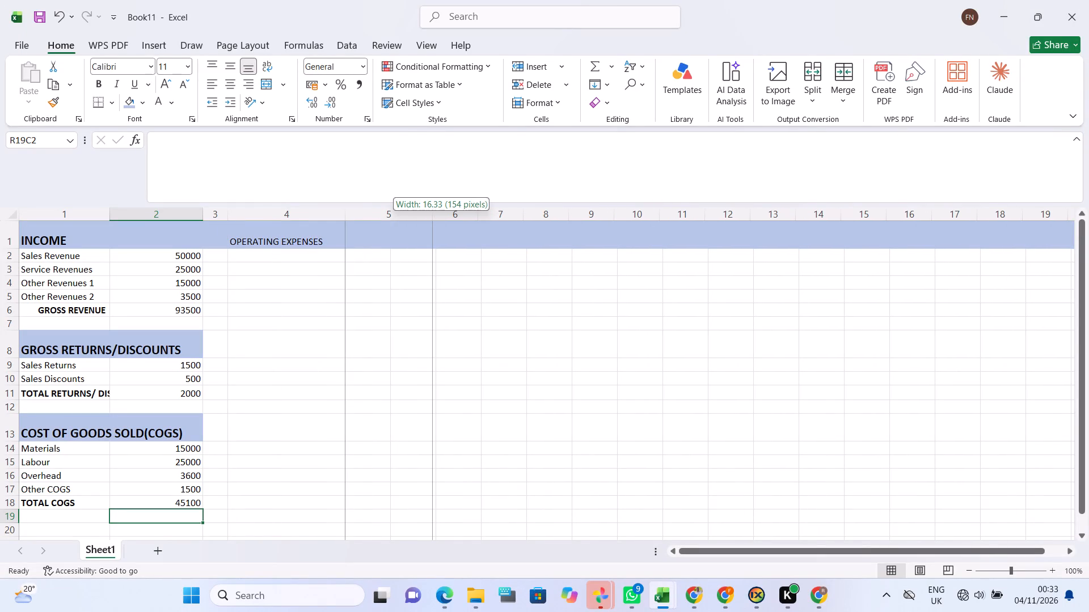
drag(435, 227, 438, 229)
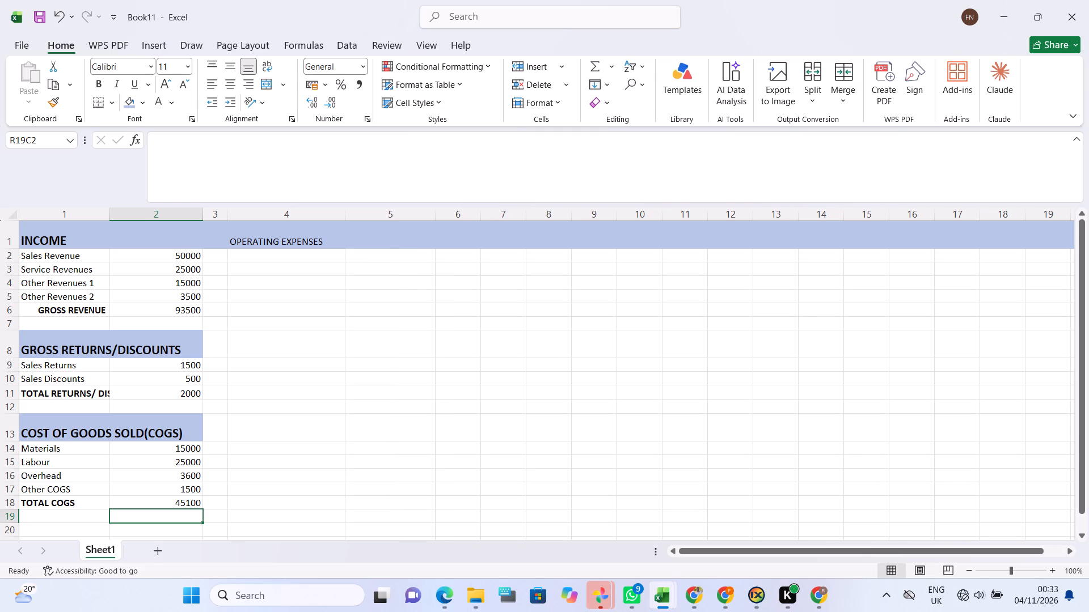
Format the OPERATING EXPENSES heading in row 1 as bold at font size 14.
click(271, 257)
click(268, 246)
click(256, 239)
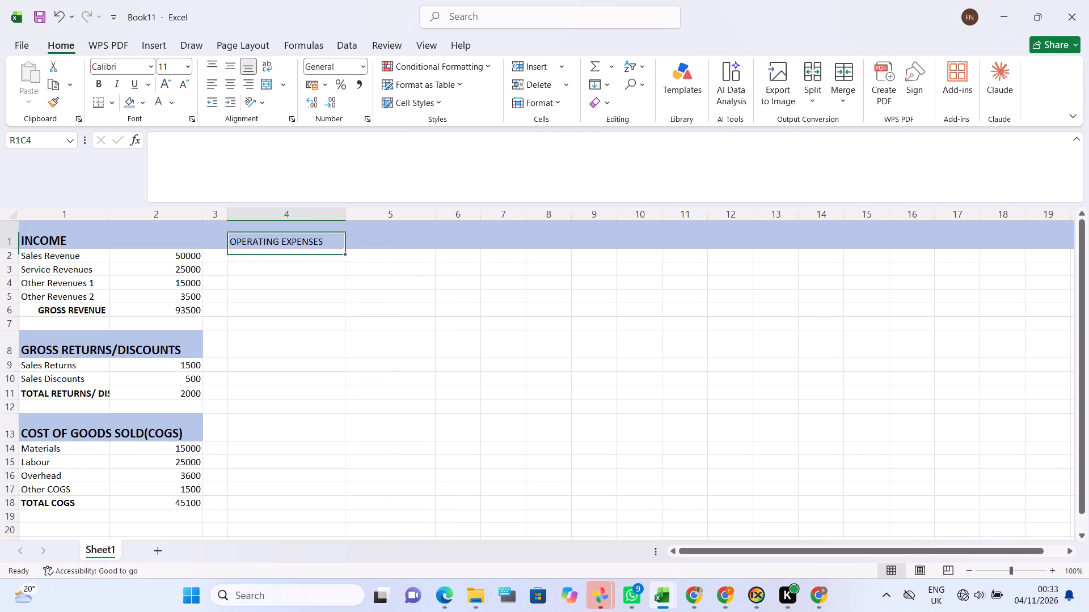
click(101, 79)
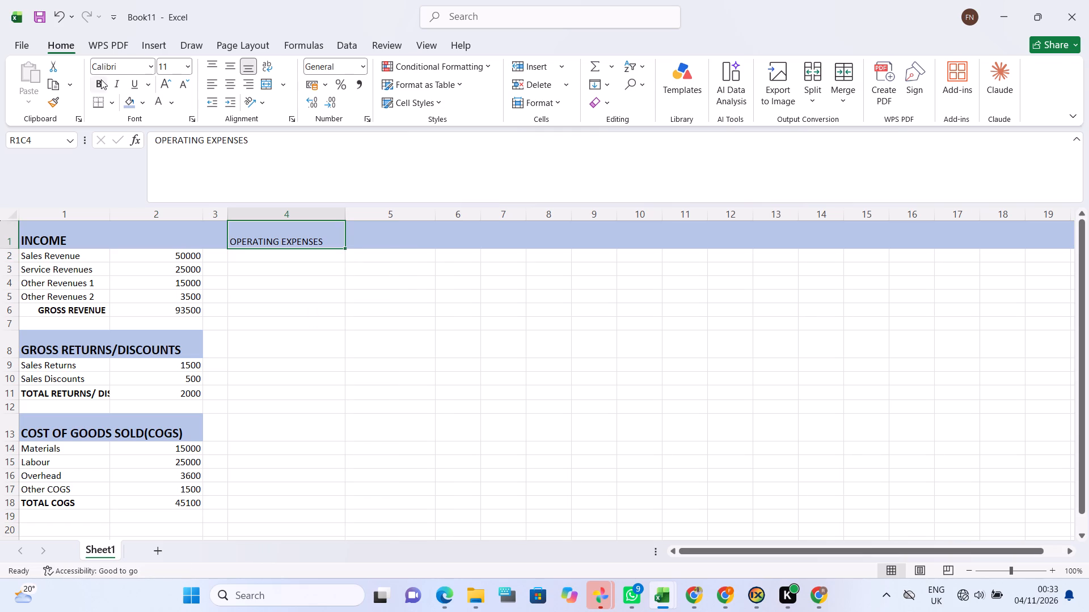
click(187, 71)
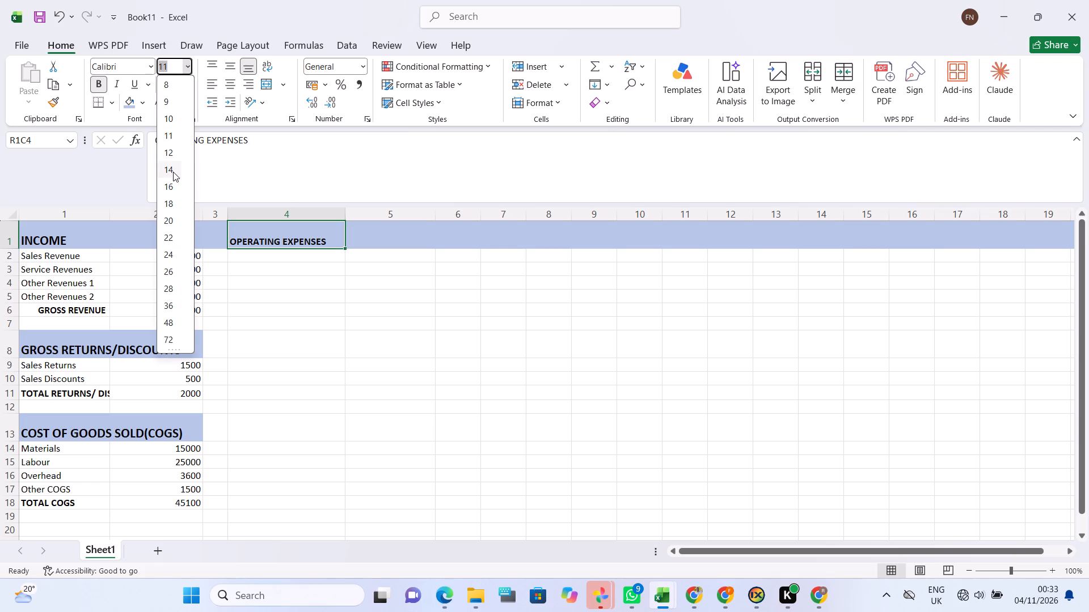
click(173, 172)
Enter the expense labels Wages and Benefits, Rent and Utilities in column 4, rows 2 to 4, under OPERATING EXPENSES.
click(327, 271)
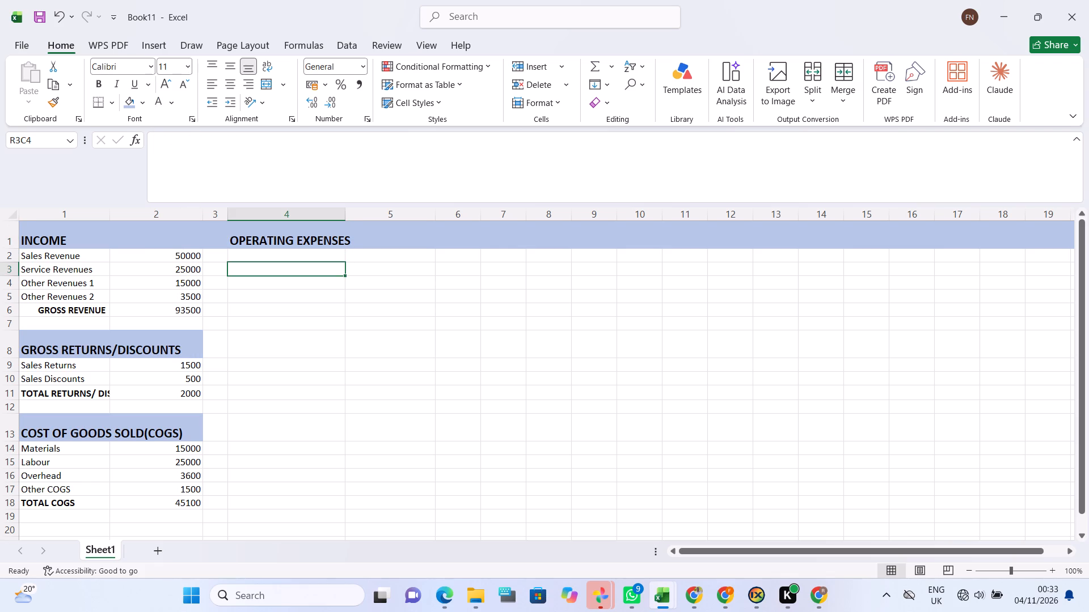
click(307, 257)
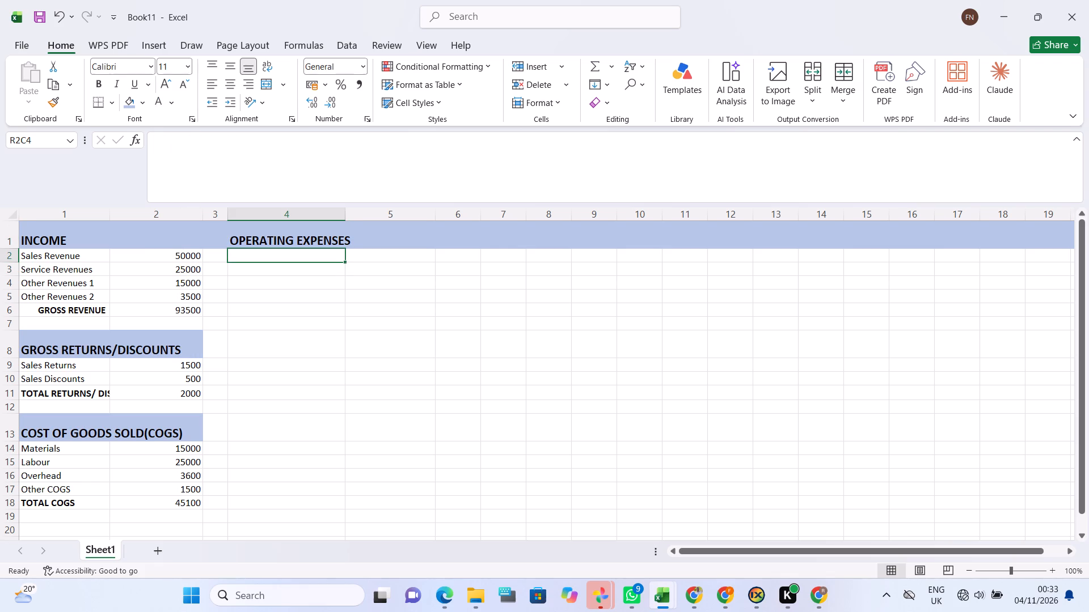
key(w)
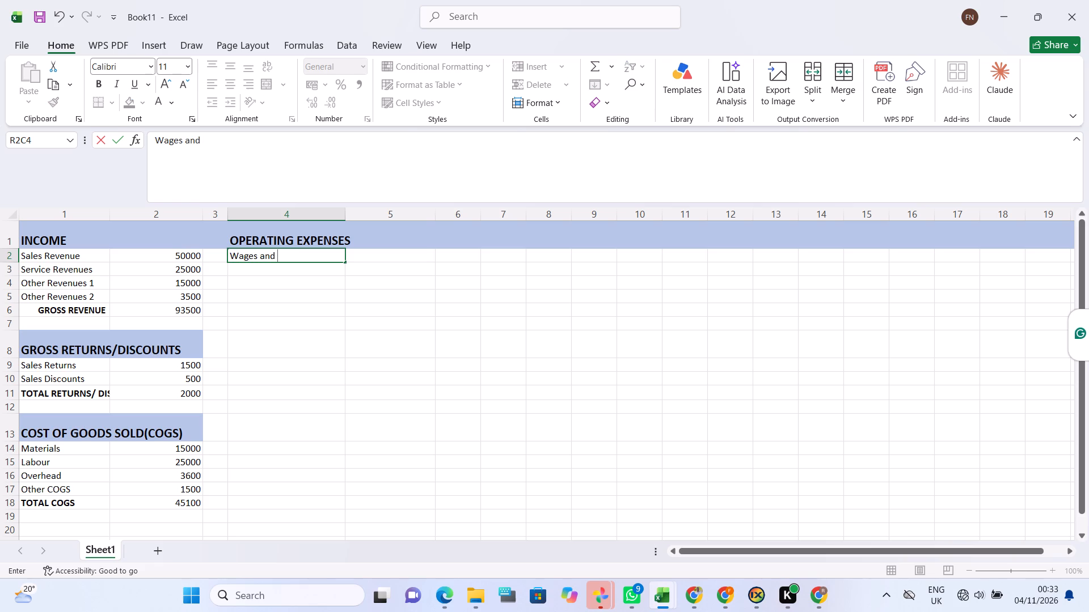
text(enefits)
key(Return)
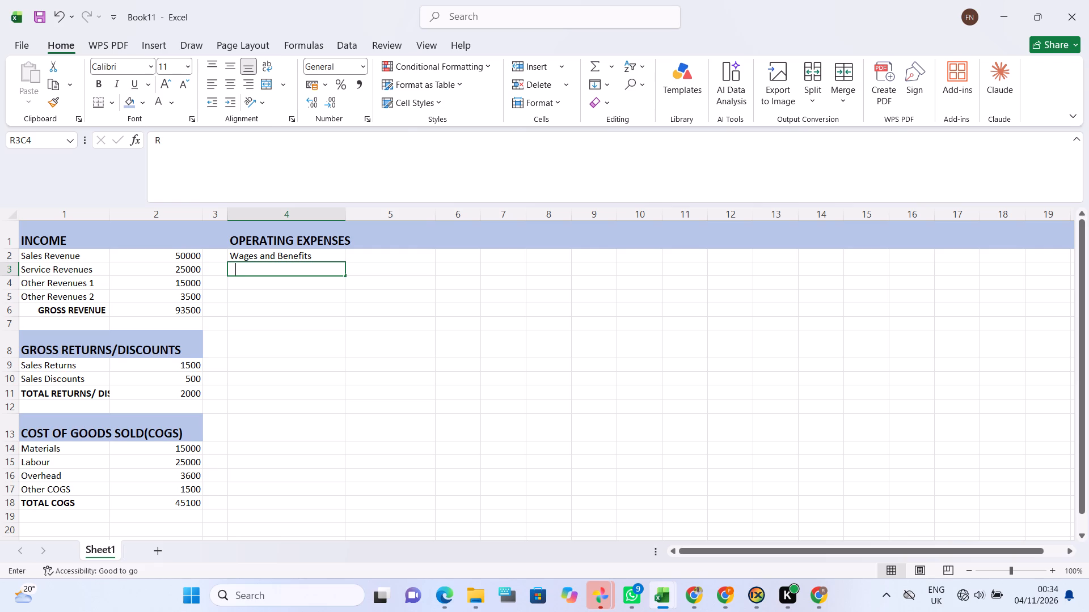
key(Return)
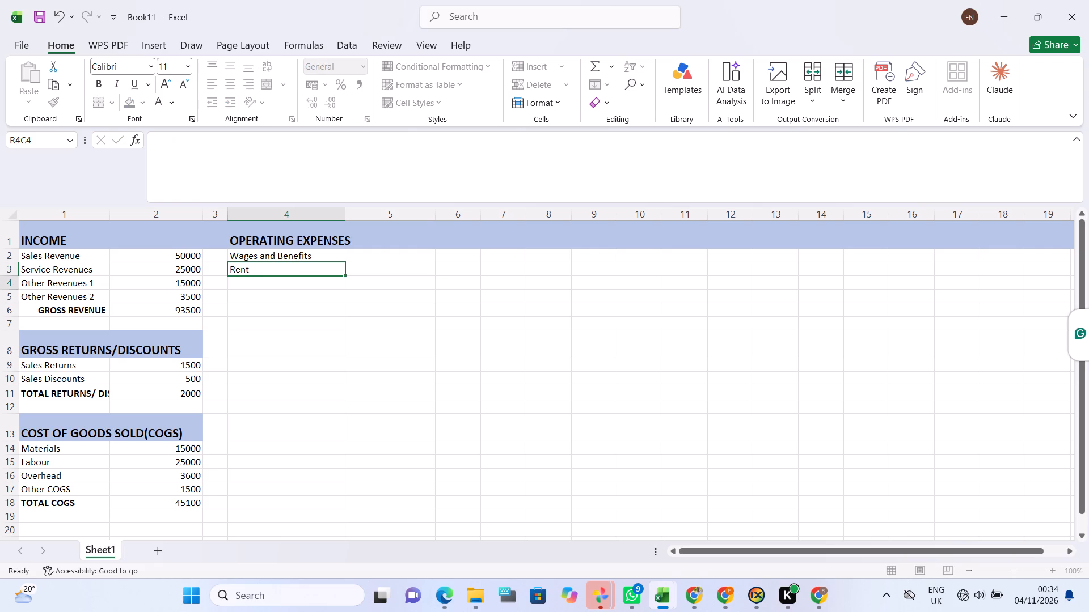
text(tilities)
key(Return)
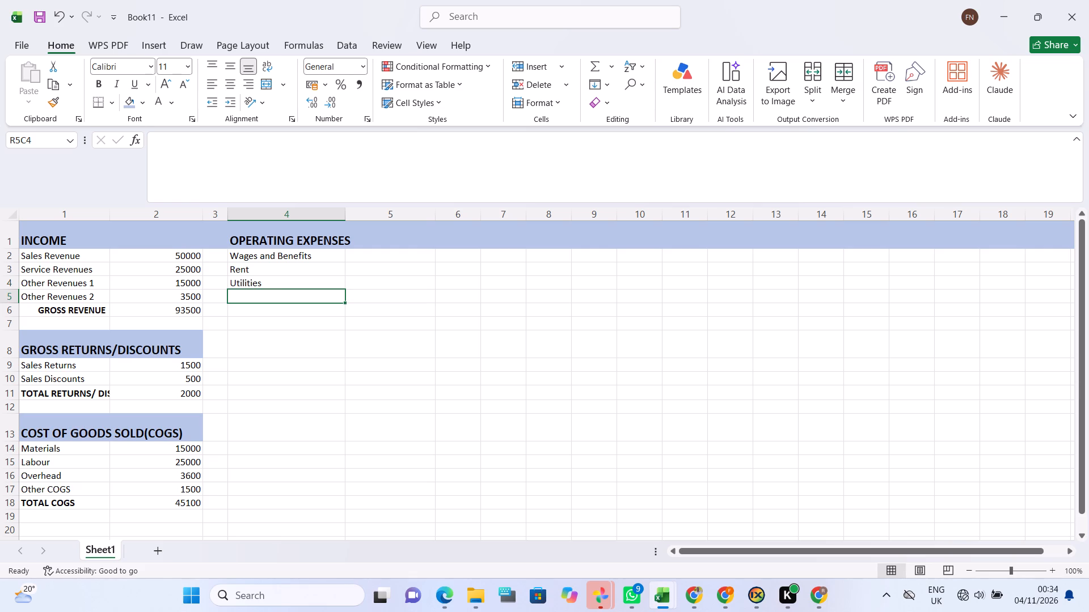
Enter the expense labels Office Supplies, Inernet and Phone, and Transport and Transportation in column 4, rows 5 to 7.
text(fice)
key(space)
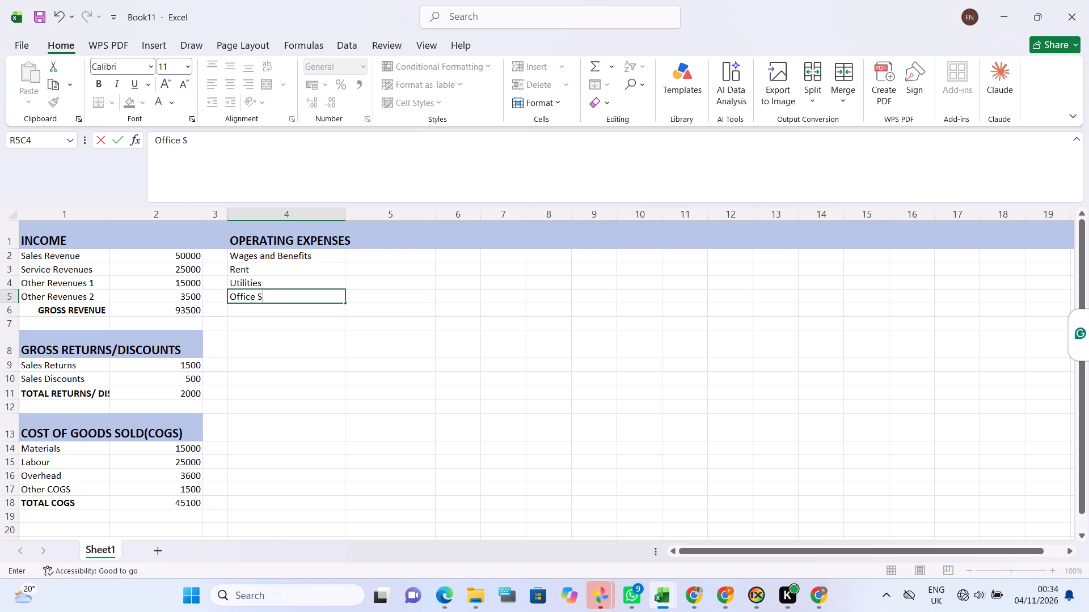
text(upplies)
key(Return)
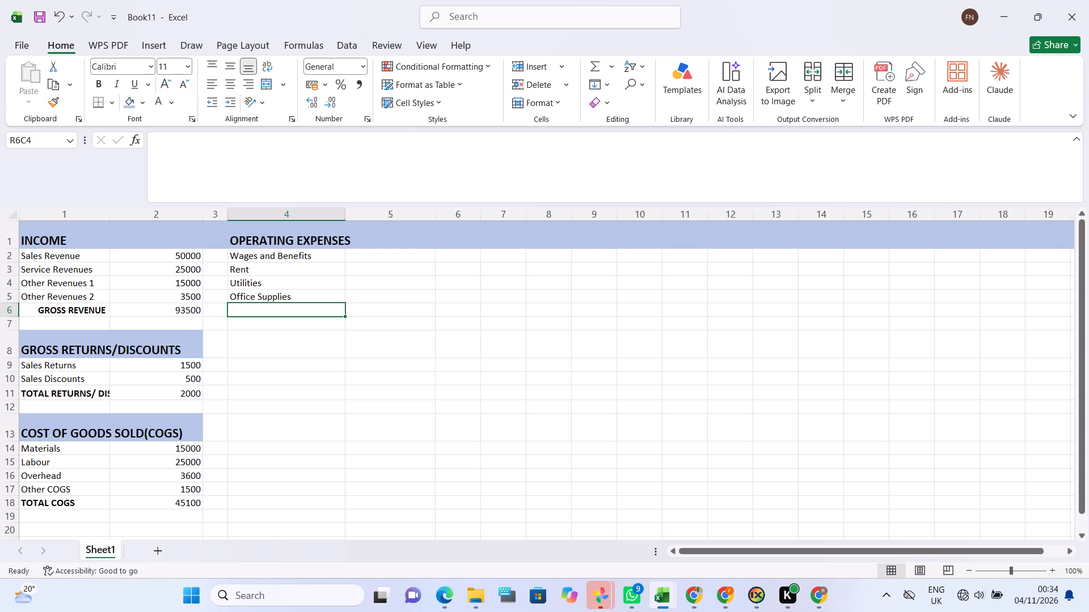
text(nernet)
key(space)
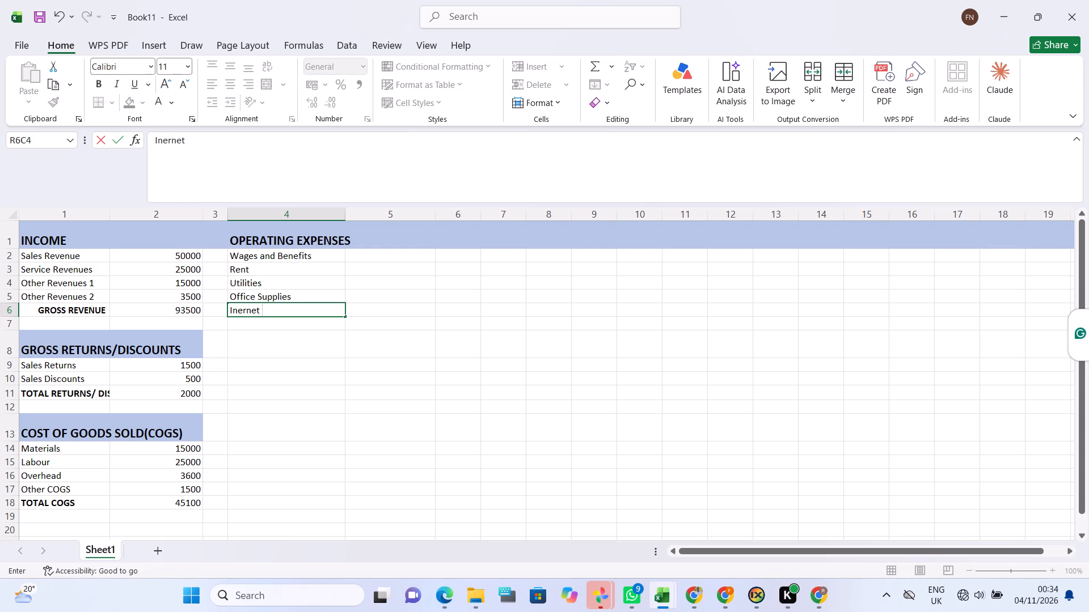
text(and)
key(space)
key(Return)
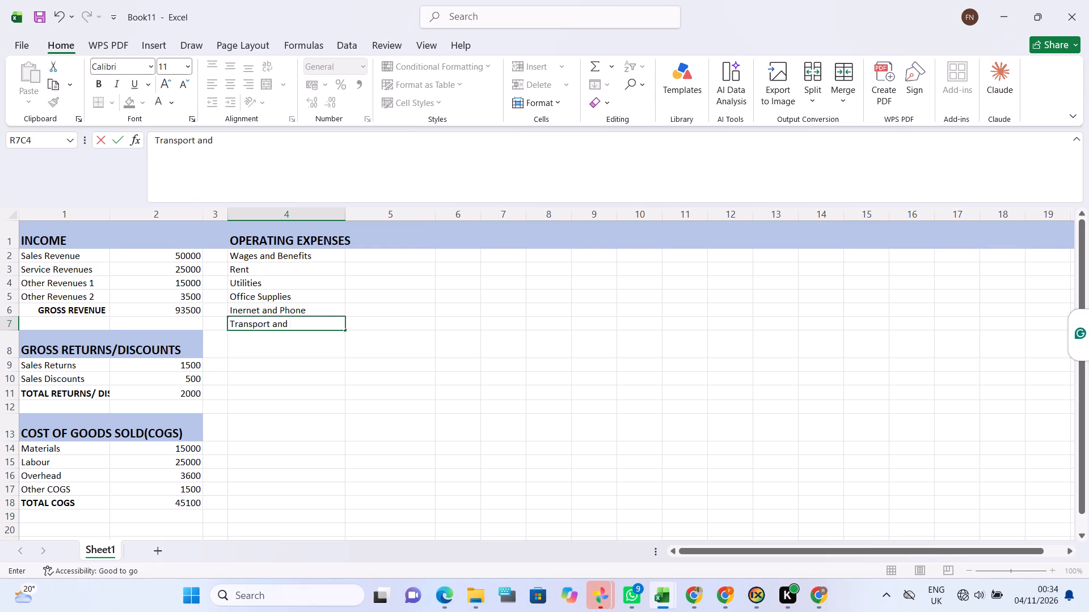
text(ansportation)
key(Return)
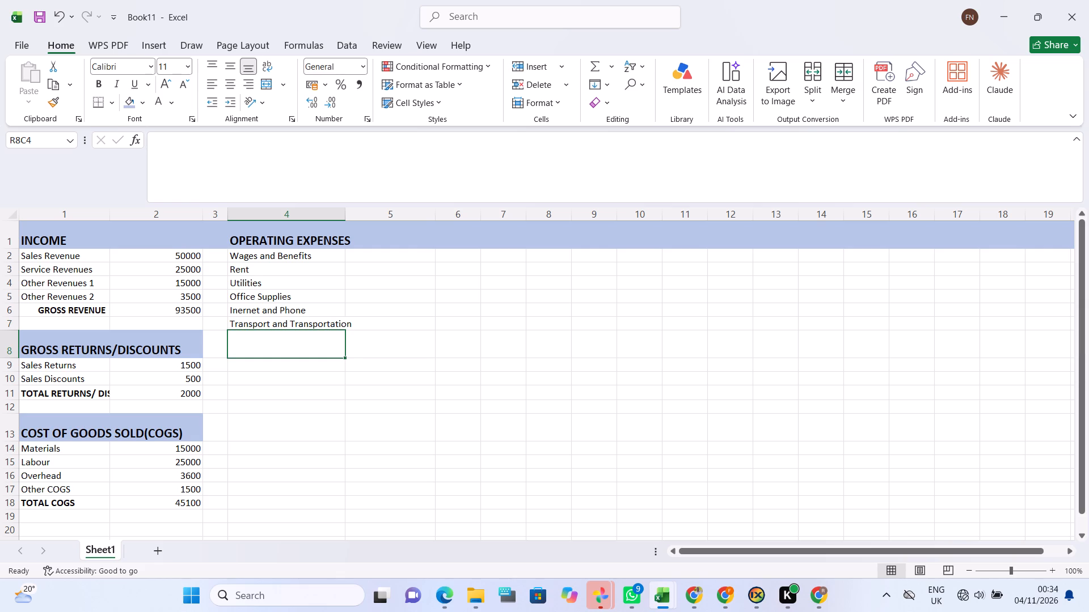
Enter the expense labels Insurance, Internet Payments and Advertising in column 4, rows 8 to 10.
text(su)
text(rance)
key(Return)
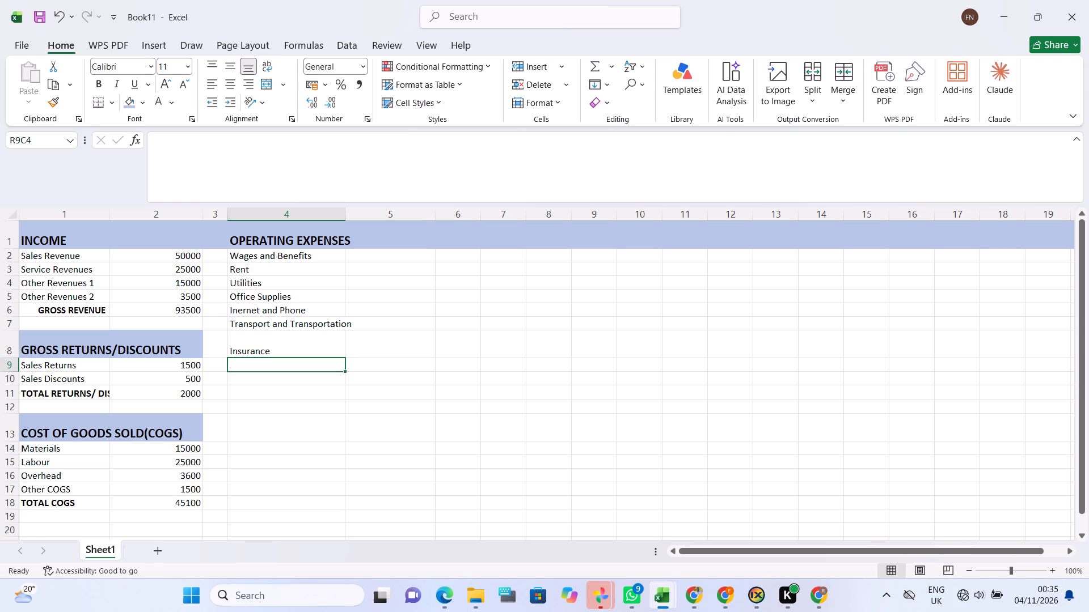
click(263, 362)
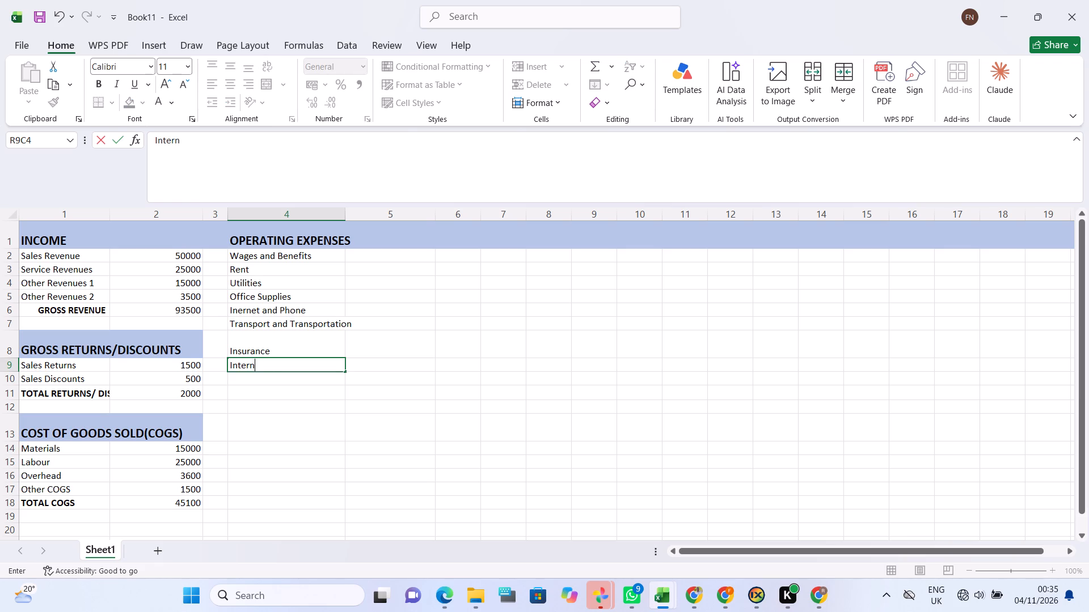
key(BackSpace)
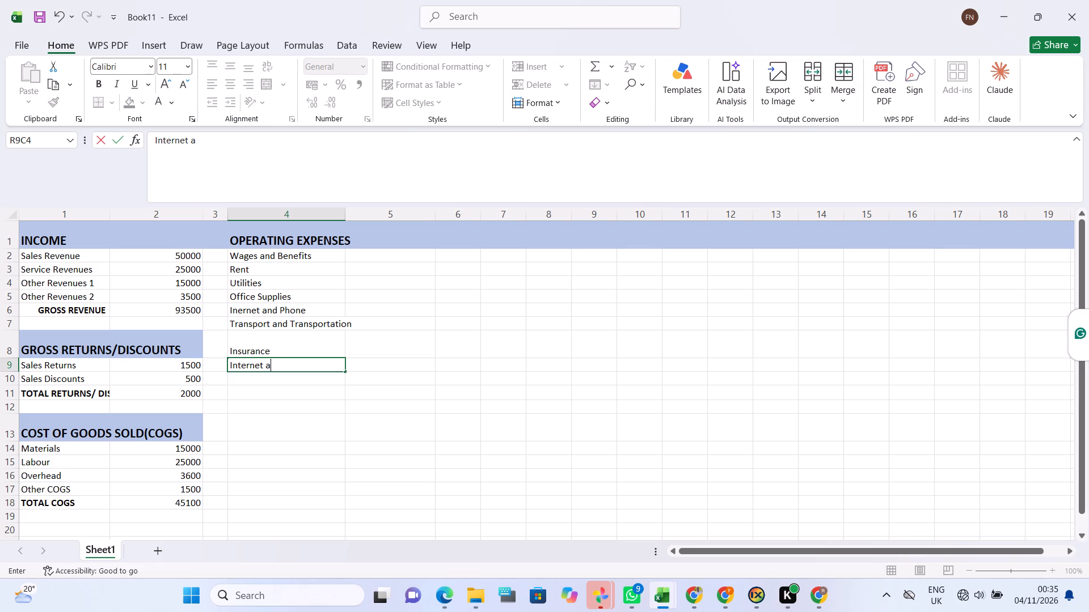
text(ay)
text(ments)
key(Return)
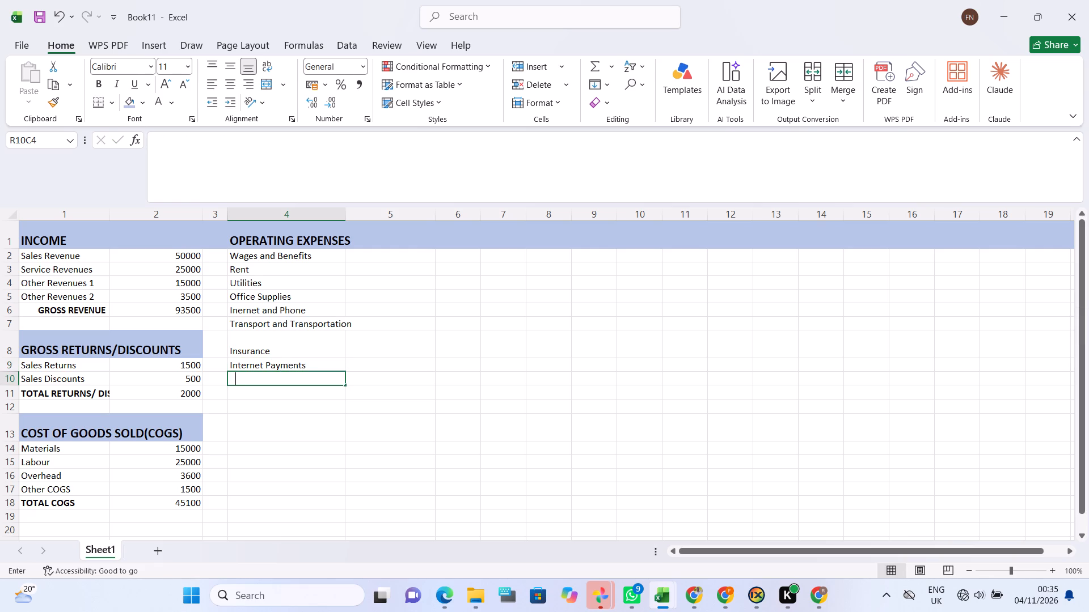
text(dver)
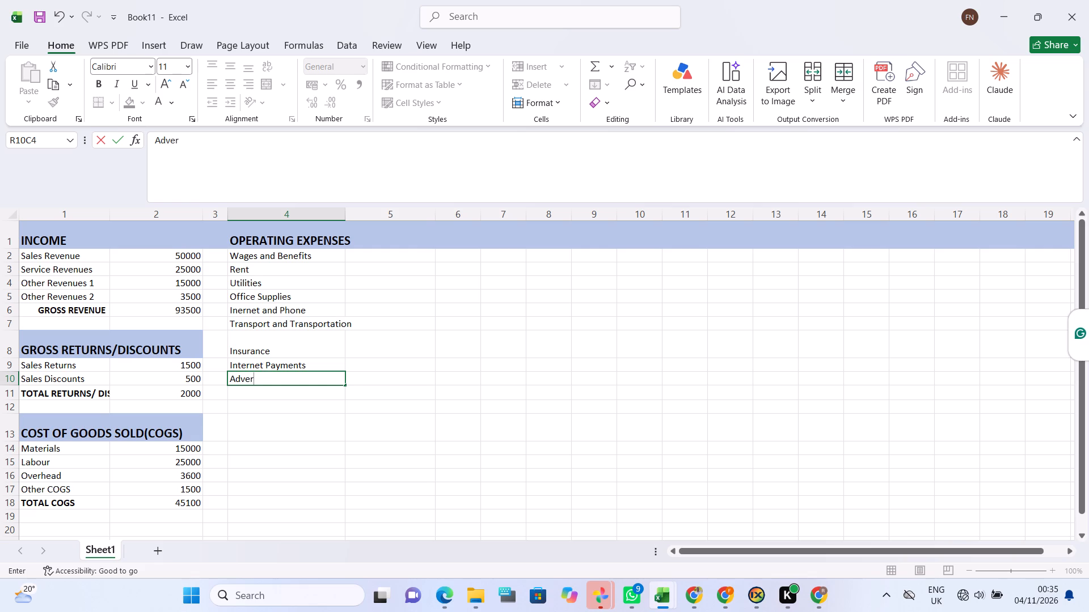
key(t)
text(ising)
key(Return)
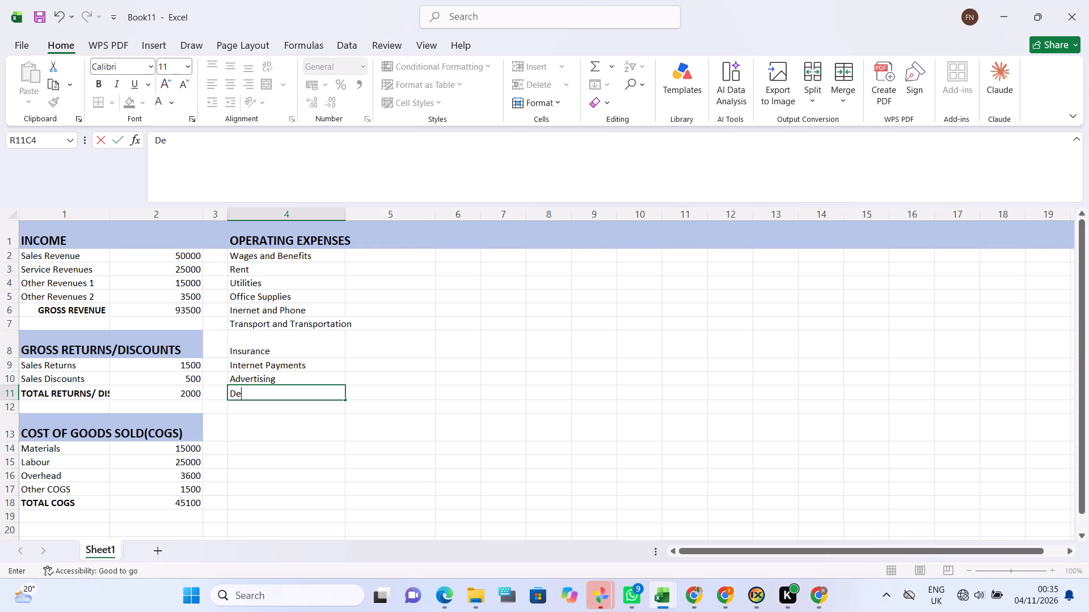
Enter the expense labels Delivery/Freight, Repairs and Maintenance, and Bank fees in column 4, rows 11 to 13.
text(livery/)
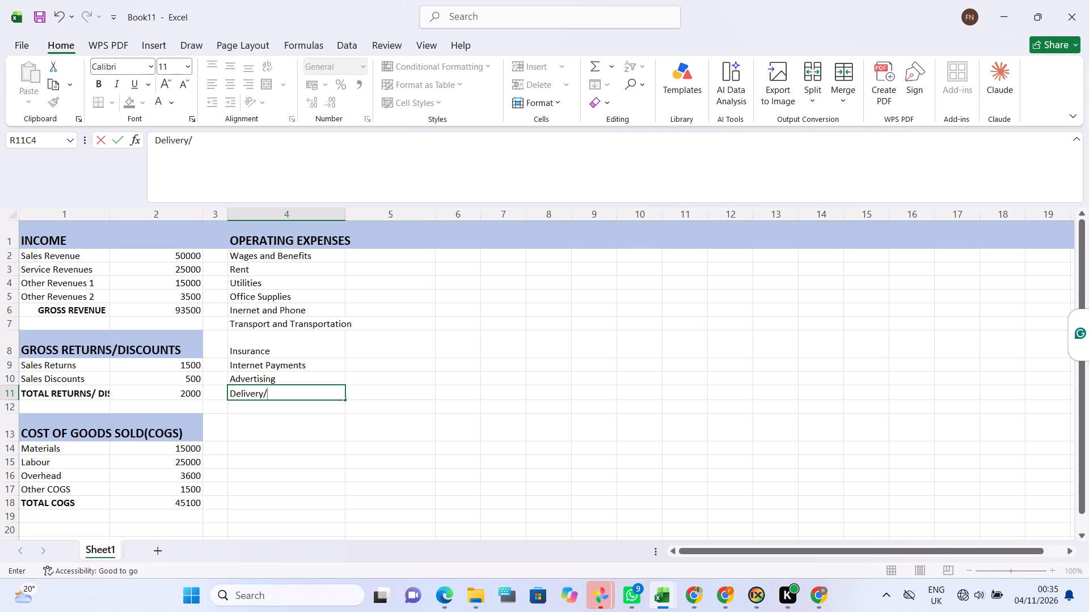
text(reight)
key(Return)
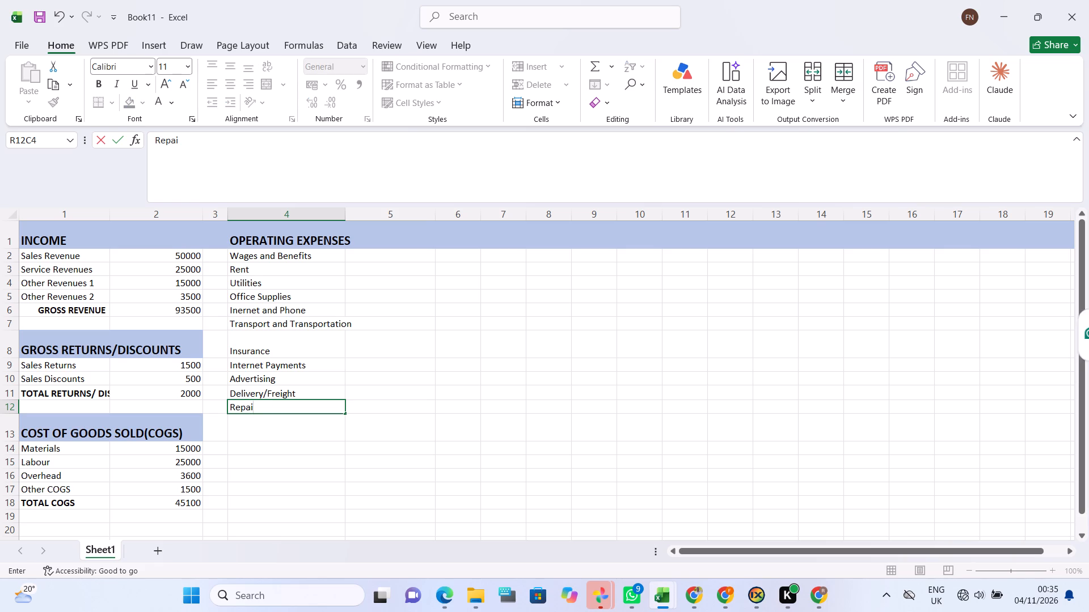
key(space)
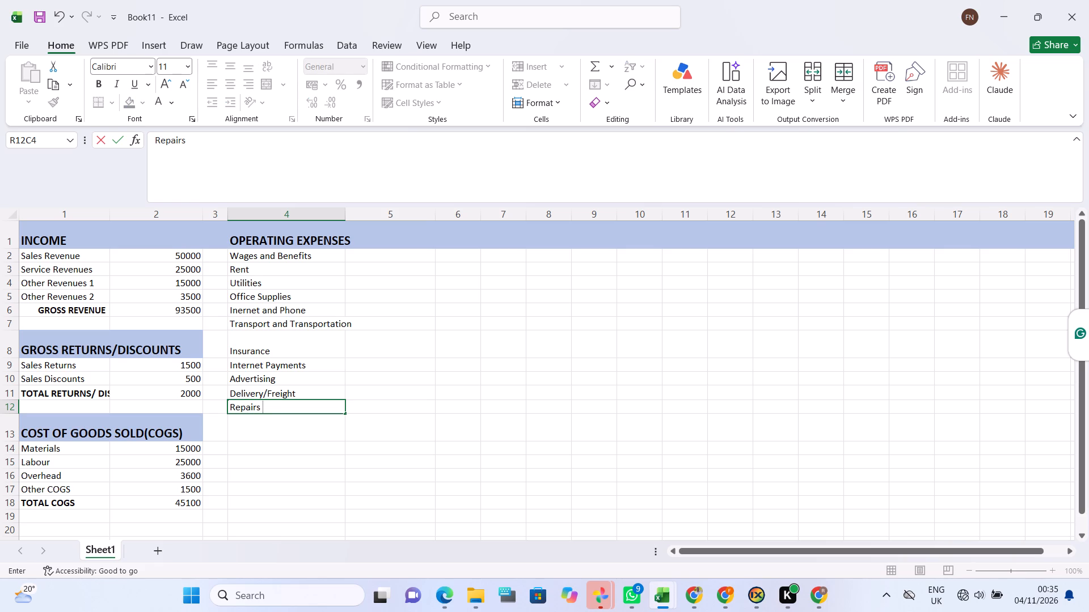
text(and)
key(space)
text(MA)
text(aintena)
text(nce)
key(Return)
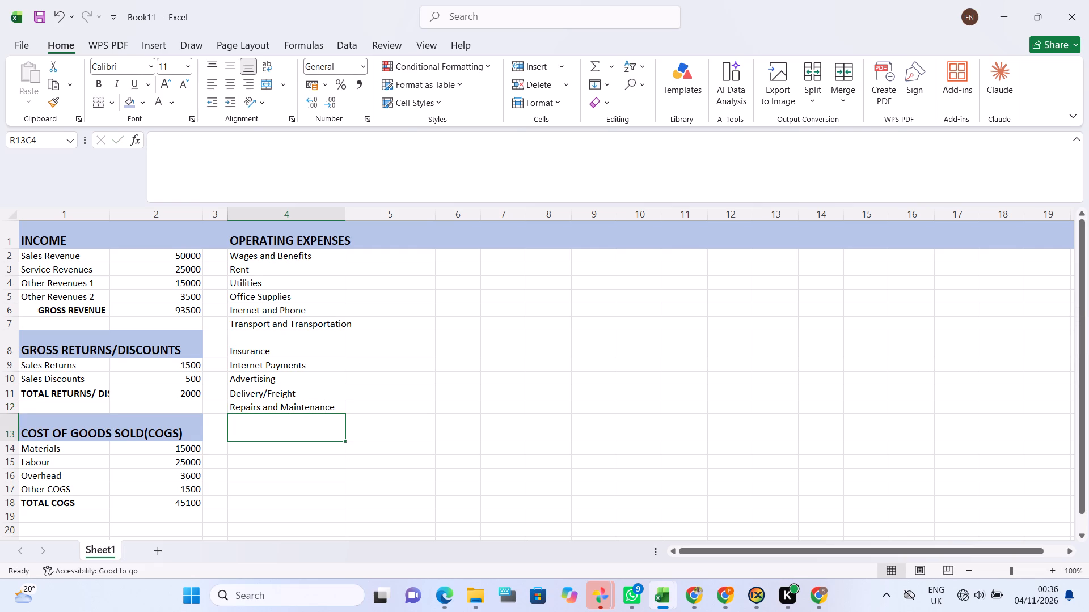
key(b)
text(ank)
key(space)
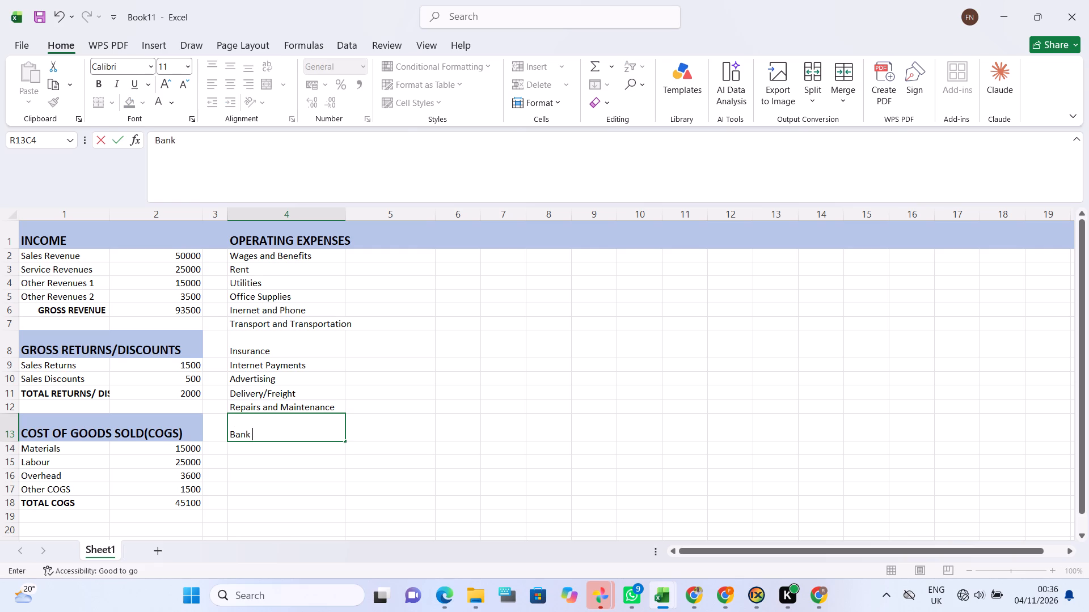
text(fees)
key(Return)
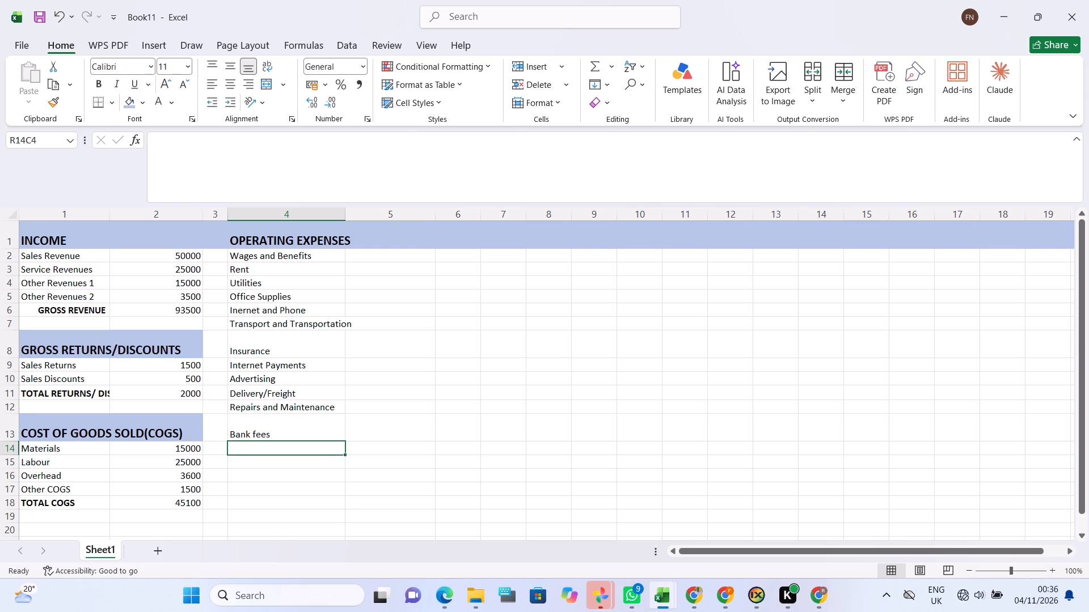
Enter the expense labels License and Permit and Technology and Software in column 4, rows 14 and 15.
key(l)
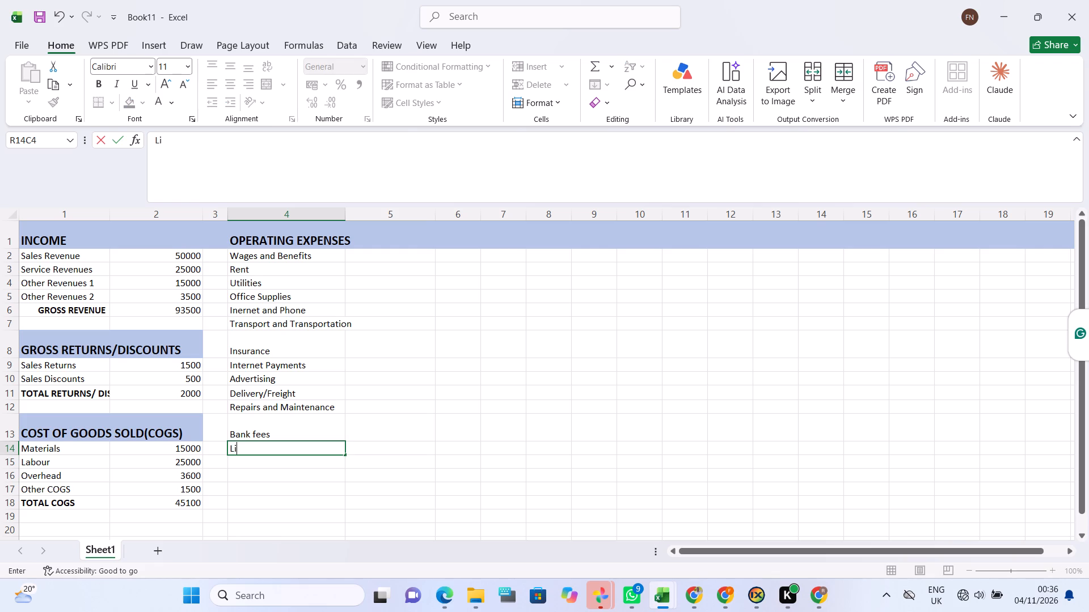
text(cense and)
key(space)
text(ermit)
key(Return)
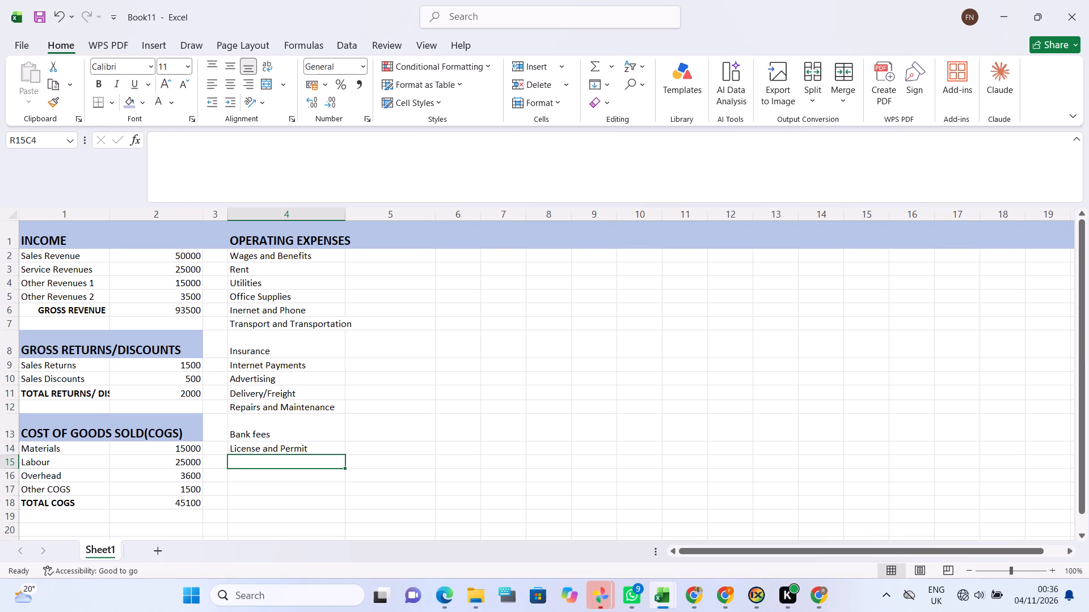
key(e)
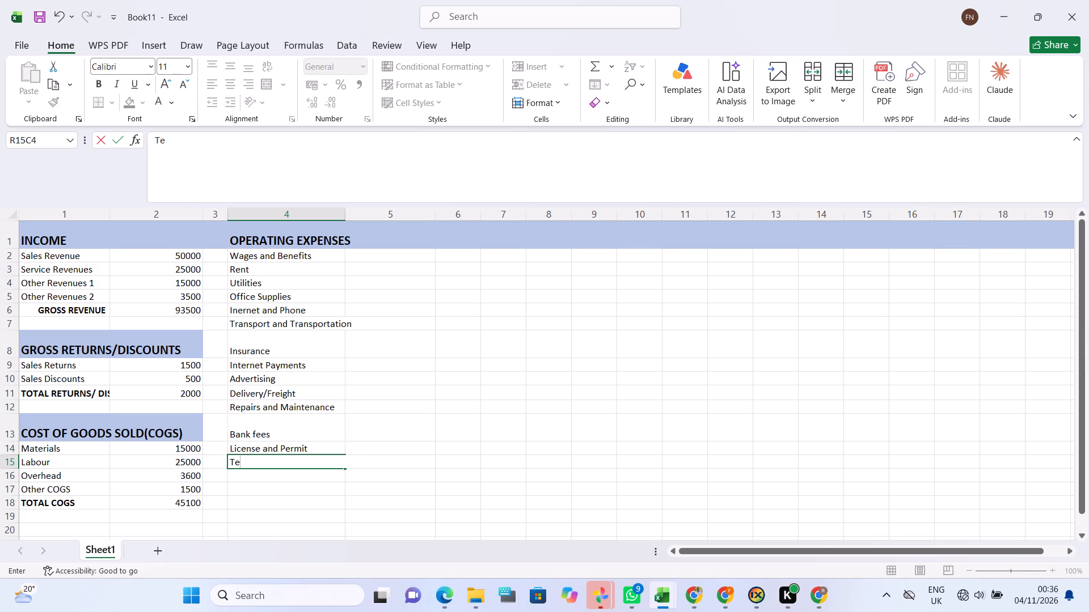
text(chnology and)
key(space)
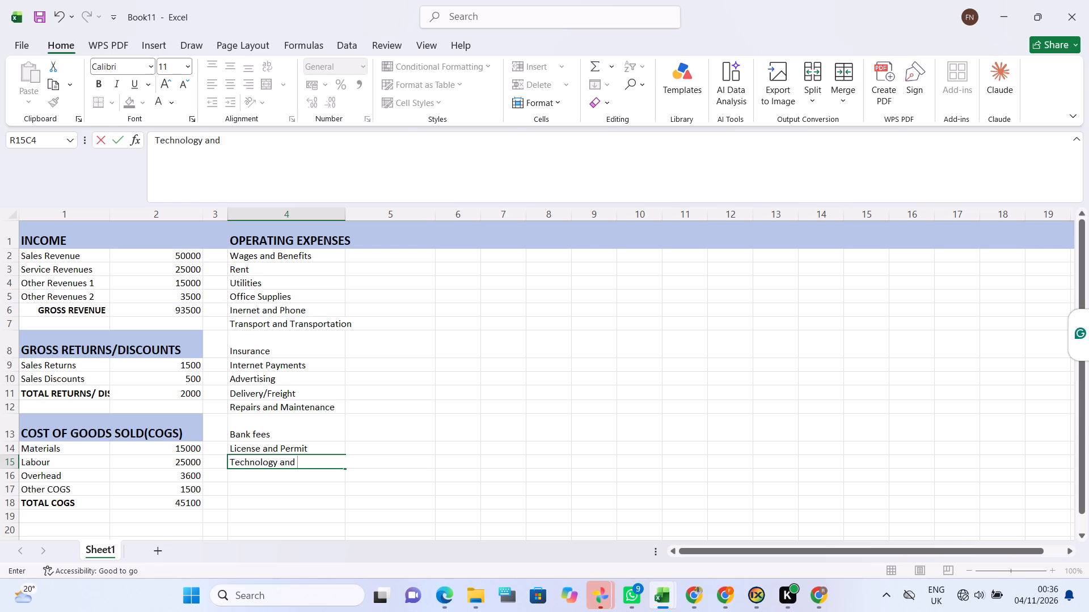
text(oftware)
key(Return)
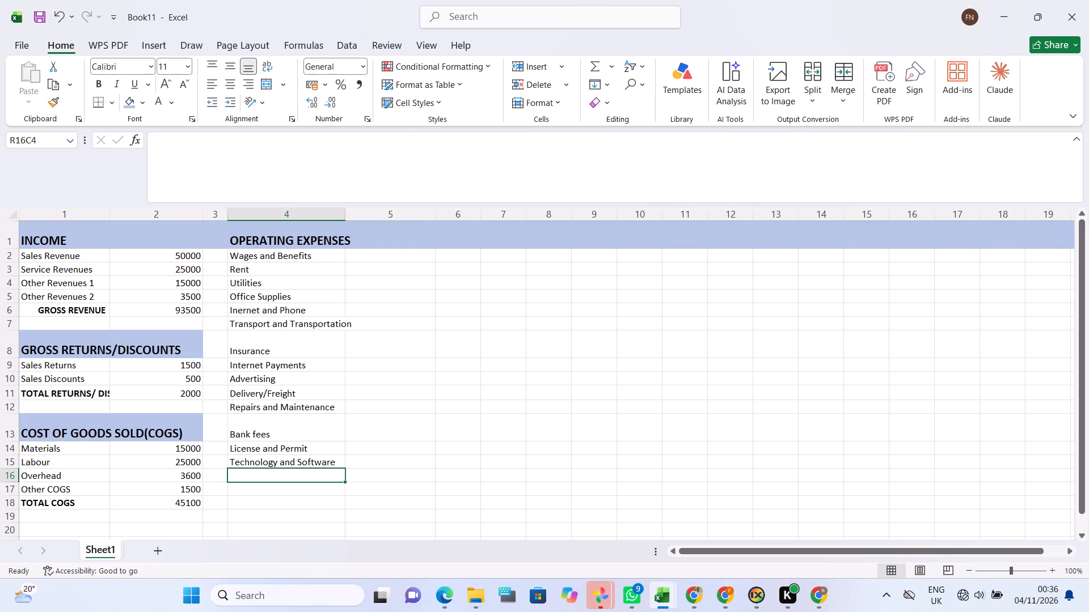
Enter the label Office expense 1 in column 4, row 16, and fill it down one row as Office expense 2.
key(o)
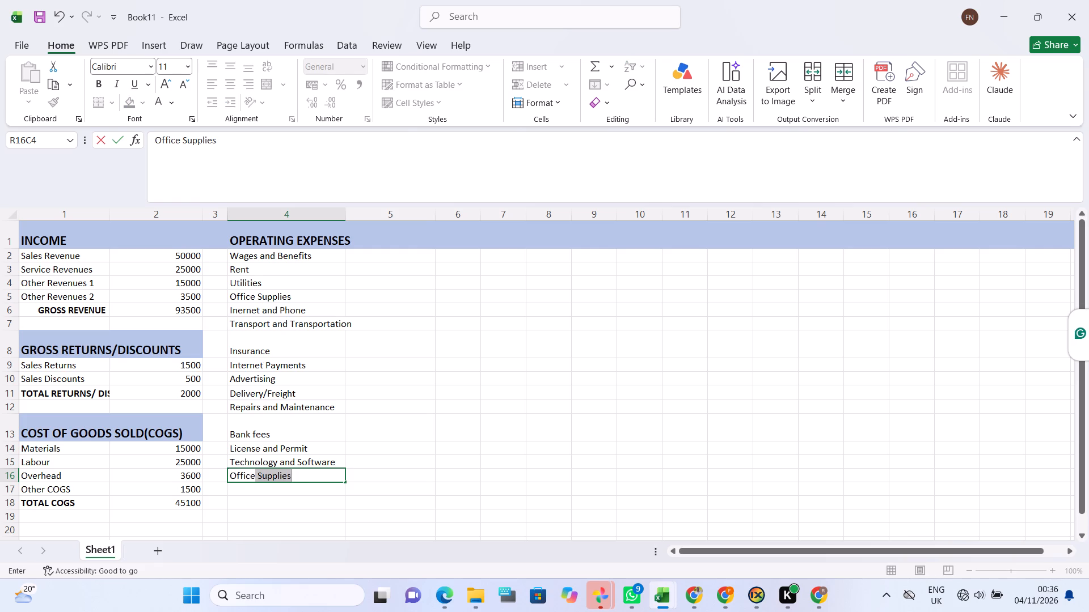
text(ex)
text(oe#pe)
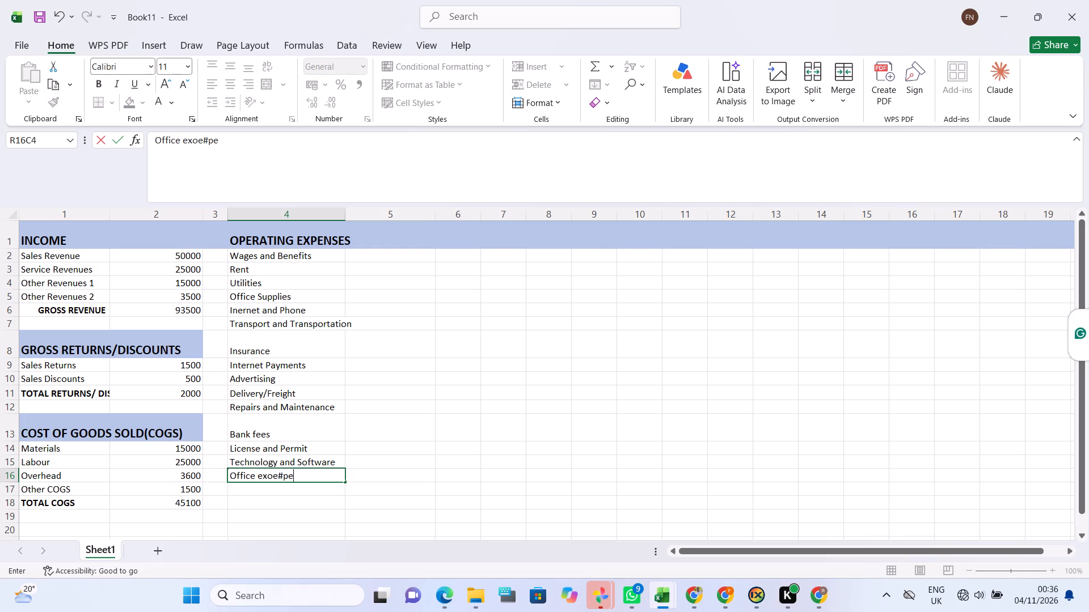
key(BackSpace)
key(BackSpace)
key(BackSpace)
key(BackSpace)
key(BackSpace)
key(o)
key(BackSpace)
text(pense 1)
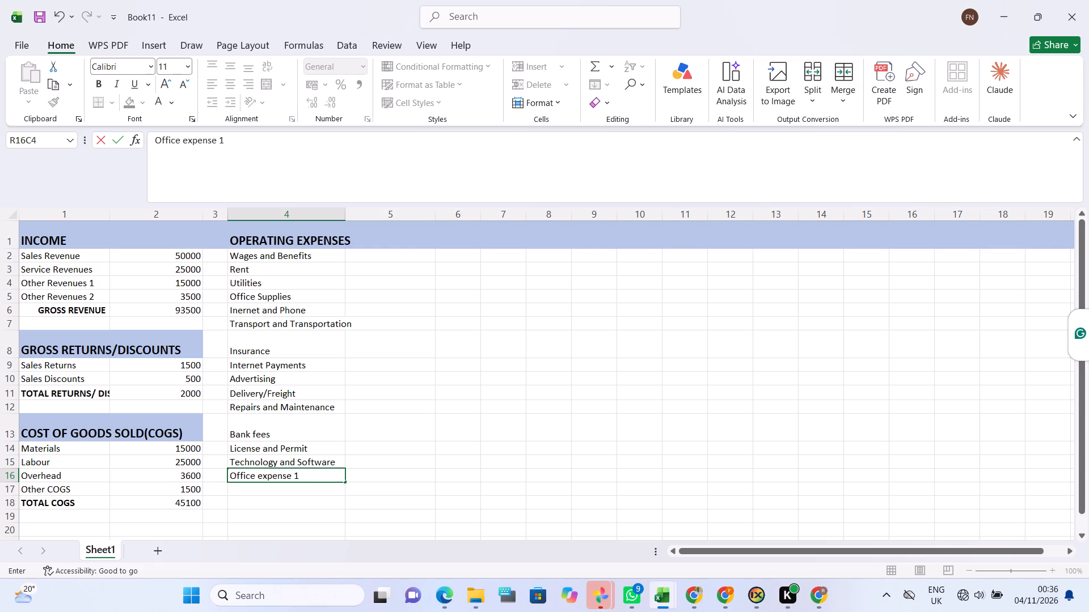
drag(345, 479, 345, 494)
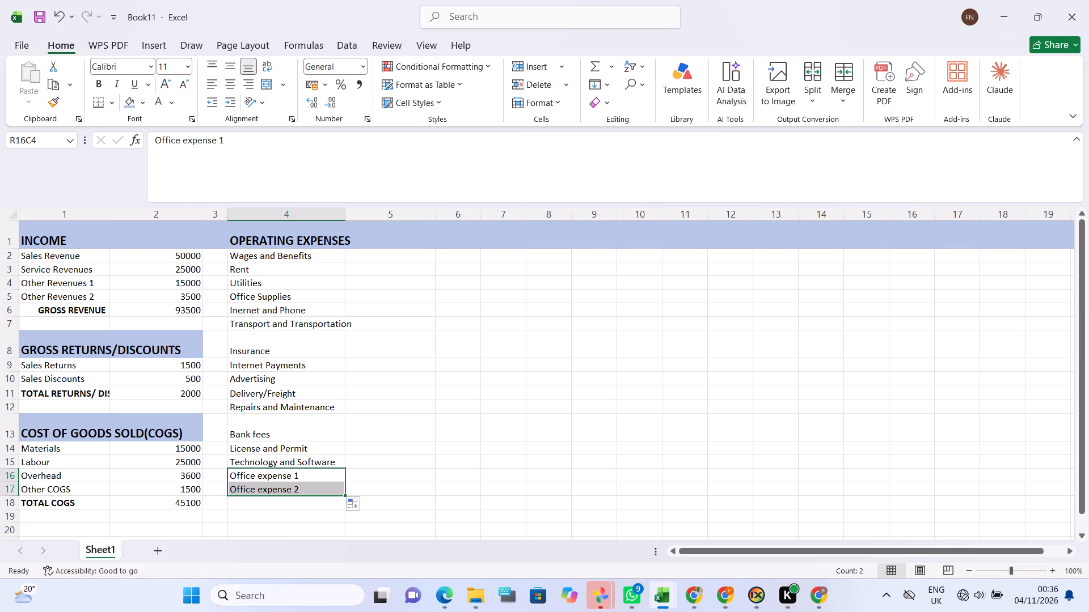
click(296, 492)
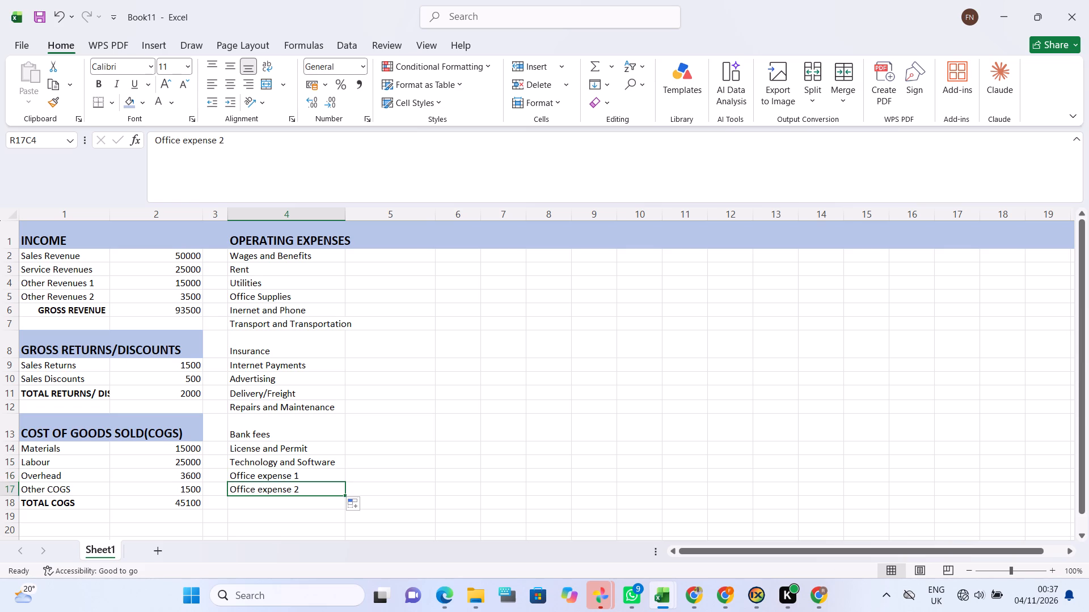
Enter the column 5 amounts 15000 for Wages and Benefits, 5600 for Rent and 550 for Utilities.
click(365, 257)
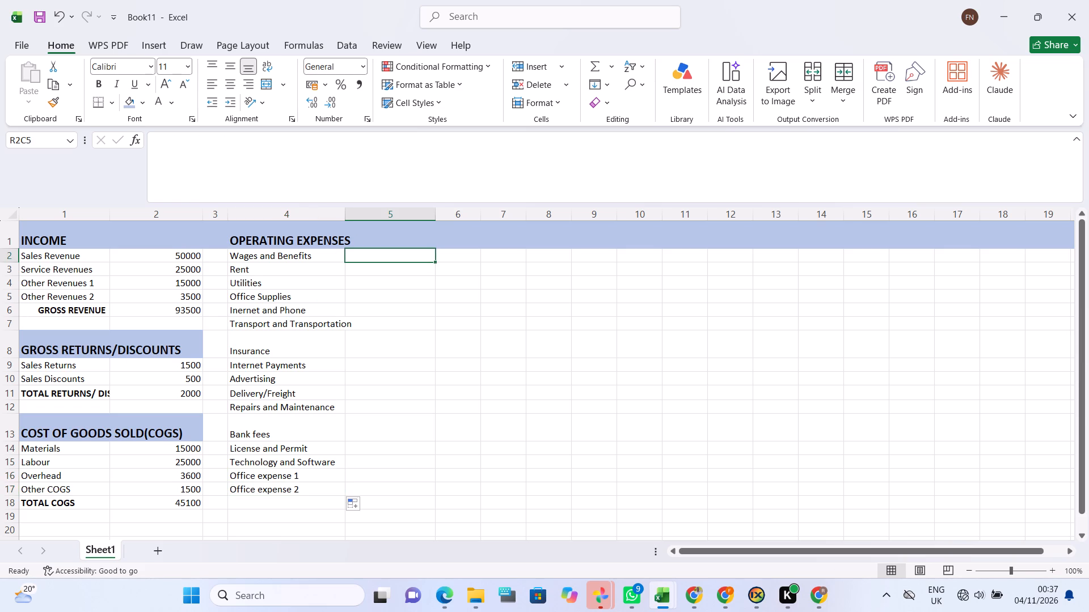
text(15)
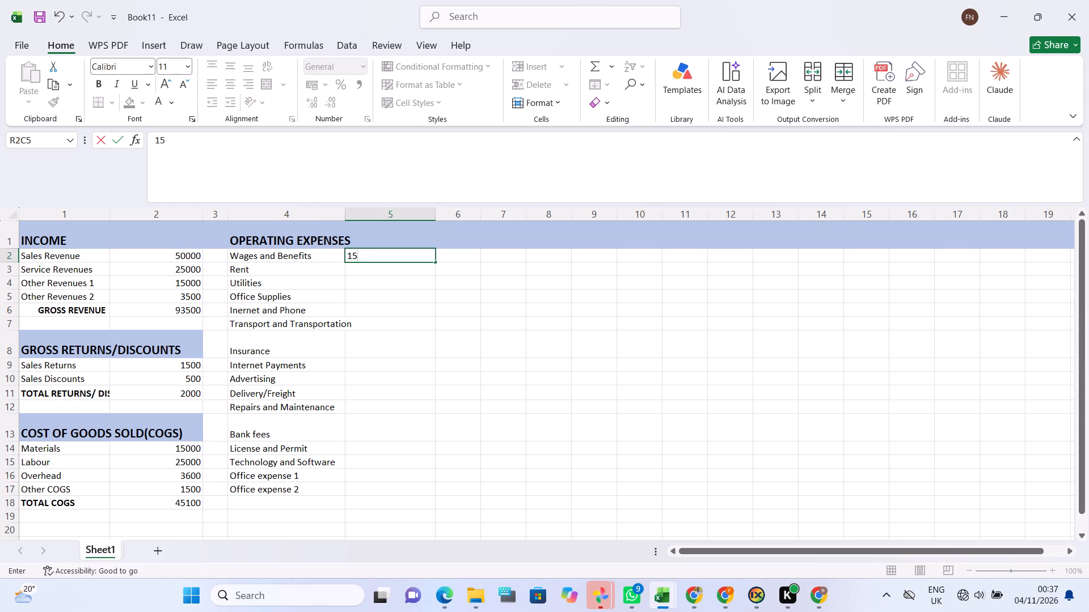
text(000)
key(Return)
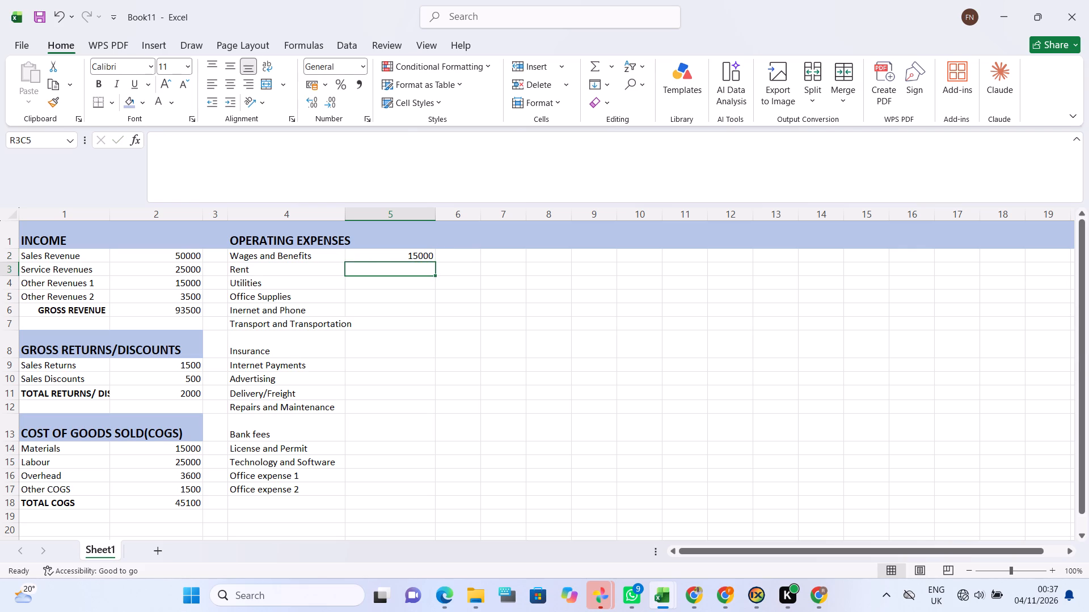
text(5600)
key(Return)
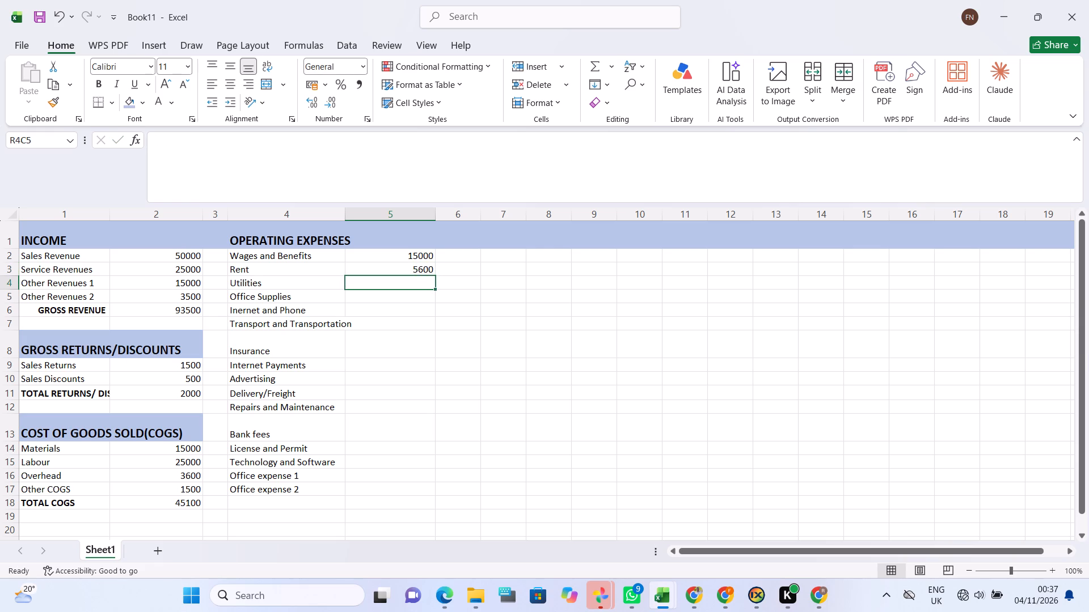
text(550)
key(Return)
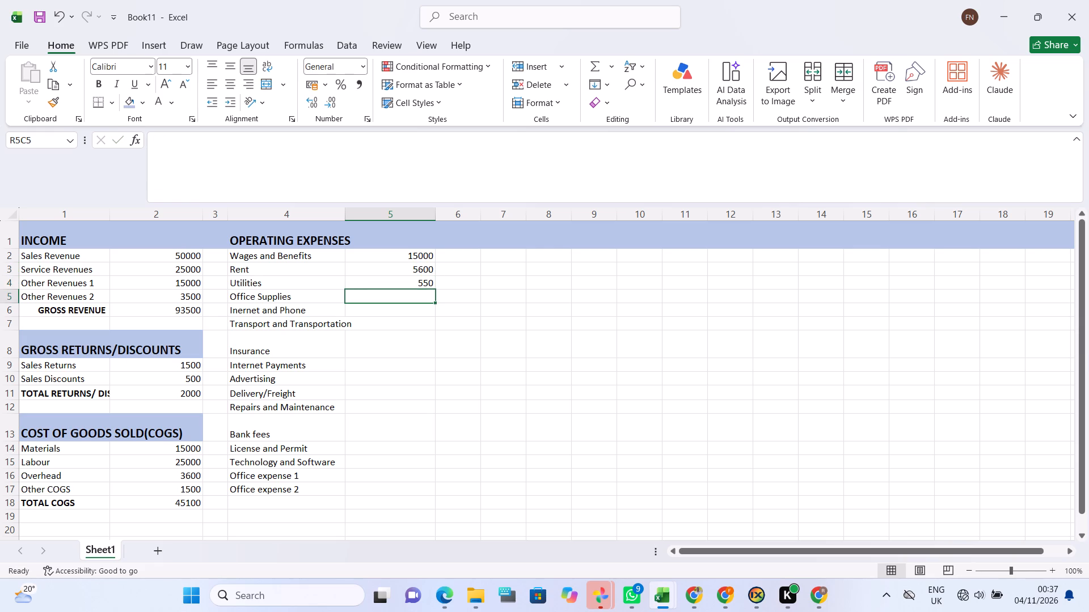
Enter the column 5 amounts 650 for Office Supplies, 450 for Inernet and Phone, and 1500 for Transport and Transportation.
text(650)
key(Return)
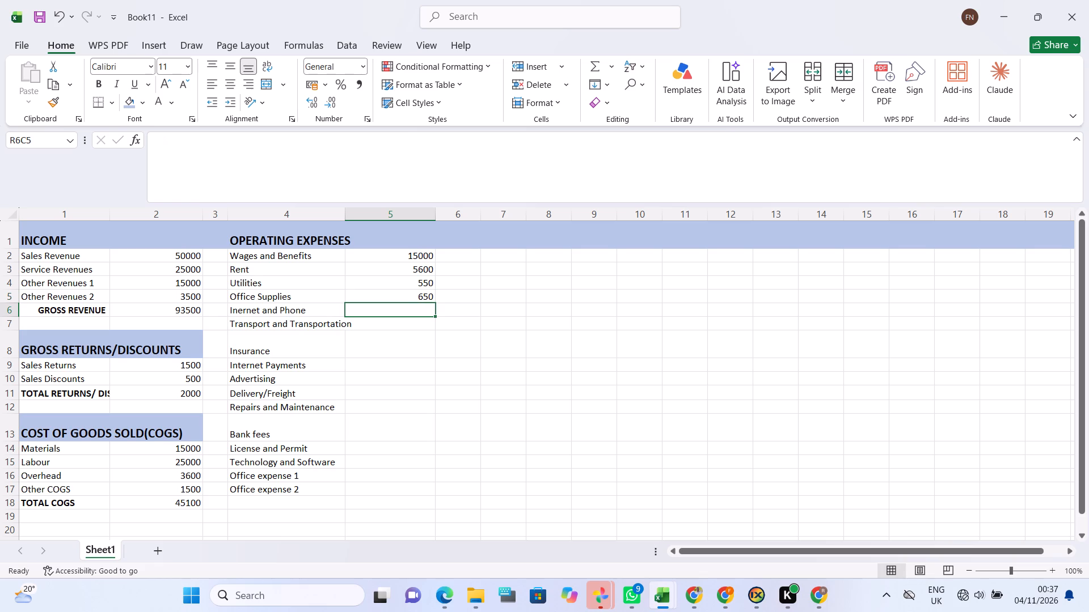
text(450)
key(Return)
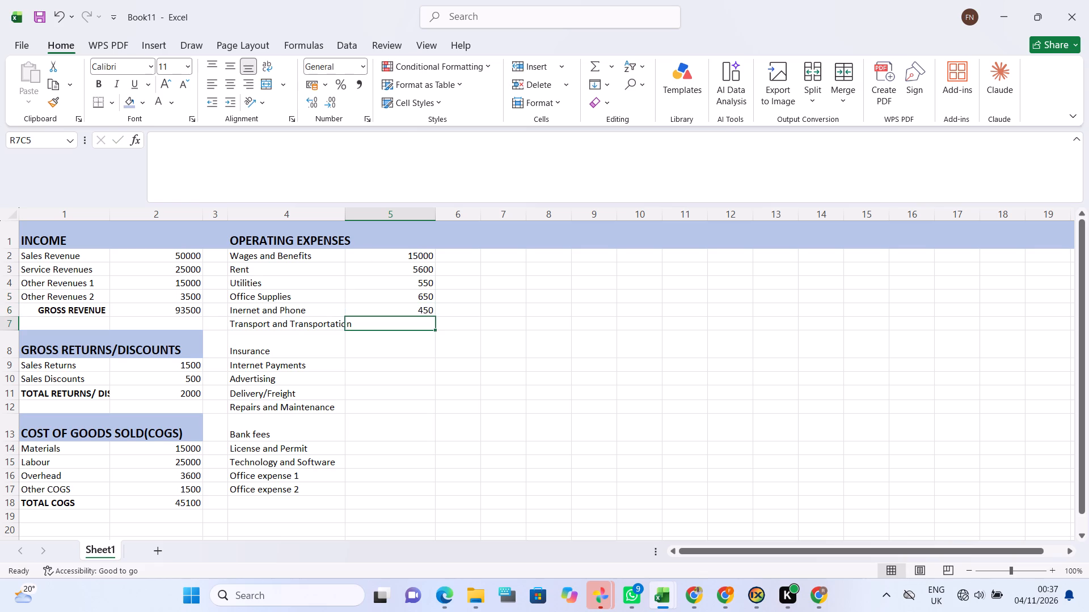
text(14)
key(BackSpace)
text(500)
key(Return)
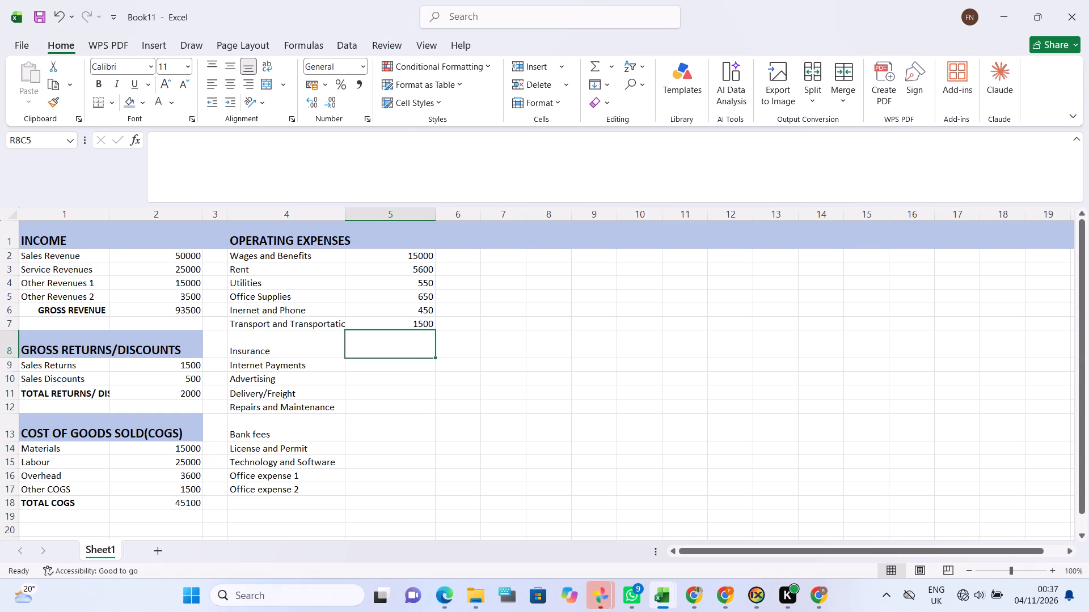
Enter the column 5 amounts 1564 for Insurance, 1245 for Internet Payments and 6500 for Advertising.
text(1564)
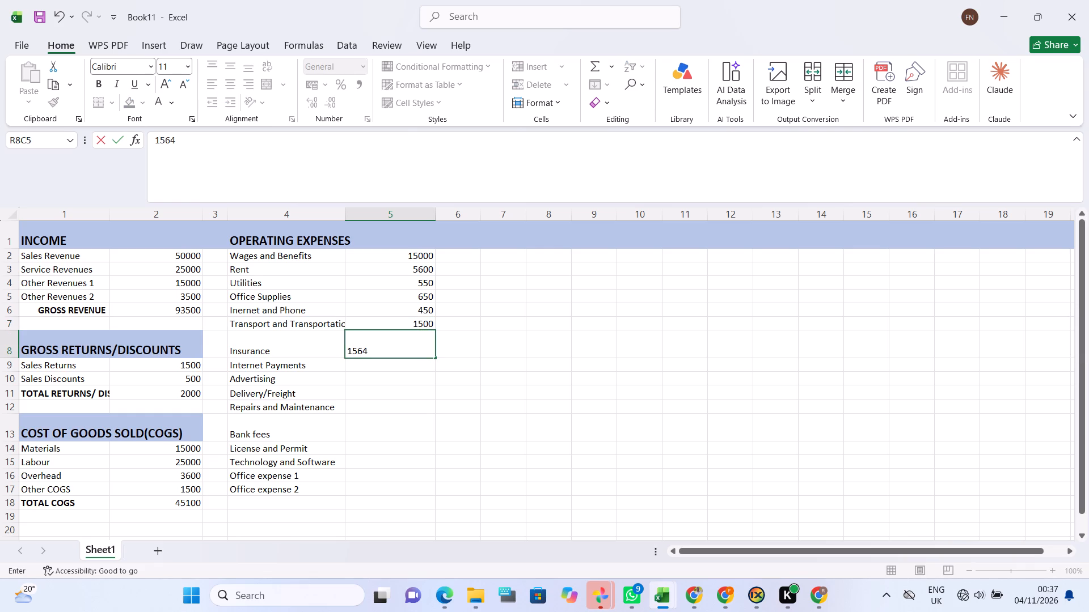
key(Return)
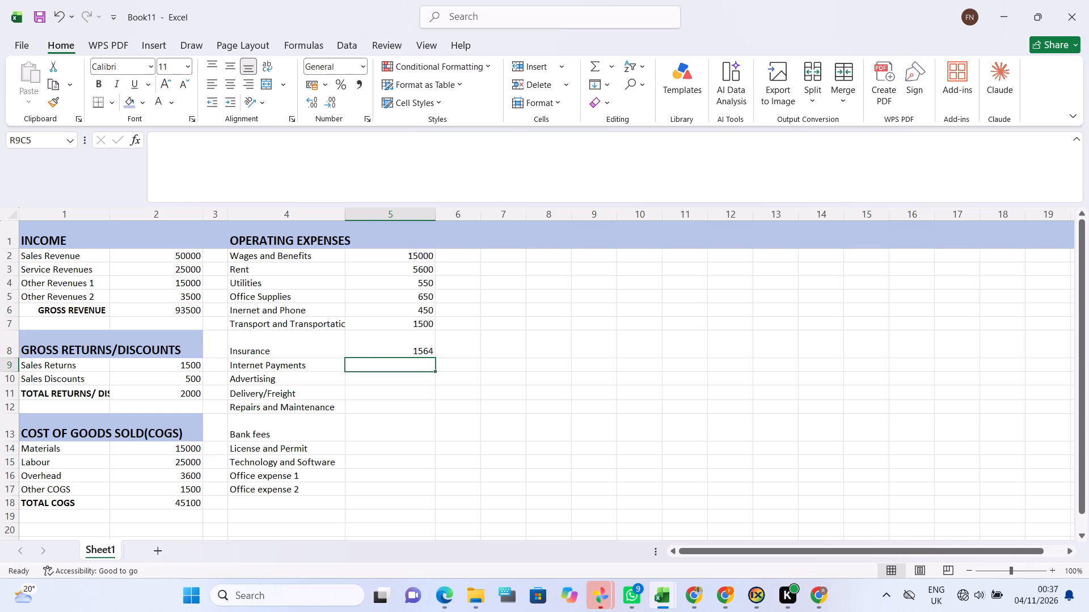
scroll(365, 257, down, 1)
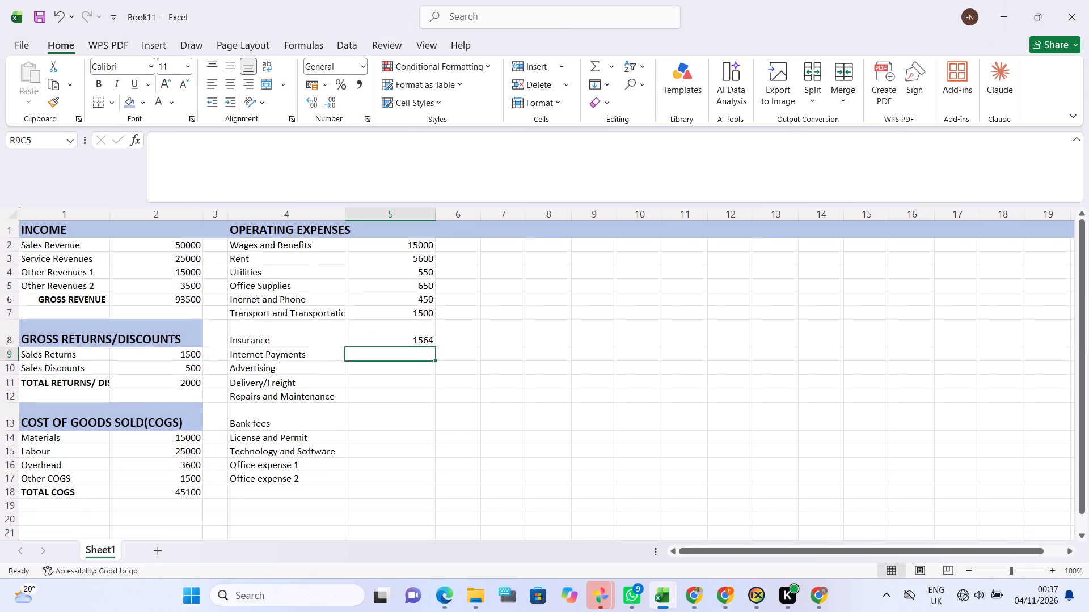
scroll(365, 257, down, 1)
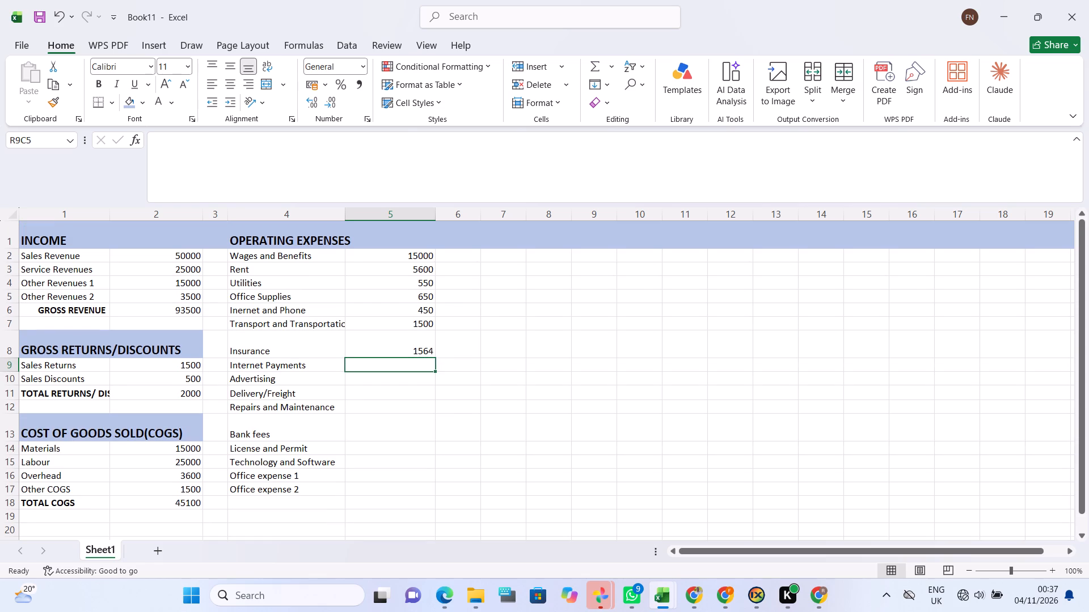
text(1245)
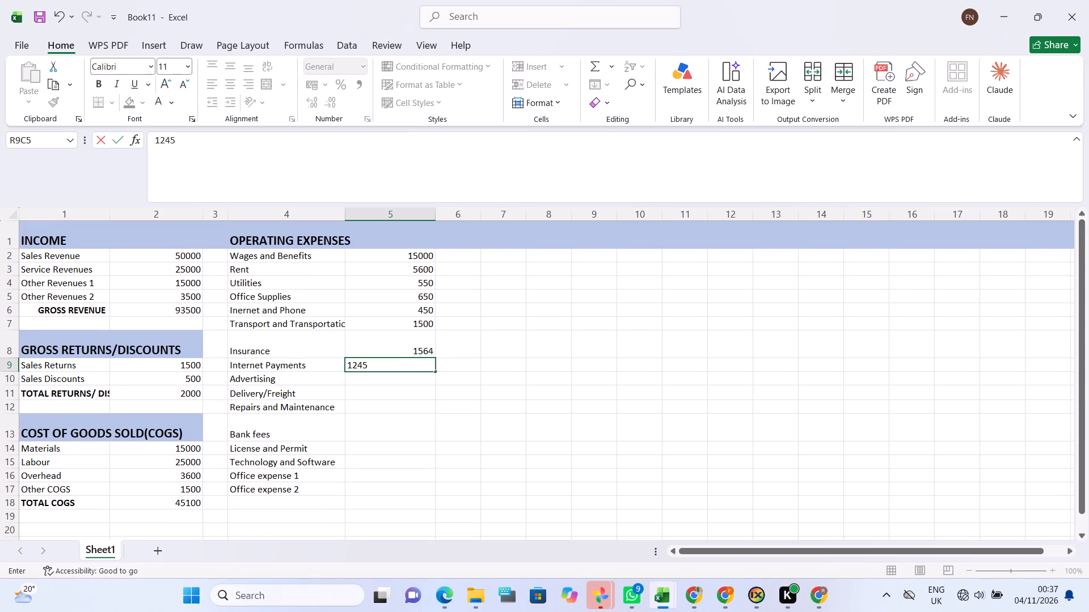
key(Return)
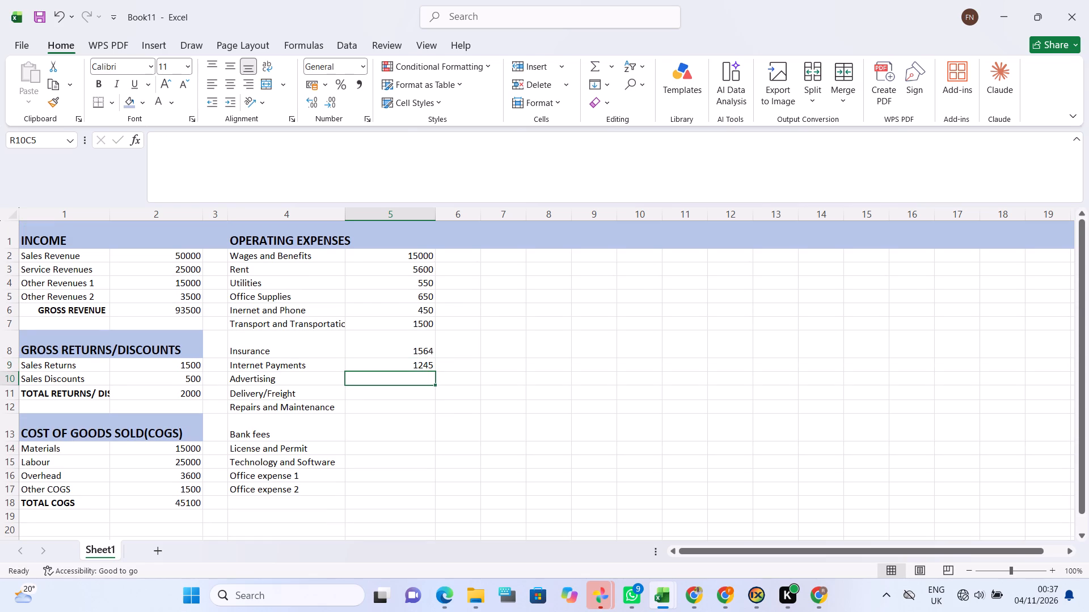
text(6500)
key(Return)
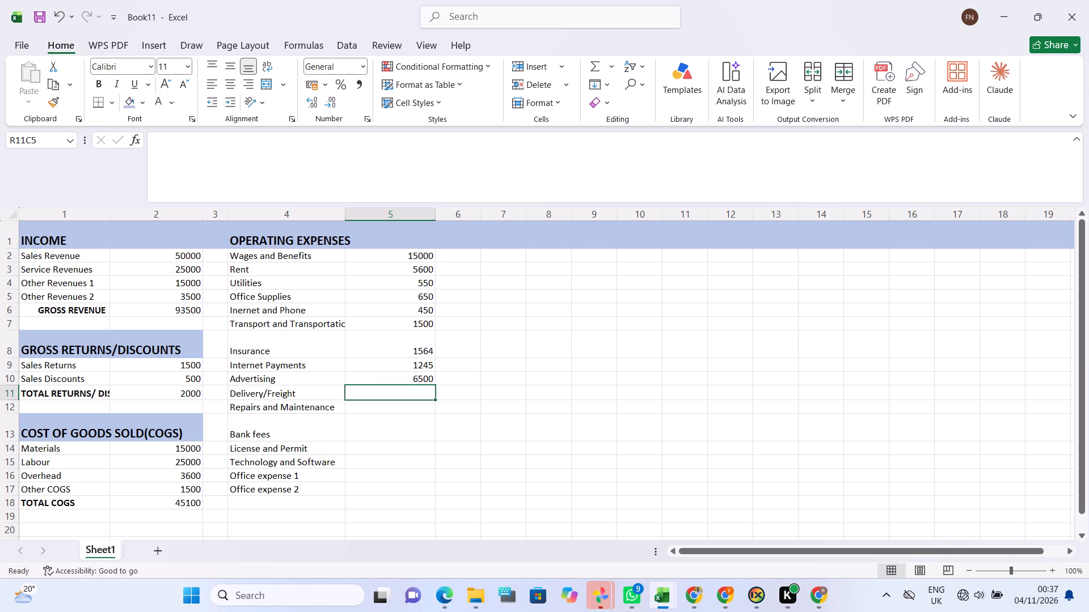
Enter the column 5 amounts 1354 for Delivery/Freight, 1254 for Repairs and Maintenance, and 1520 for Bank fees.
text(1354)
key(Return)
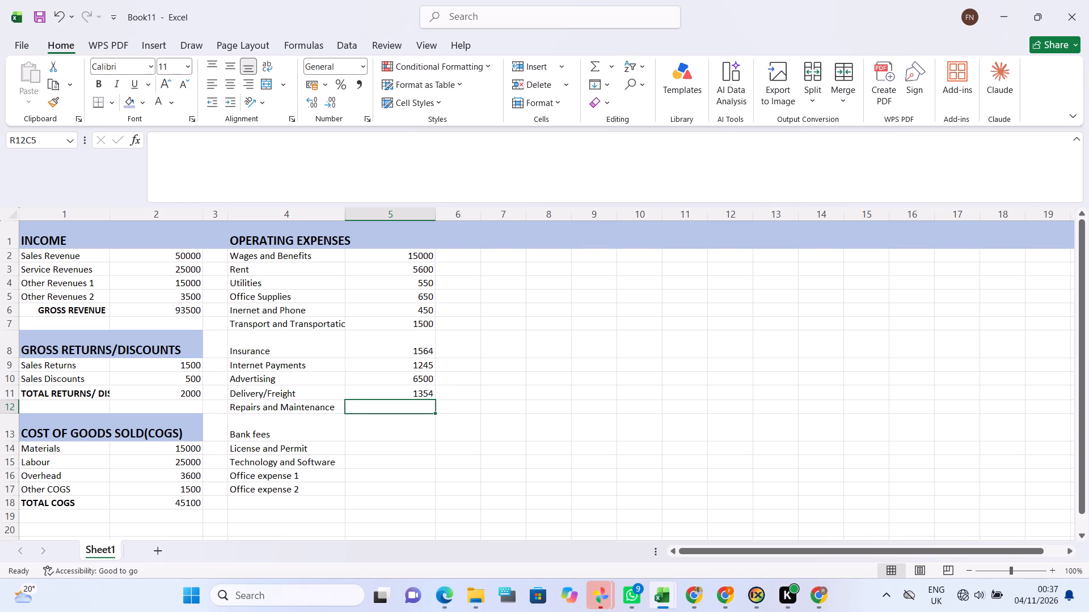
text(1254)
key(Return)
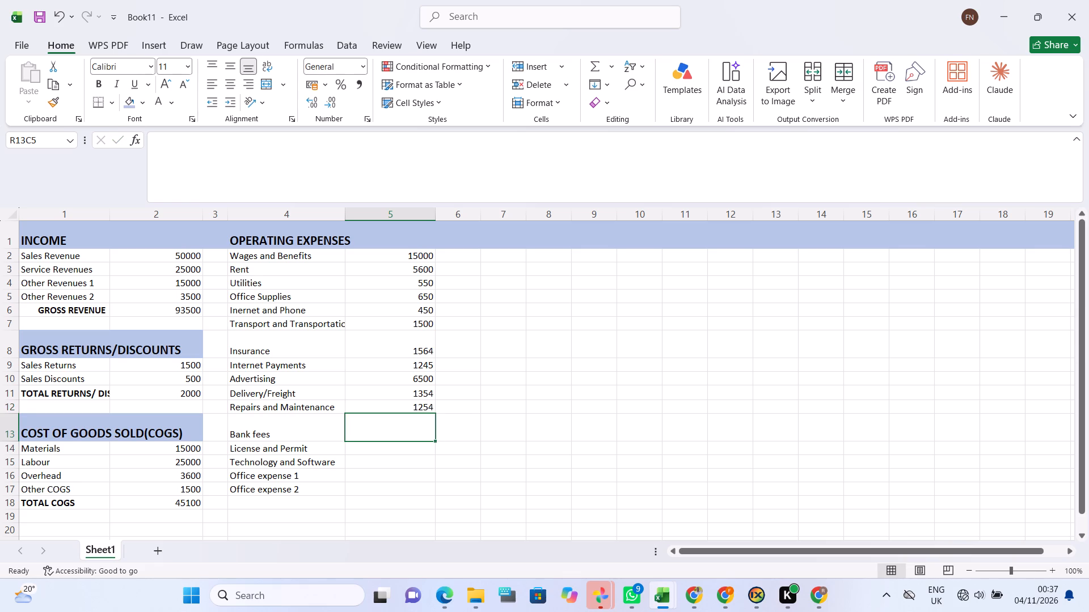
text(1520)
key(Return)
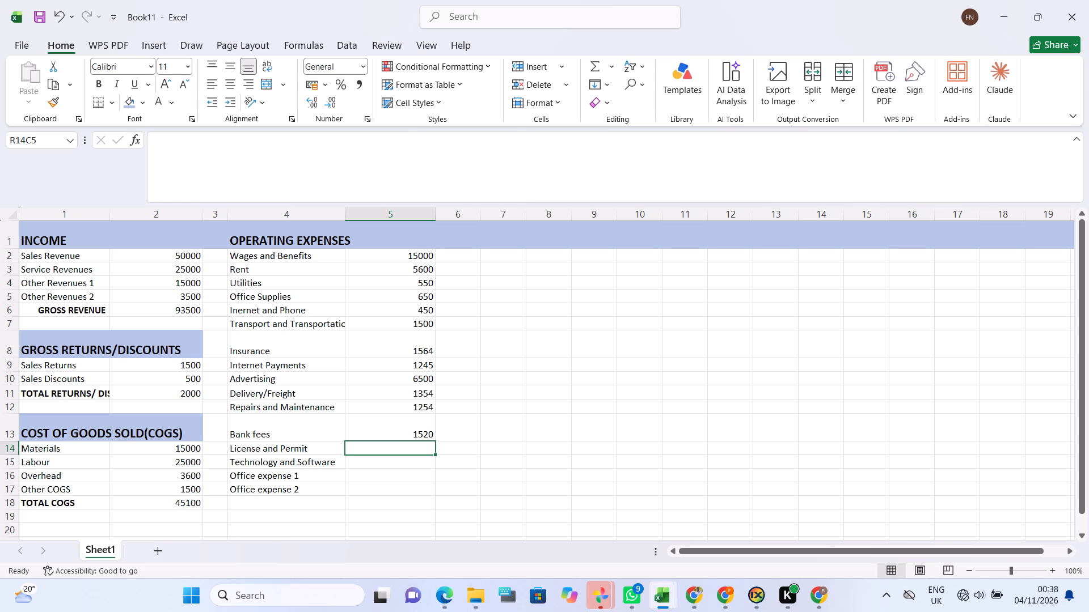
Enter the column 5 amounts 1542 for License and Permit and 3264 for Technology and Software.
text(154)
key(2)
key(Return)
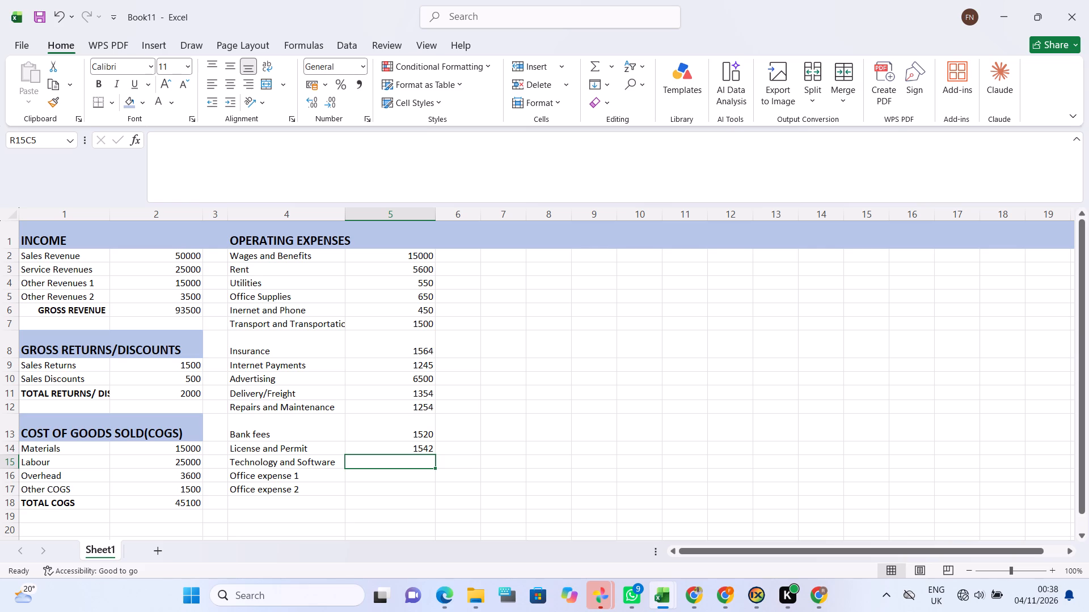
text(32)
text(64)
key(Return)
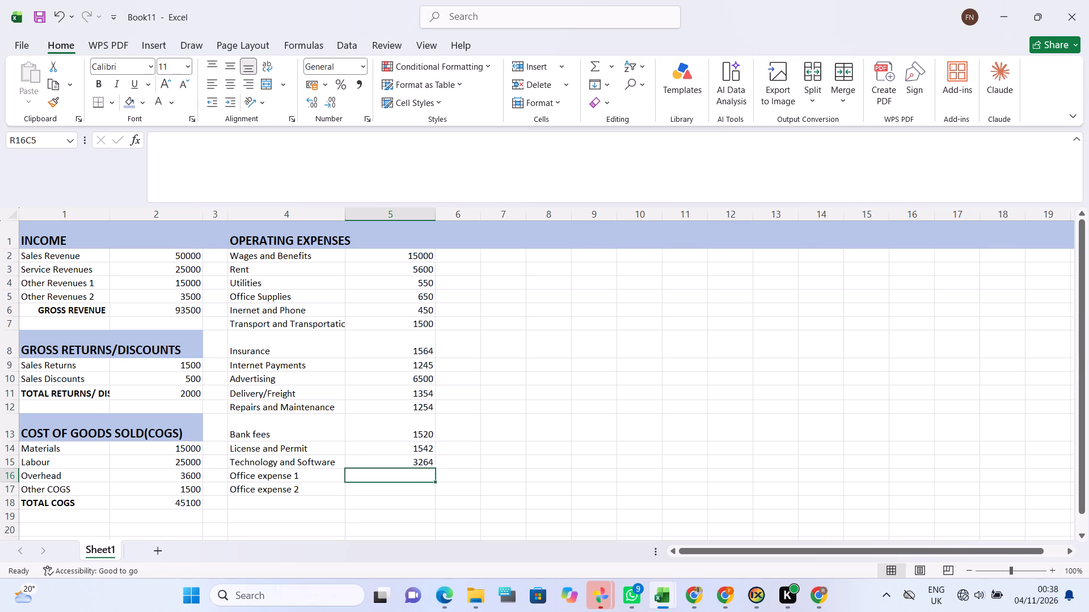
Enter the column 5 amounts 121 for Office expense 1 and 100 for Office expense 2.
text(121)
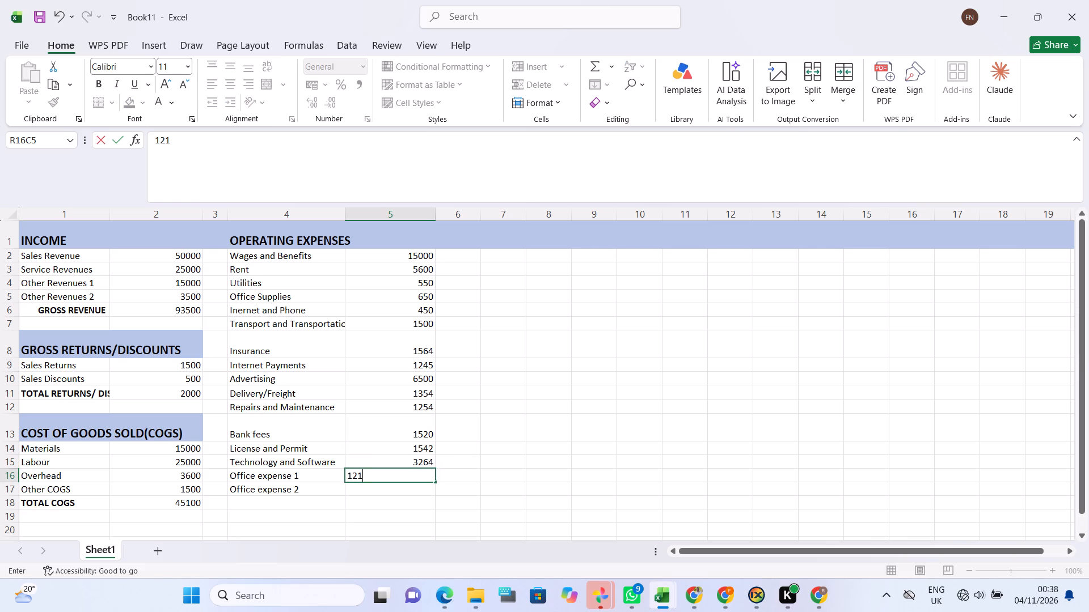
key(Return)
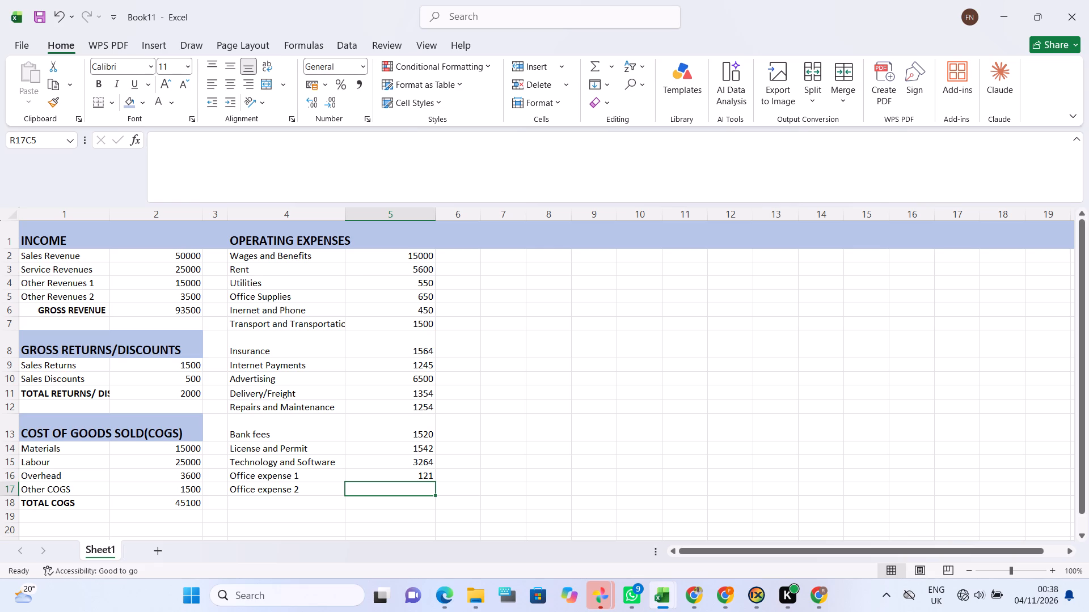
text(100)
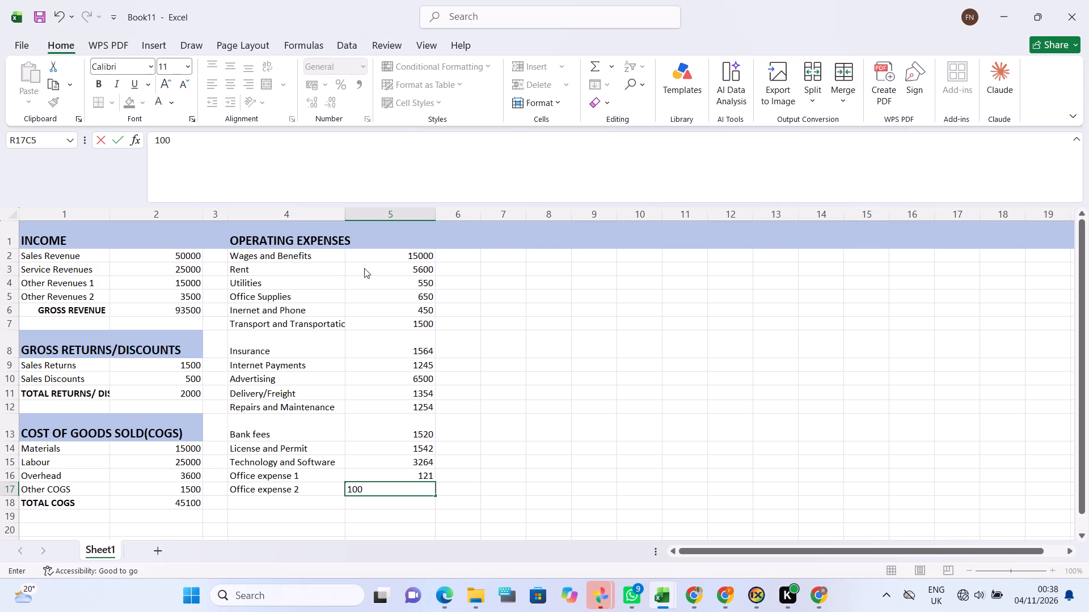
key(Return)
Enter 3366 in column 6 of the Utilities row.
click(449, 278)
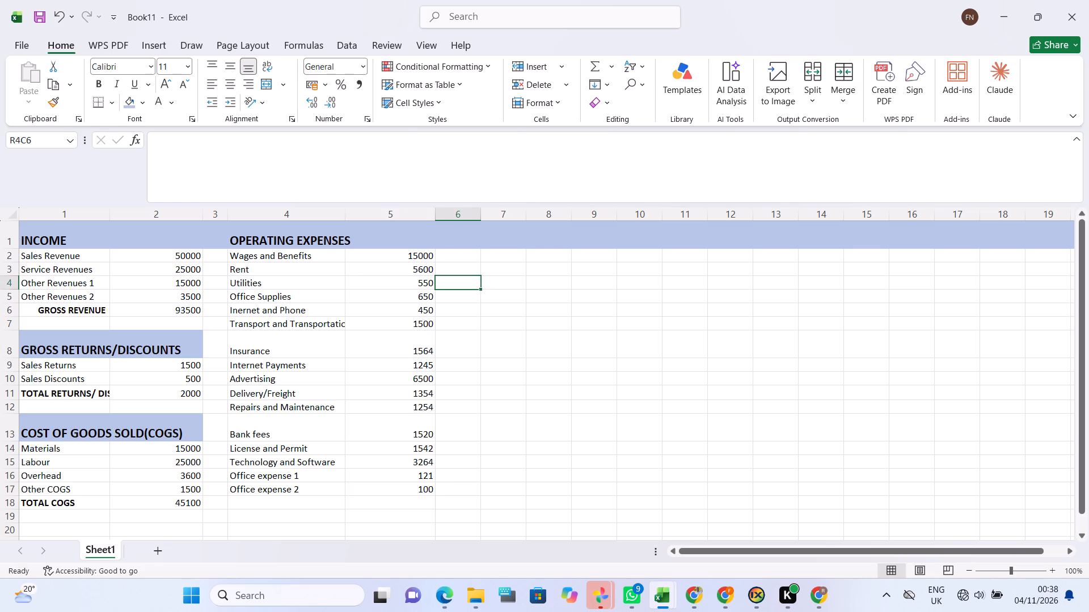
text(3366)
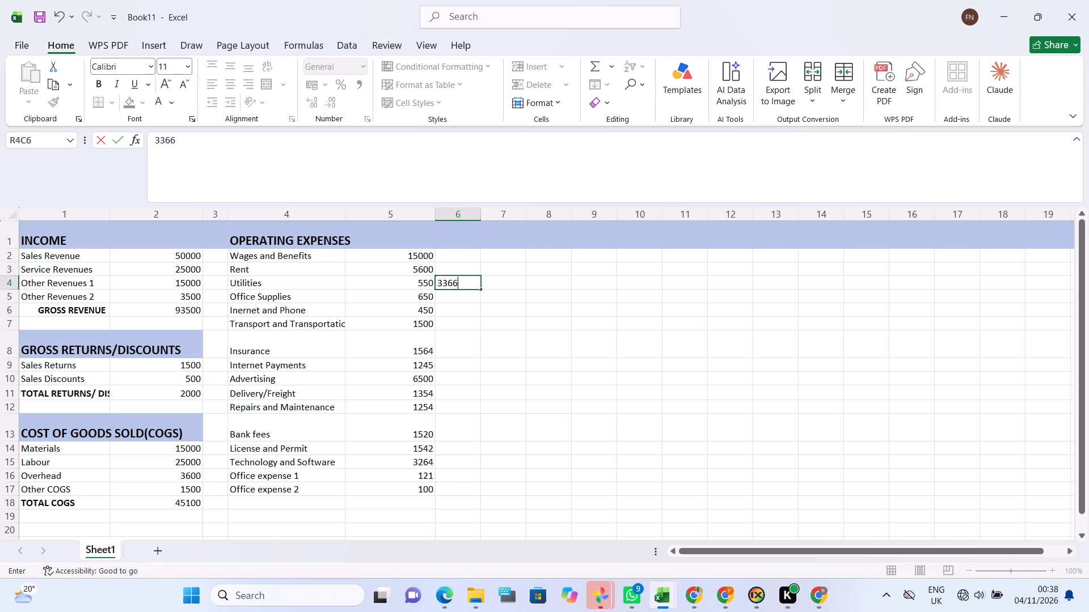
click(374, 253)
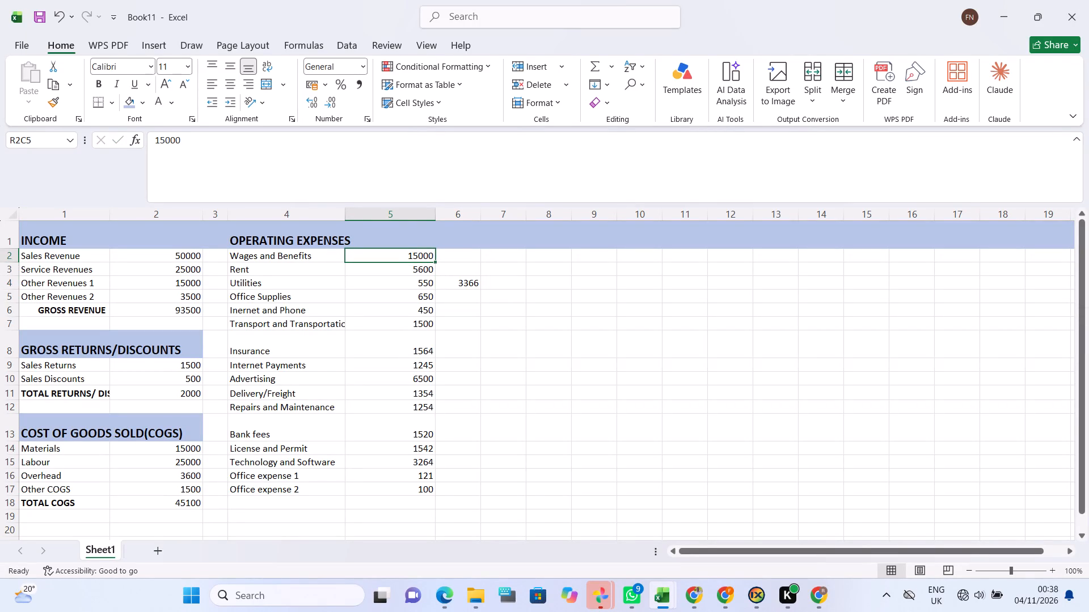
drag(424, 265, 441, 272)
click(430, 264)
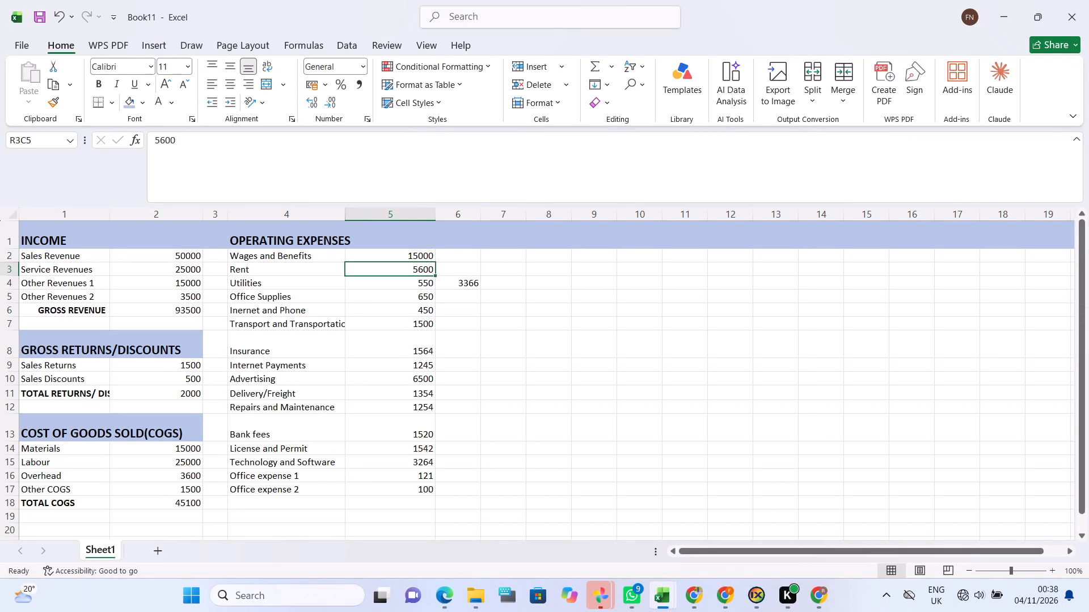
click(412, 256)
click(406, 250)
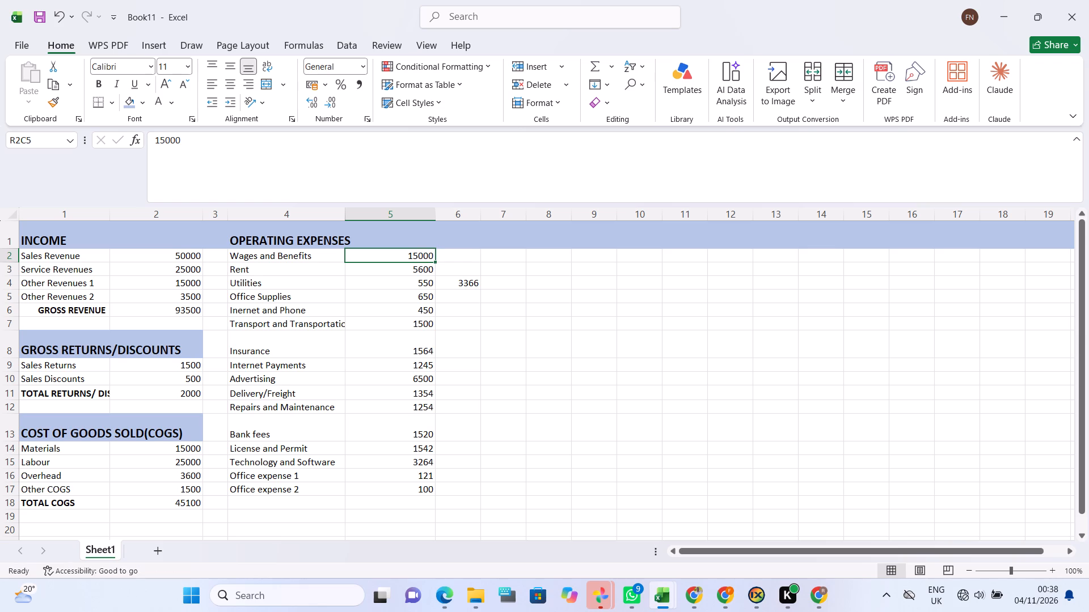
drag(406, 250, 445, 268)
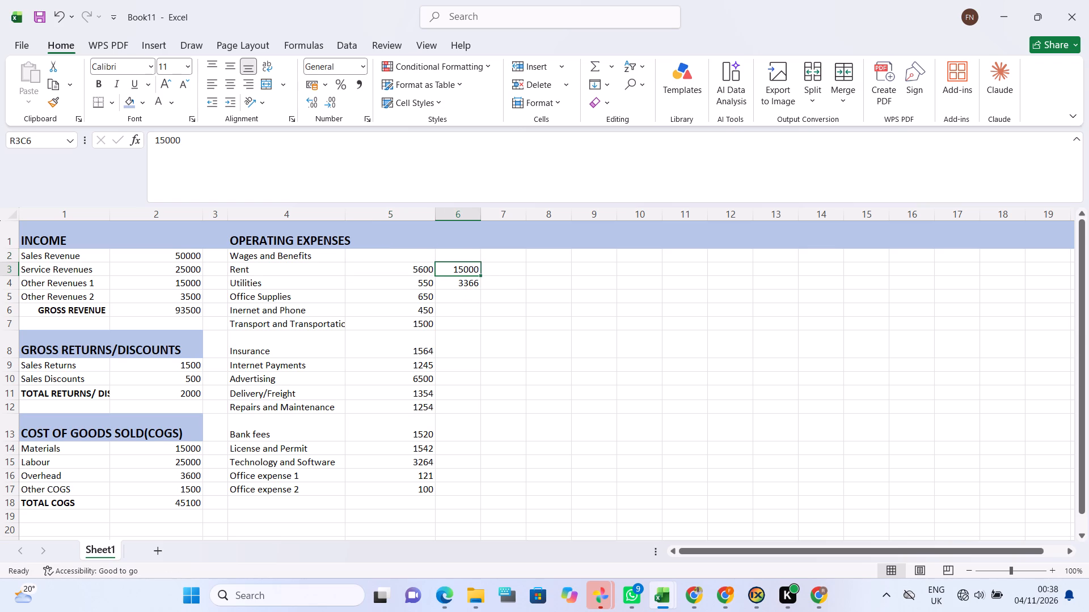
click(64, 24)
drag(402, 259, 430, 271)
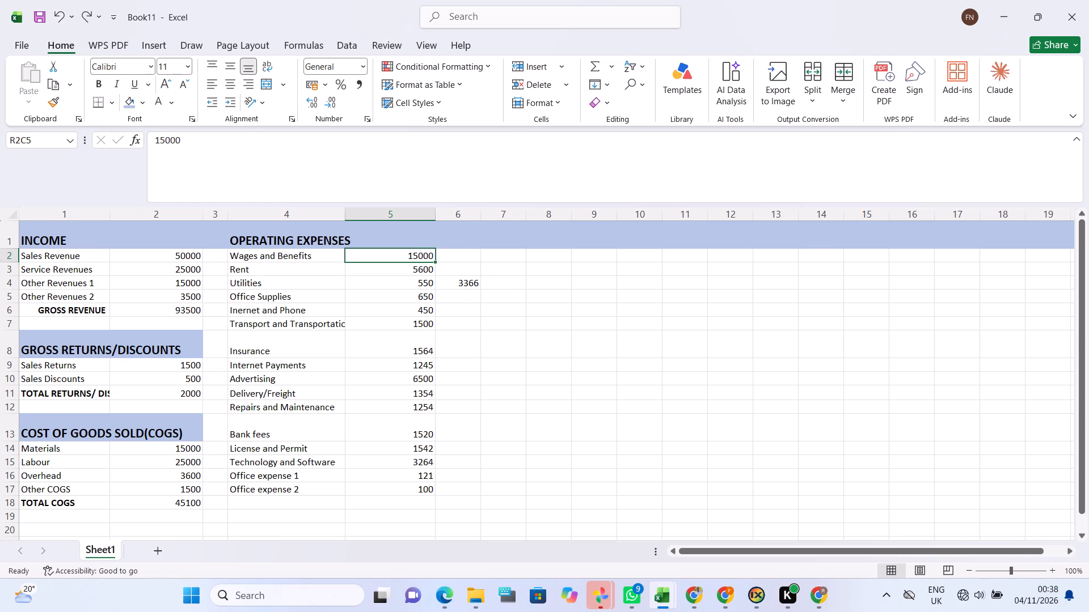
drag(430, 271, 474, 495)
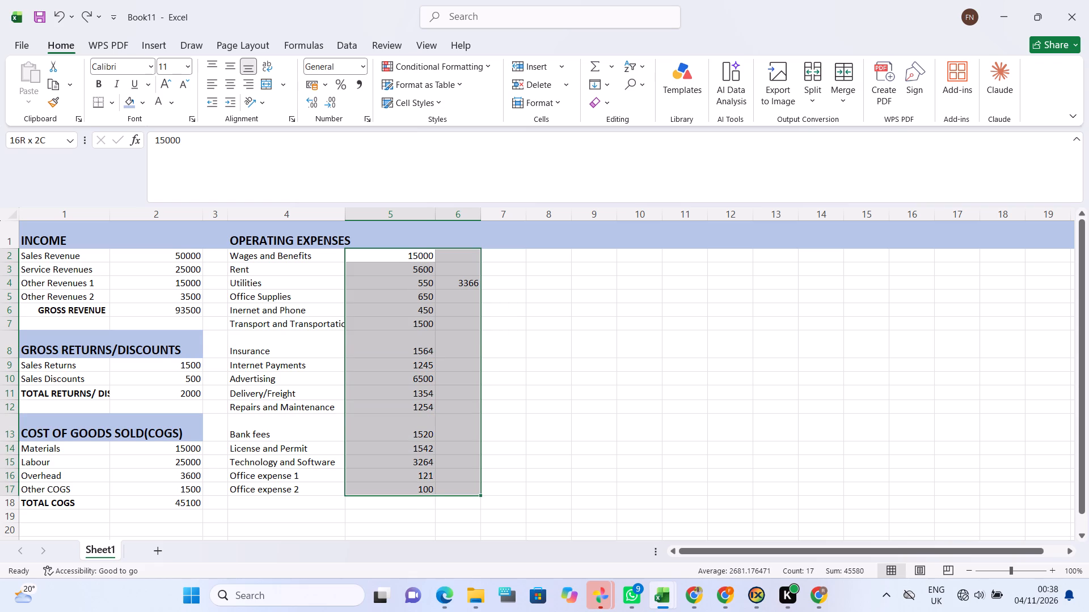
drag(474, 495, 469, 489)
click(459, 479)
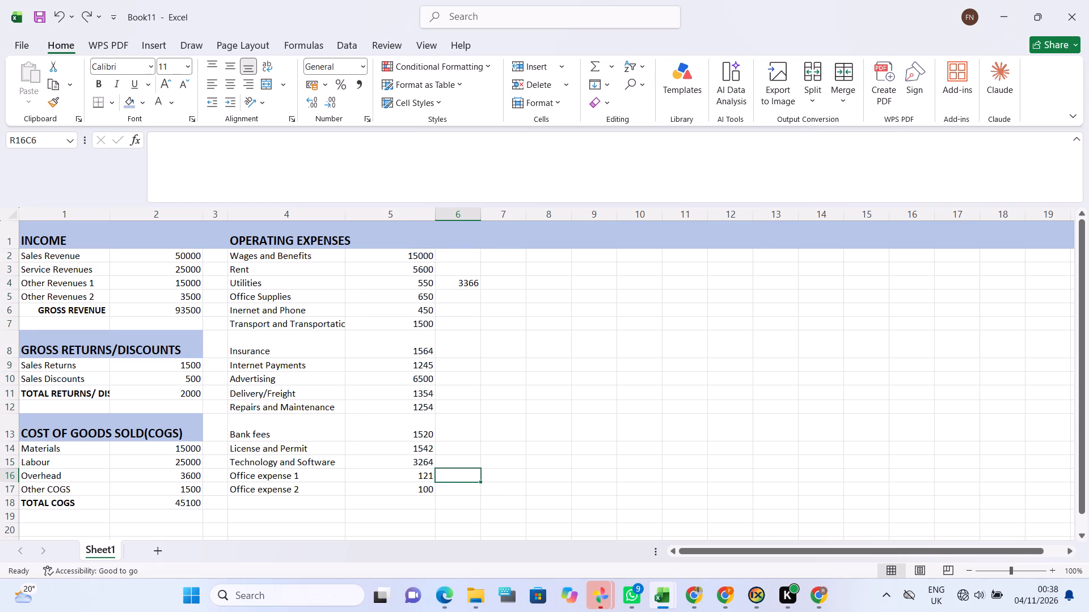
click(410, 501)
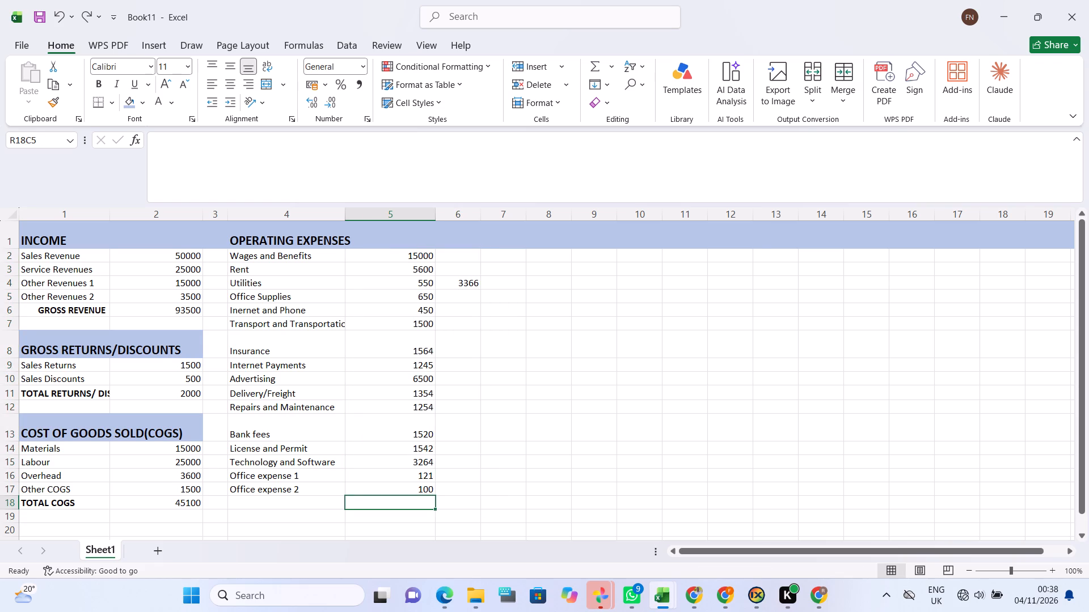
Add the label TOTAL OPERATING EXPENSES in row 18, column 4, below Office expense 2, and make it bold.
click(283, 504)
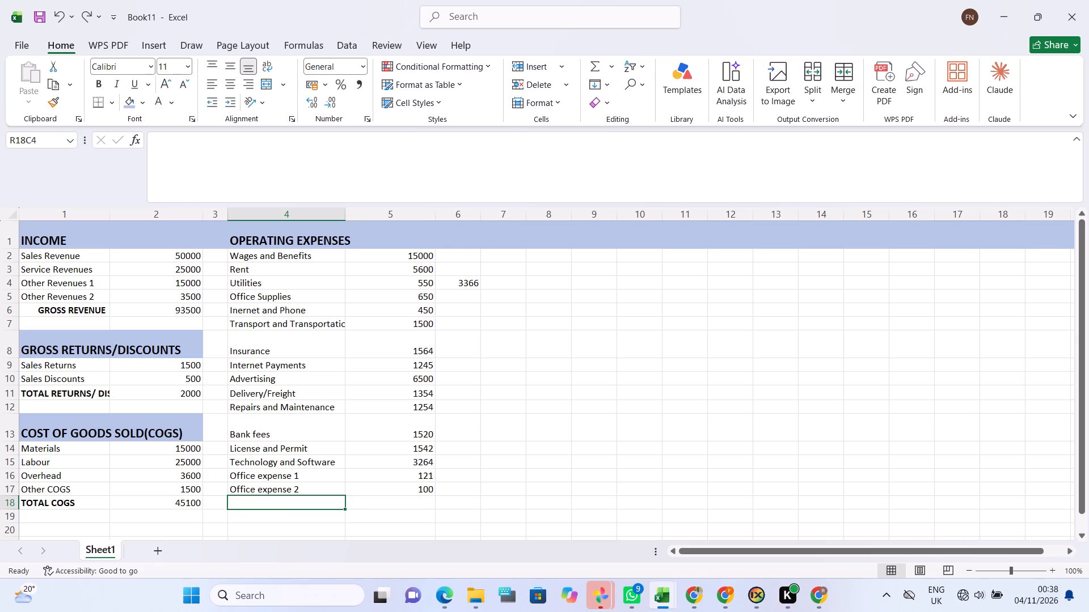
text(OTAL OPERATING)
key(space)
text(EXPENSES)
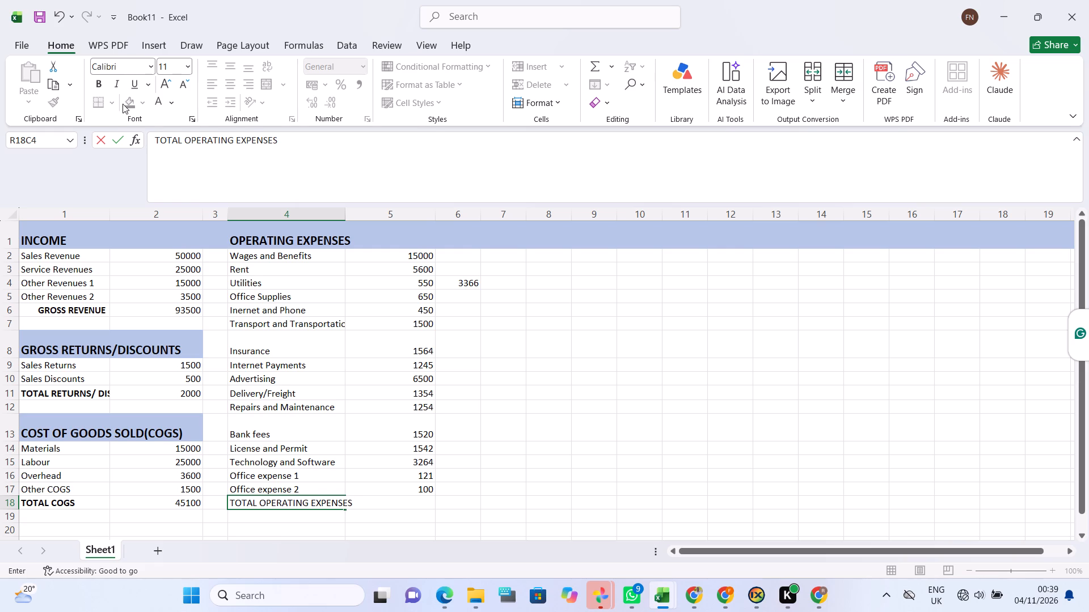
click(103, 88)
click(310, 519)
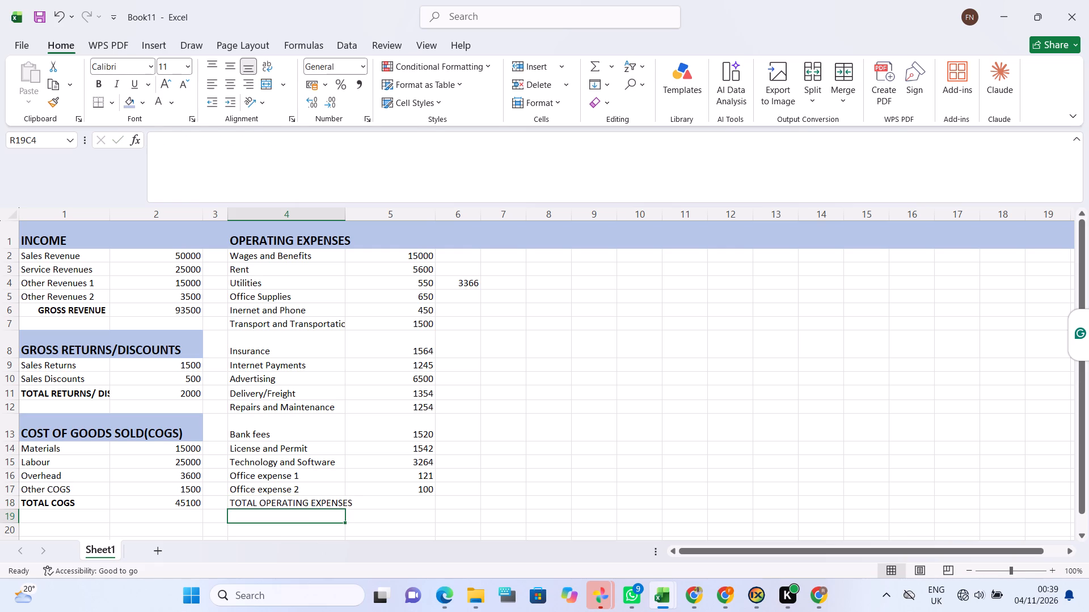
click(307, 508)
click(305, 504)
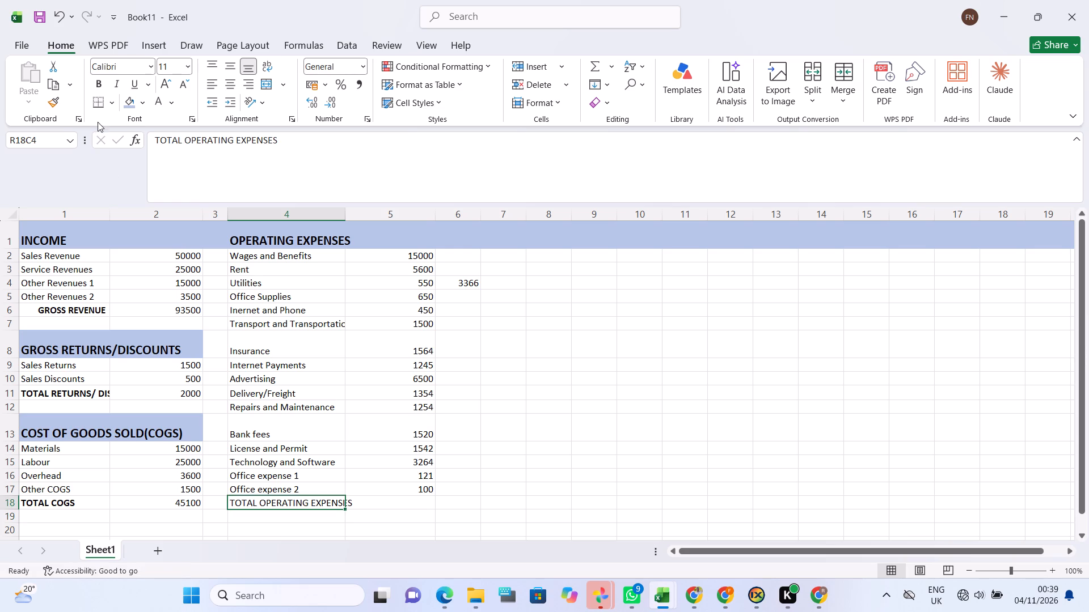
click(100, 81)
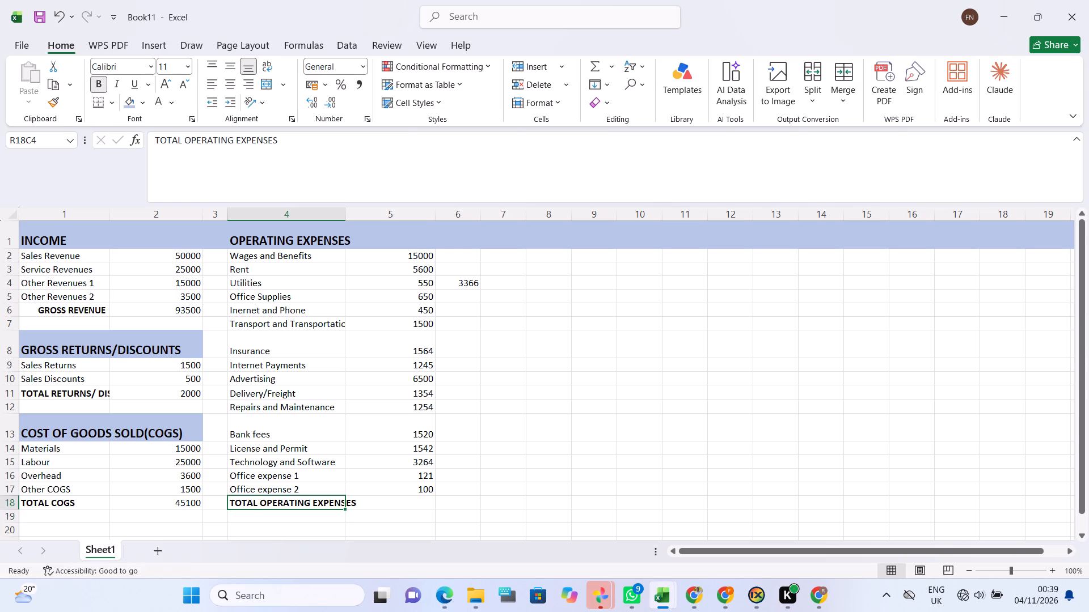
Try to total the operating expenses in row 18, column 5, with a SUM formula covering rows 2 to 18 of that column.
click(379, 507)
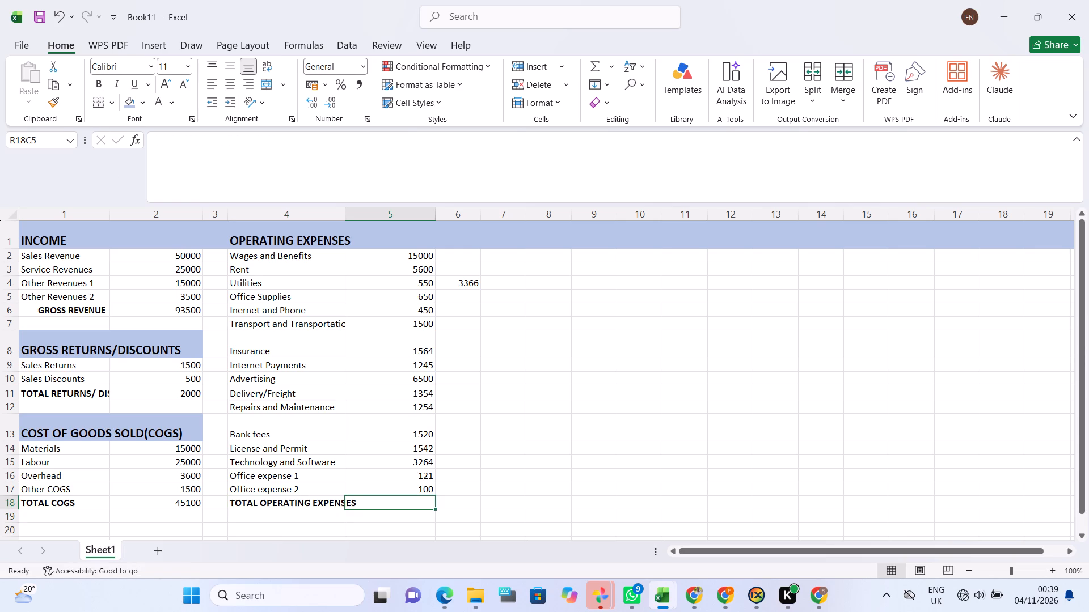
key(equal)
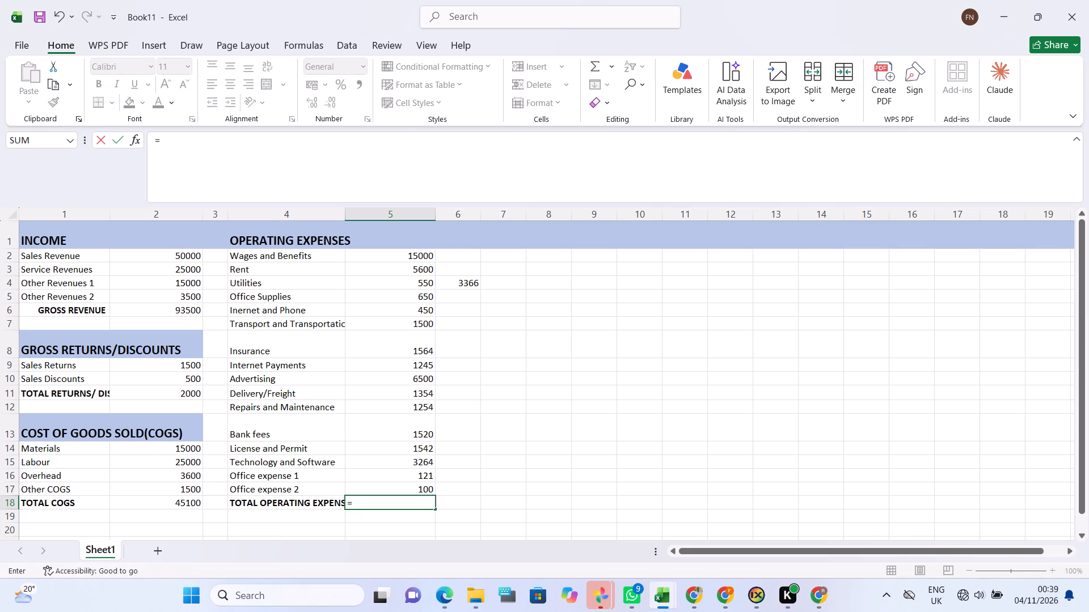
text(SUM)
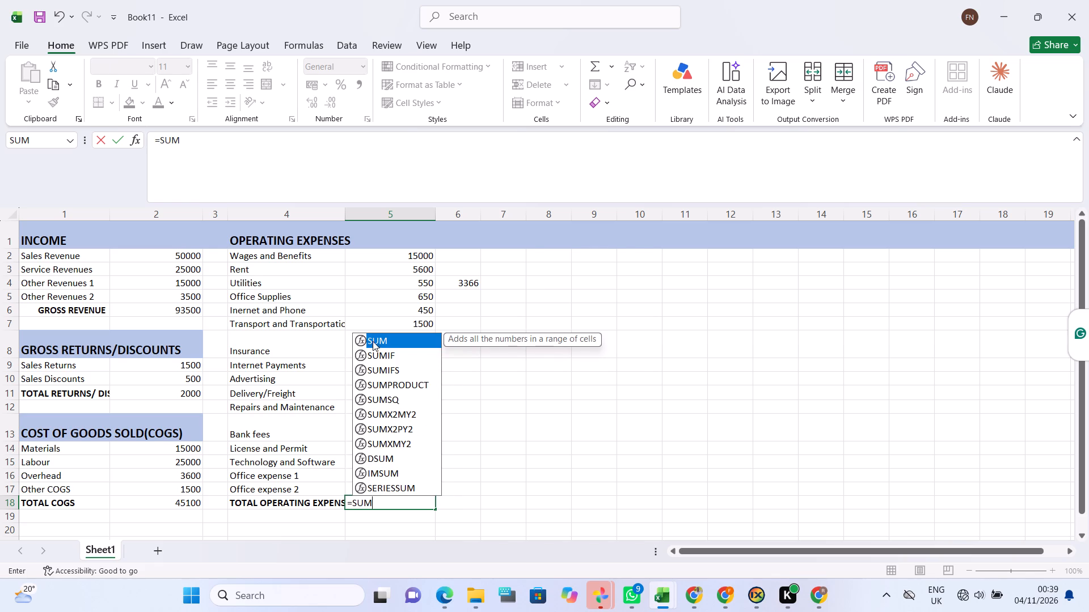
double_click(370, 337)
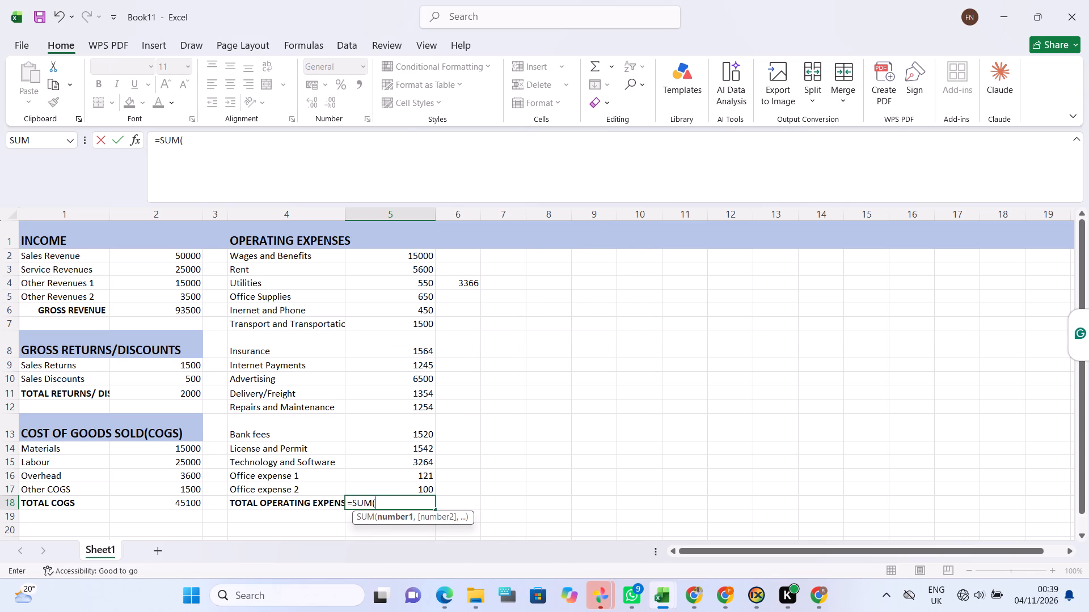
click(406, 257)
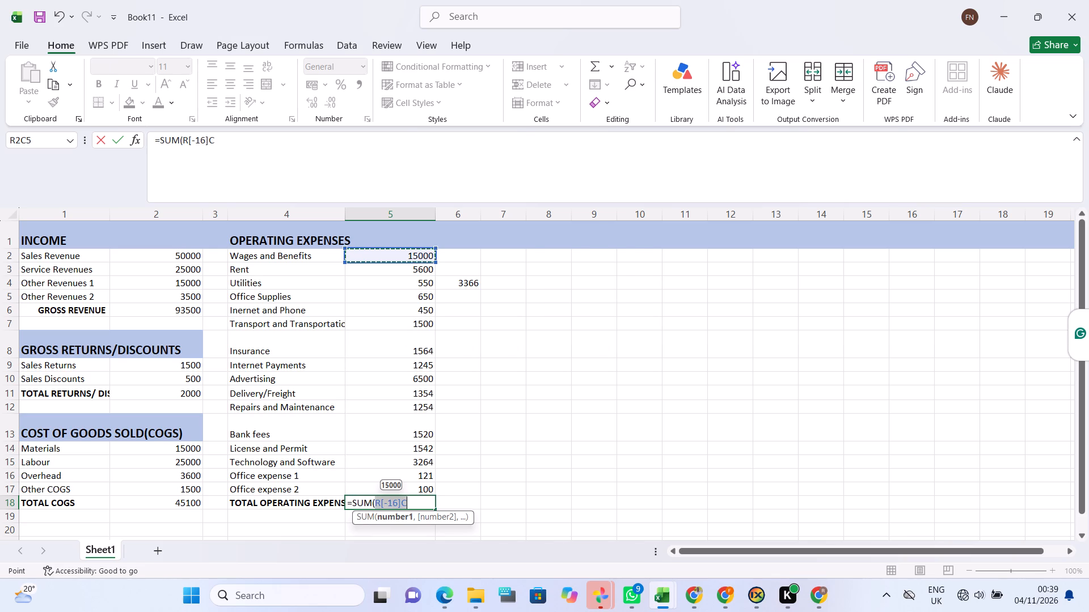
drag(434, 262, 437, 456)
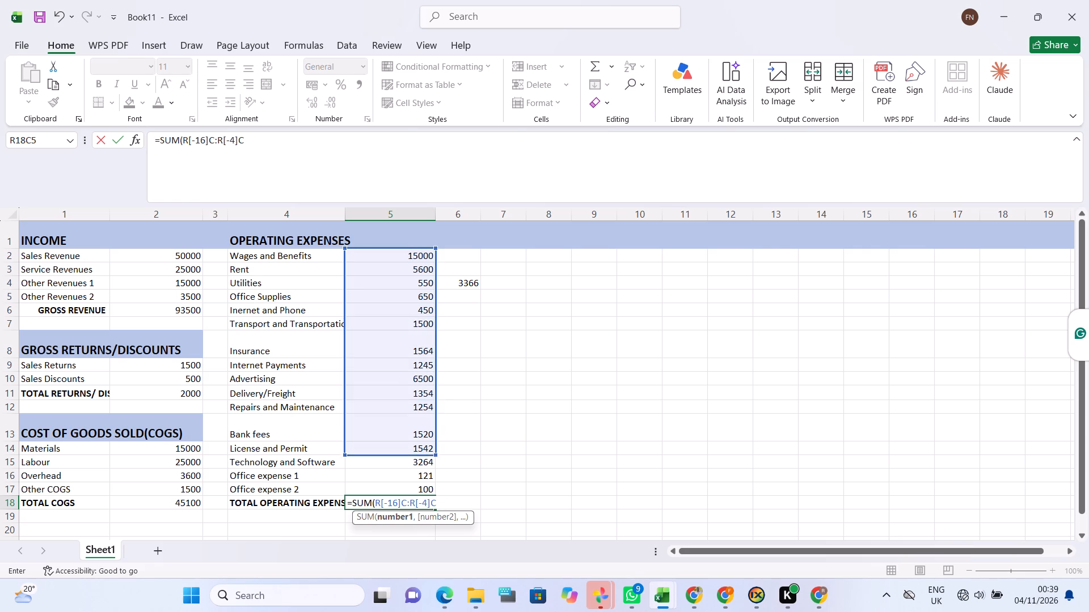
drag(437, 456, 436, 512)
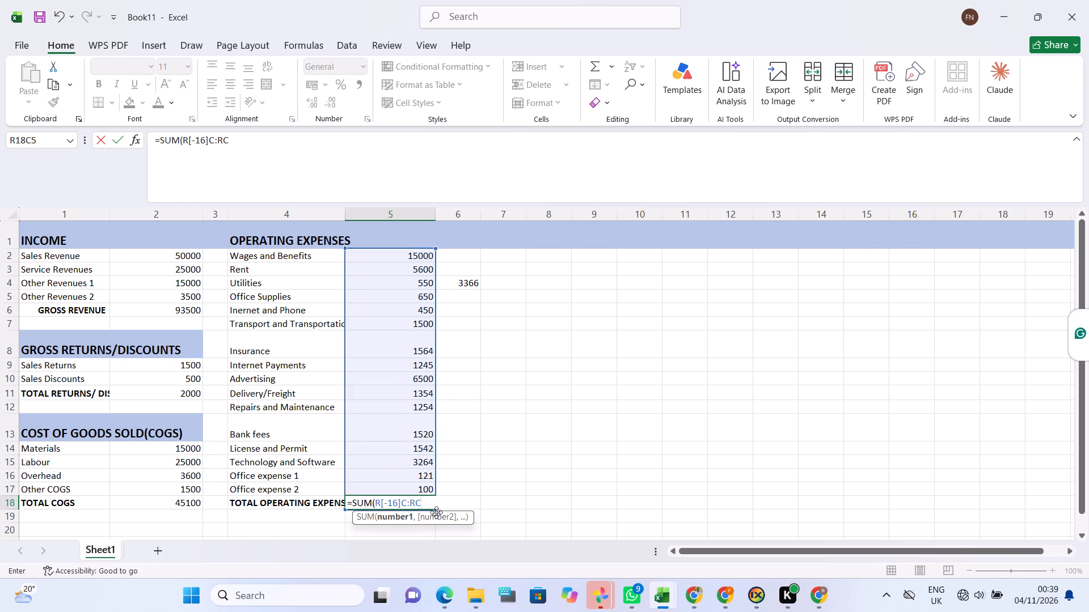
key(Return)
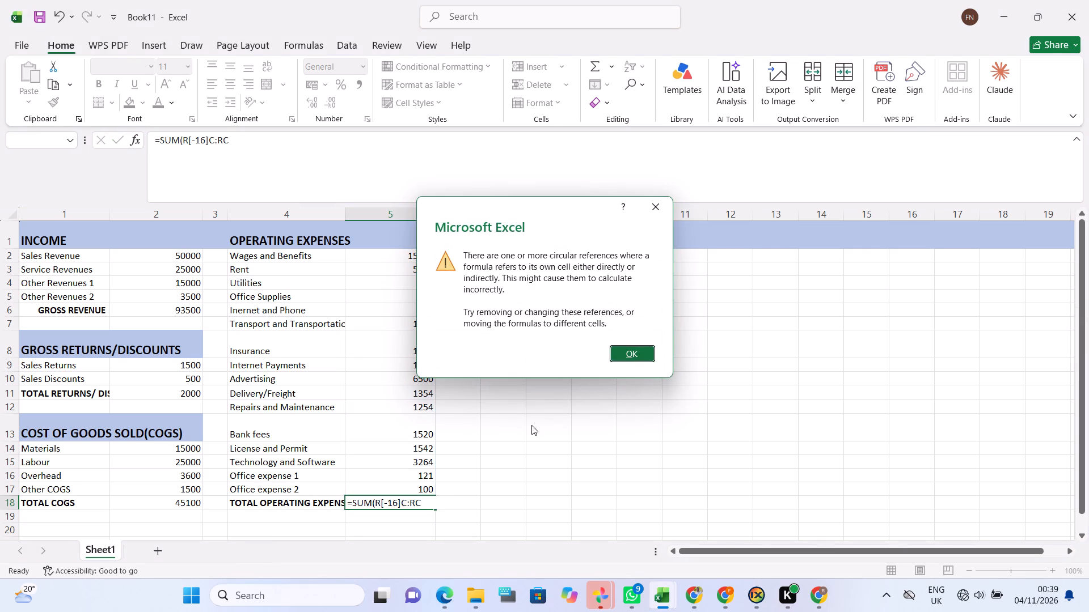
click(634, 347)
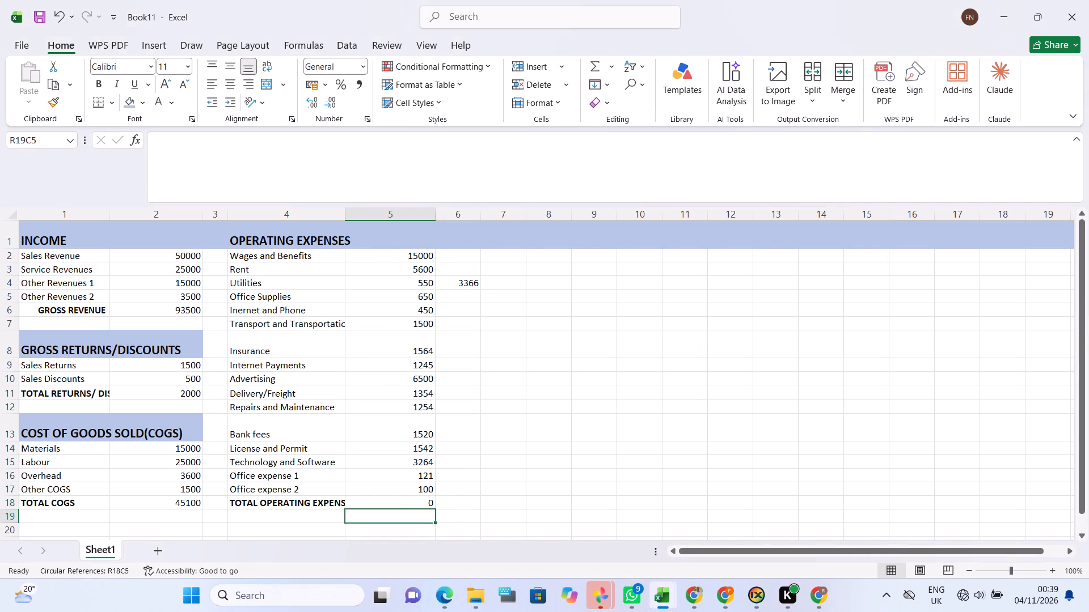
Replace the operating expenses total in row 18, column 5, with a SUM formula covering rows 2 to 17 of that column.
click(403, 507)
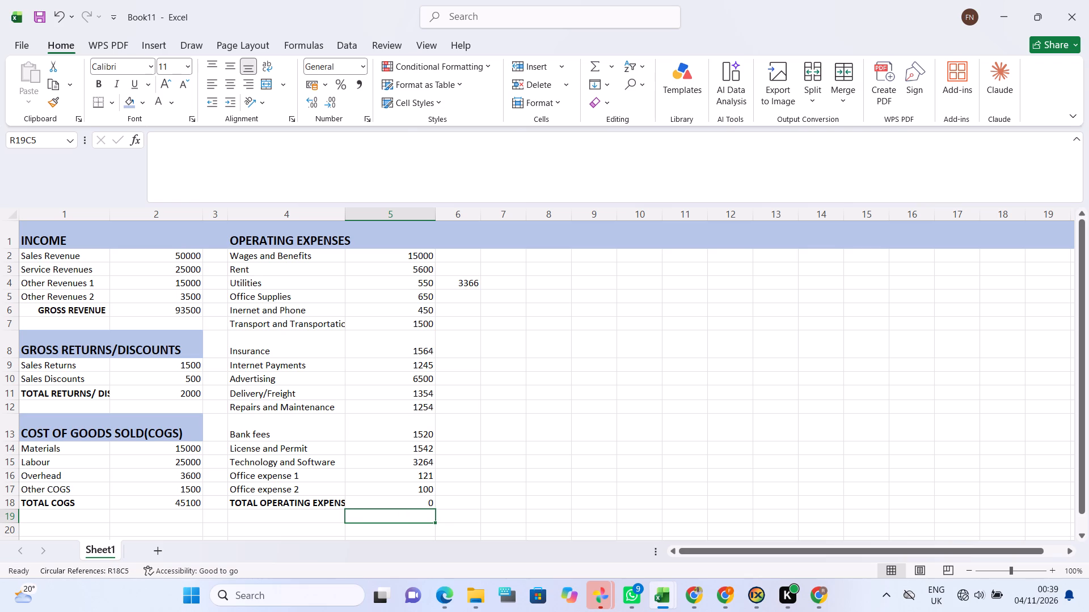
click(403, 504)
key(BackSpace)
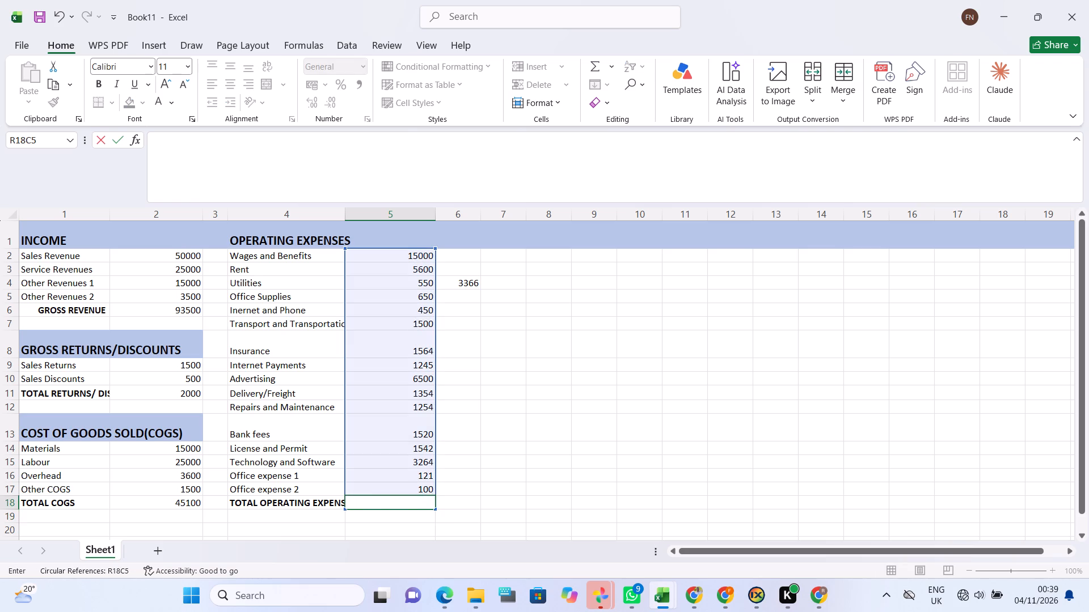
key(equal)
text(SU)
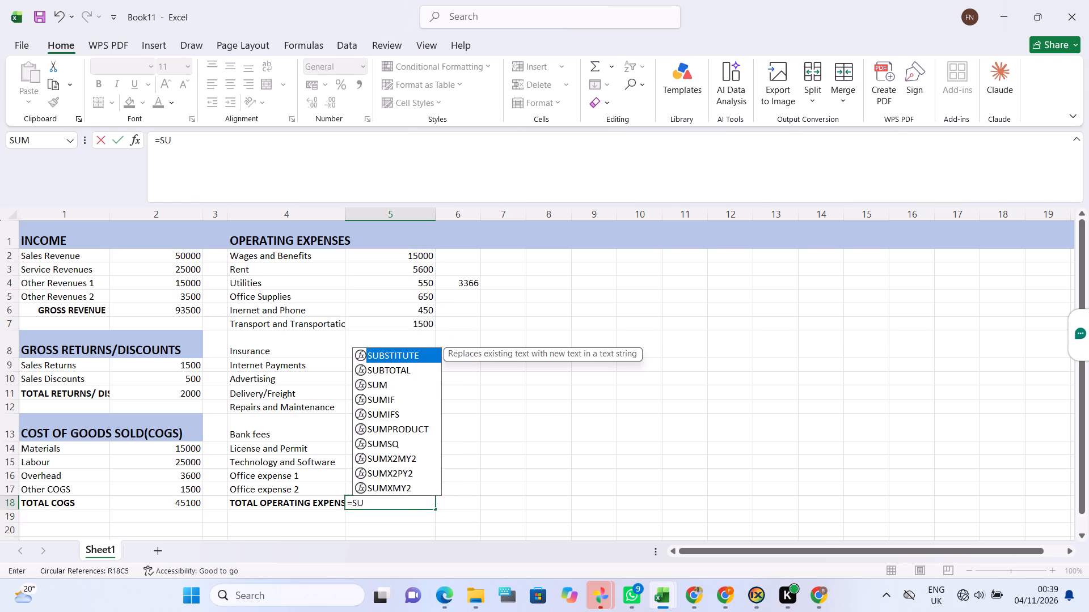
click(383, 380)
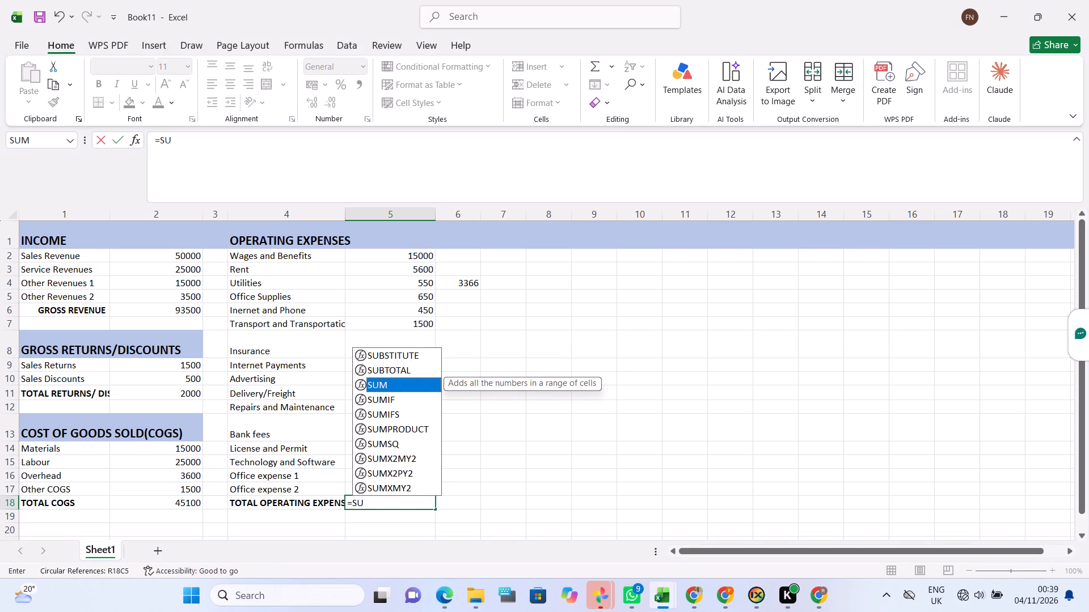
click(360, 382)
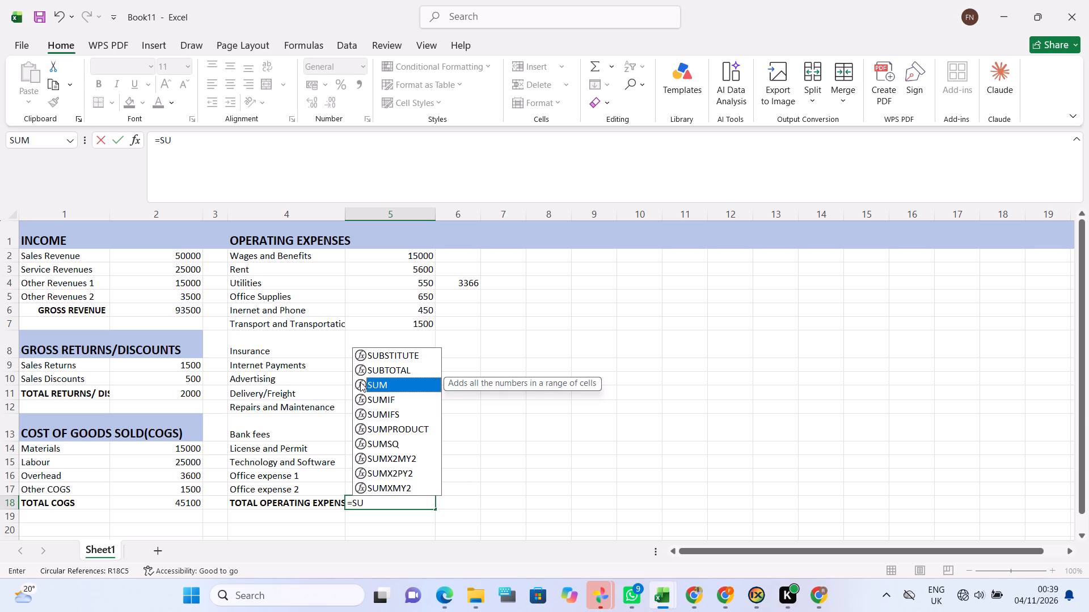
click(360, 382)
double_click(360, 382)
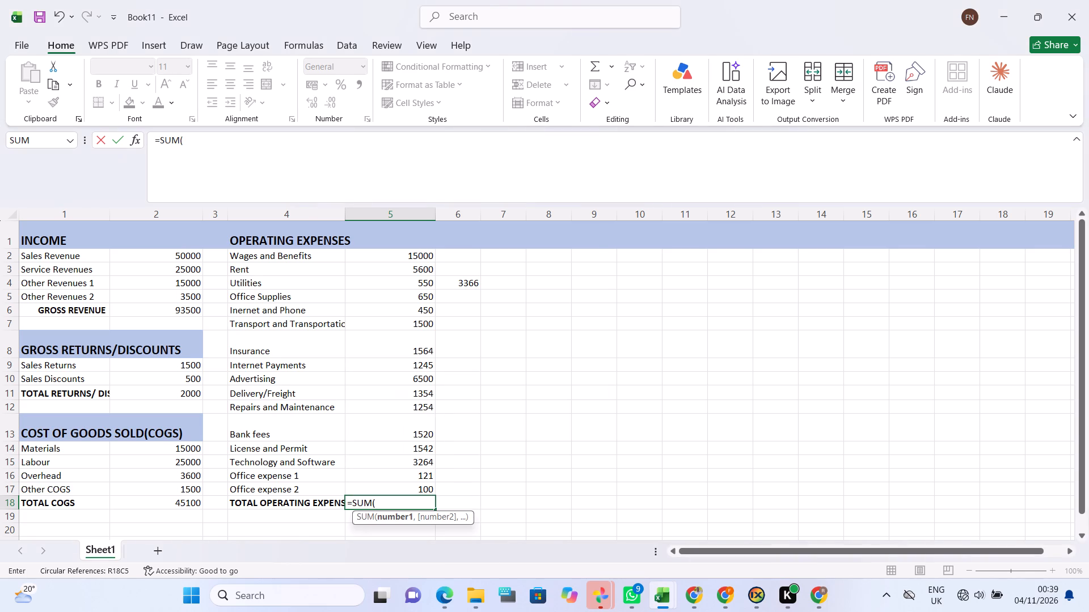
click(396, 254)
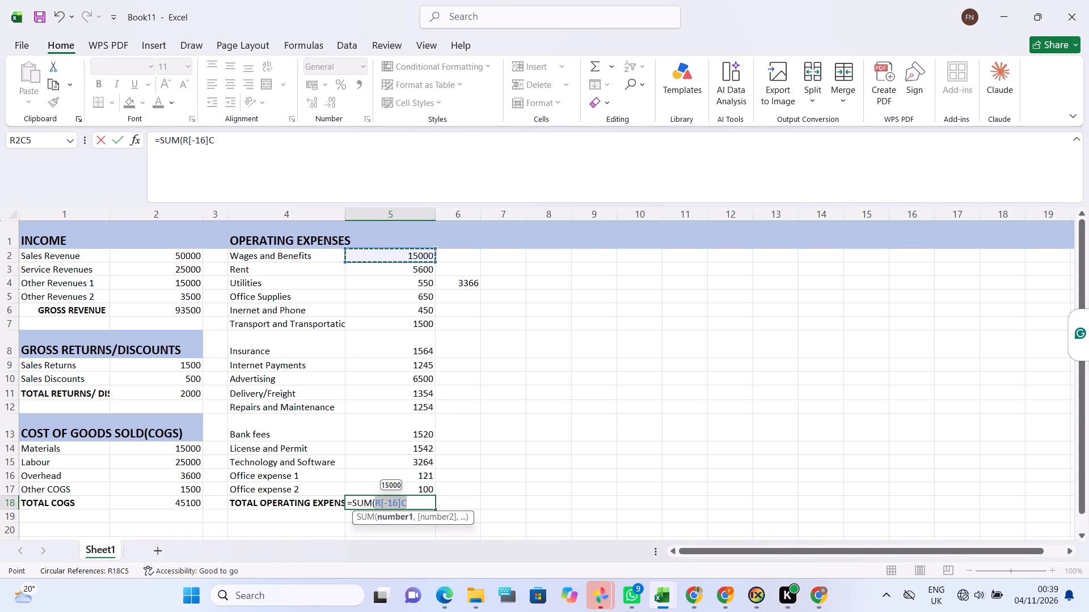
drag(434, 262, 437, 405)
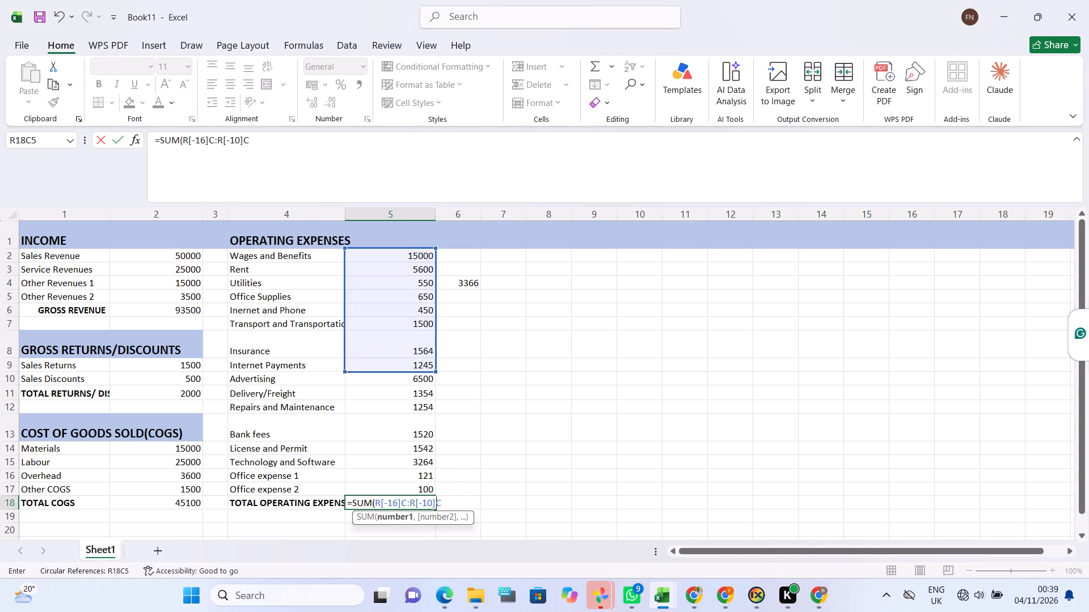
drag(437, 405, 433, 499)
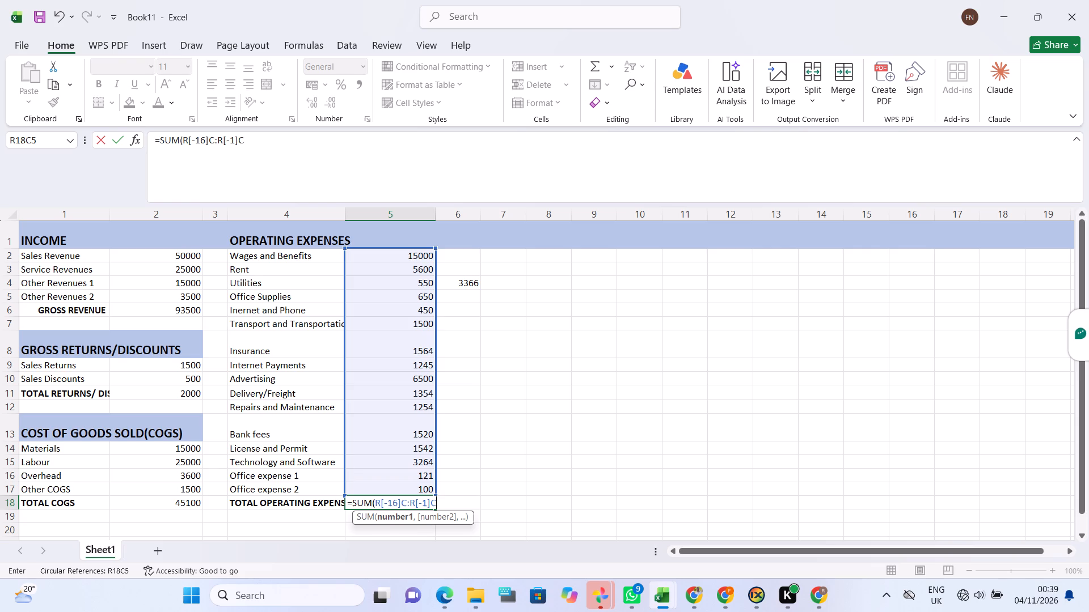
drag(433, 499, 434, 493)
key(Return)
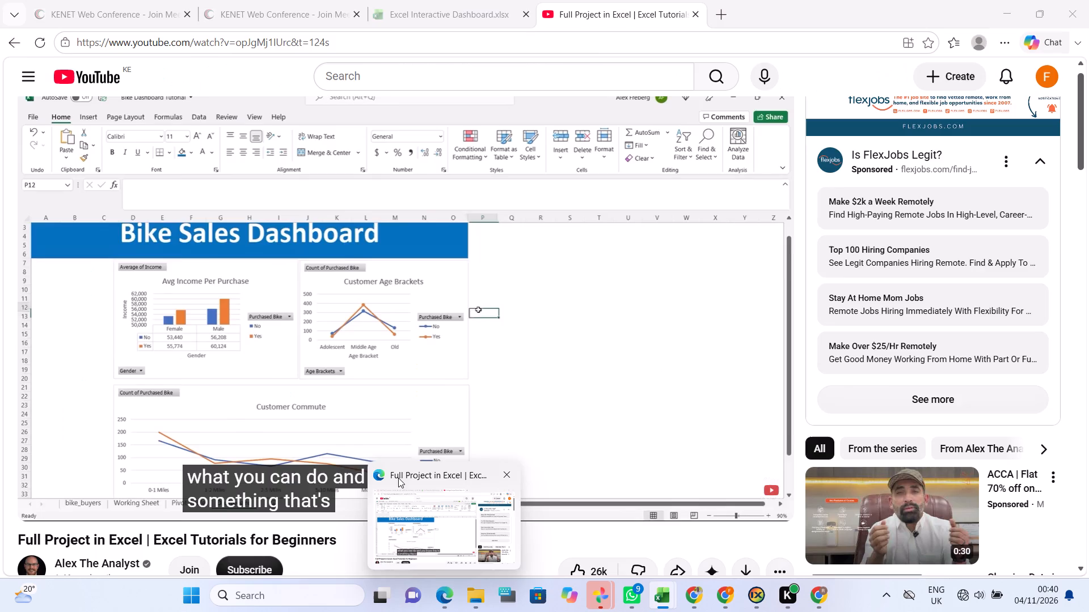
Make the operating expenses total in row 18, column 5, bold.
scroll(400, 447, down, 1)
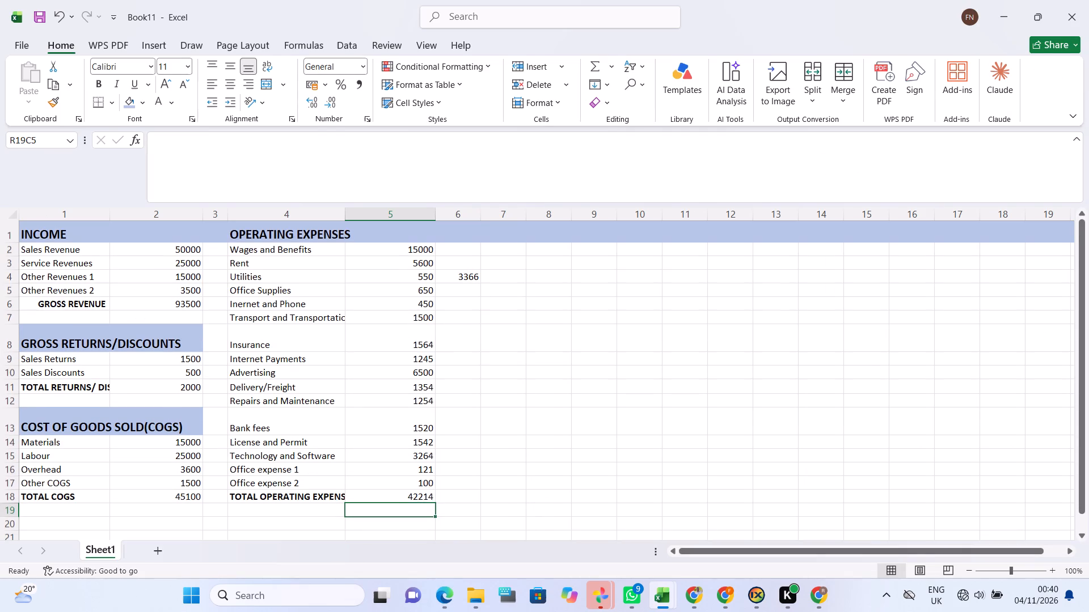
scroll(400, 447, down, 1)
click(420, 504)
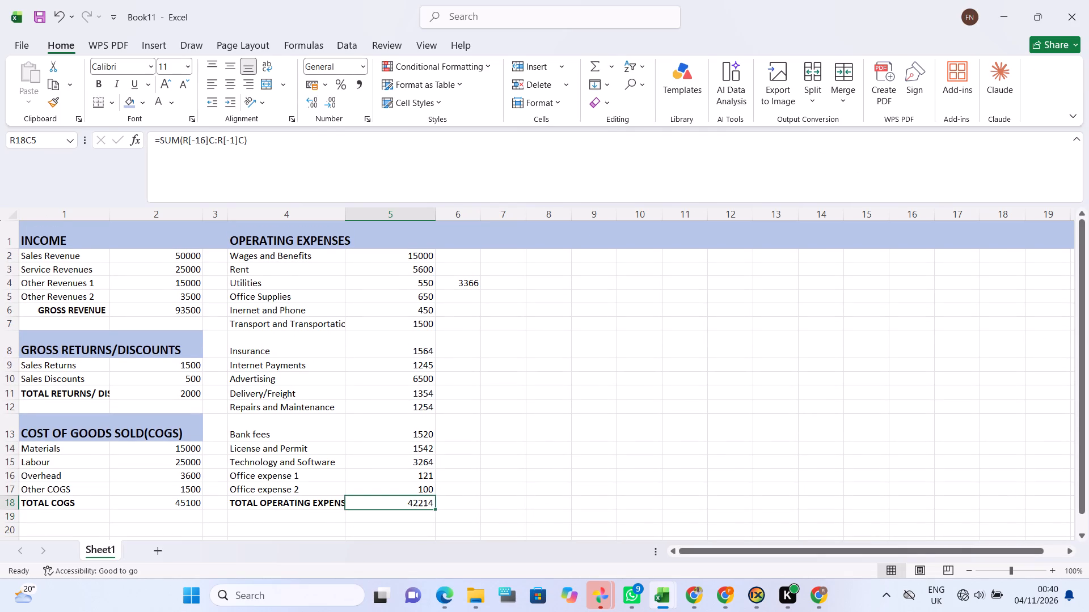
click(100, 82)
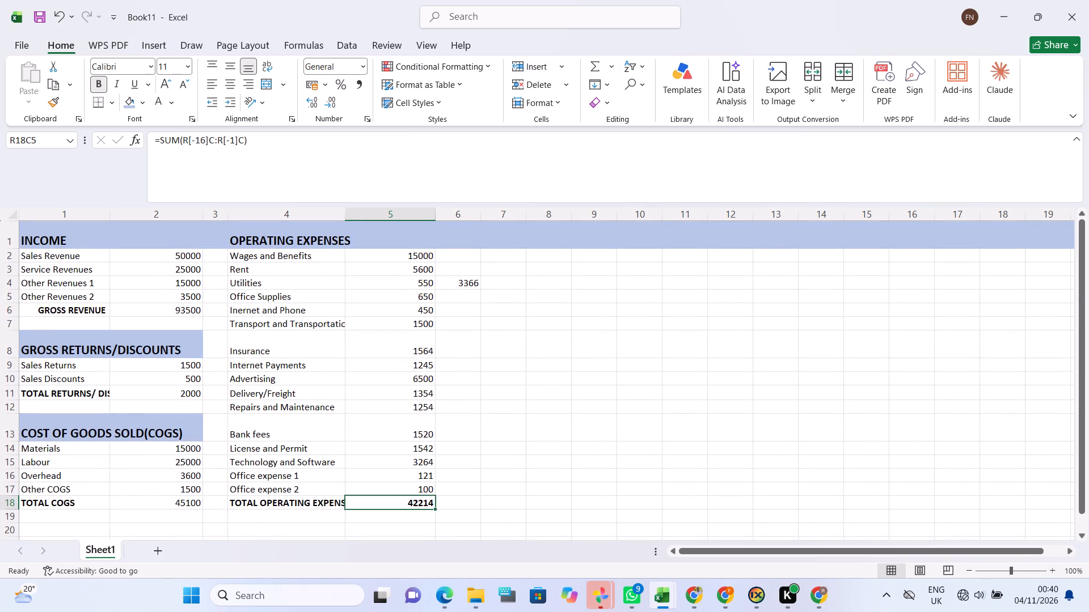
Widen column 4 until the full TOTAL OPERATING EXPENSES label fits, and slightly narrow column 5.
click(278, 501)
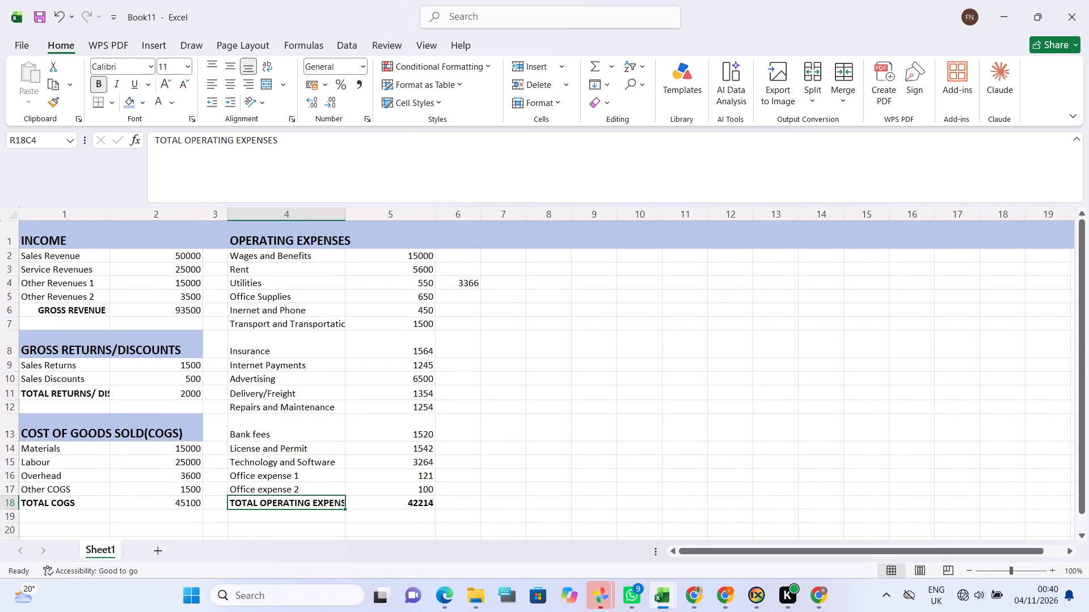
click(342, 228)
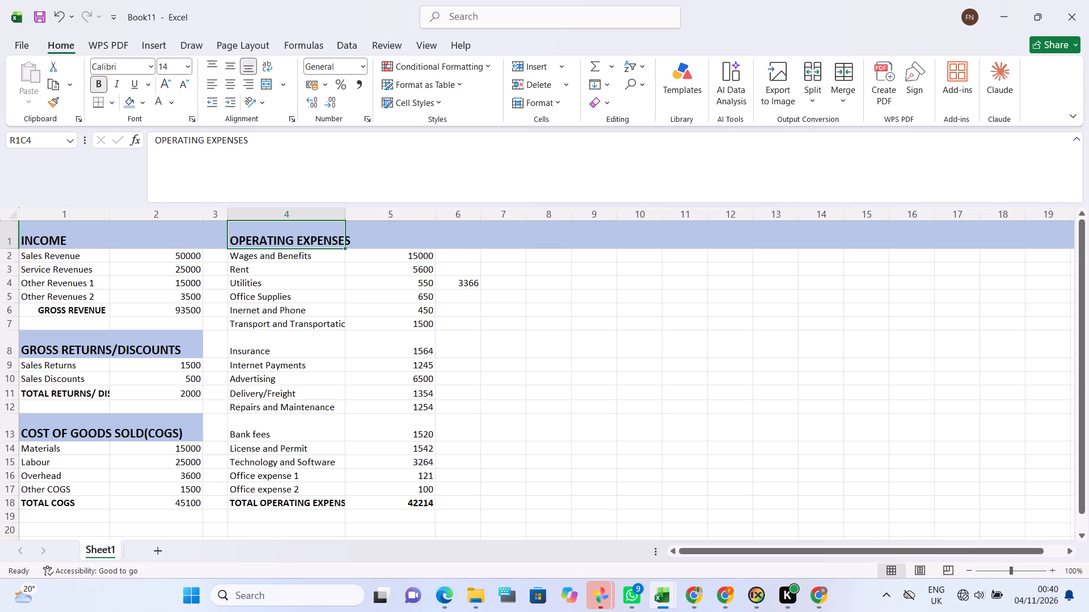
drag(344, 216, 356, 219)
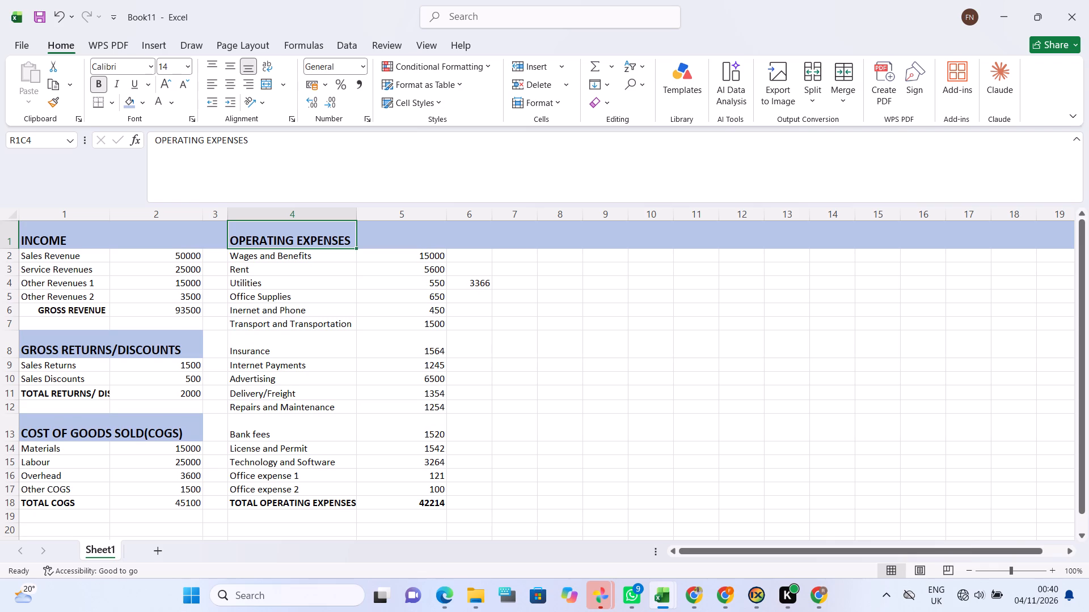
drag(447, 218, 441, 218)
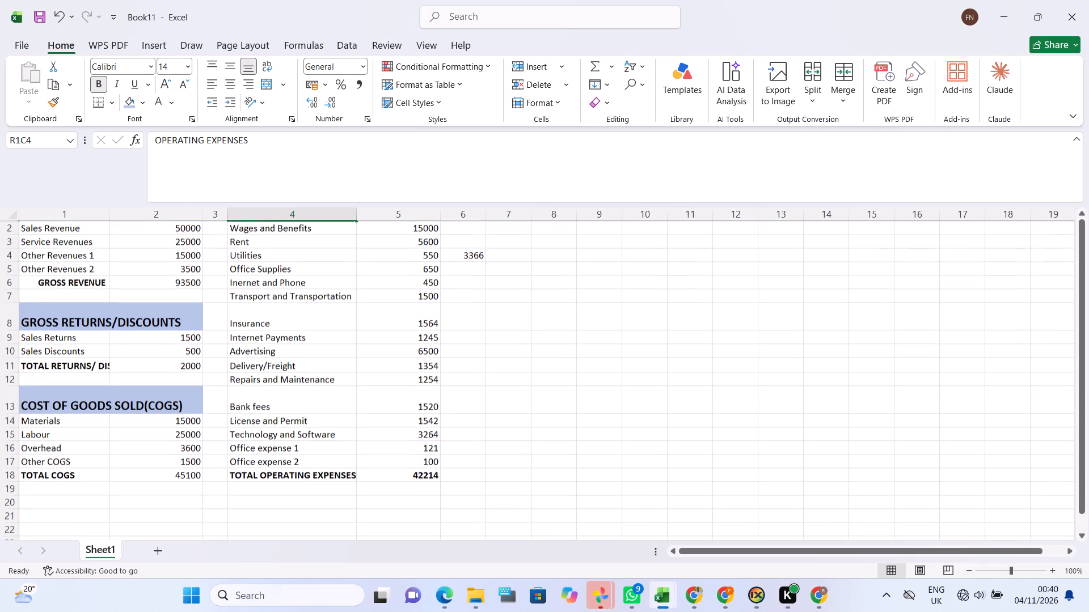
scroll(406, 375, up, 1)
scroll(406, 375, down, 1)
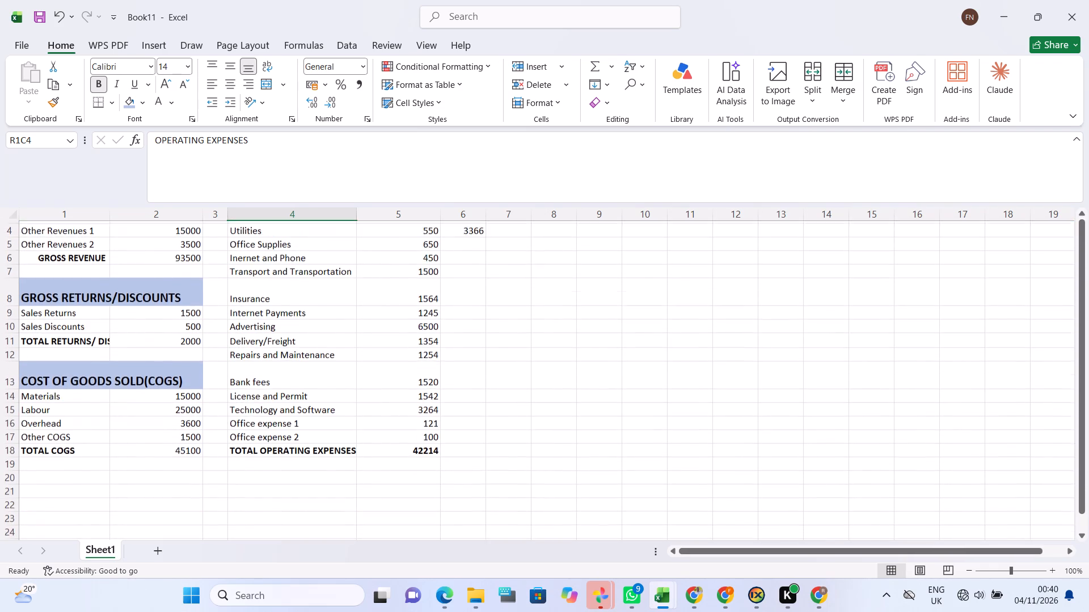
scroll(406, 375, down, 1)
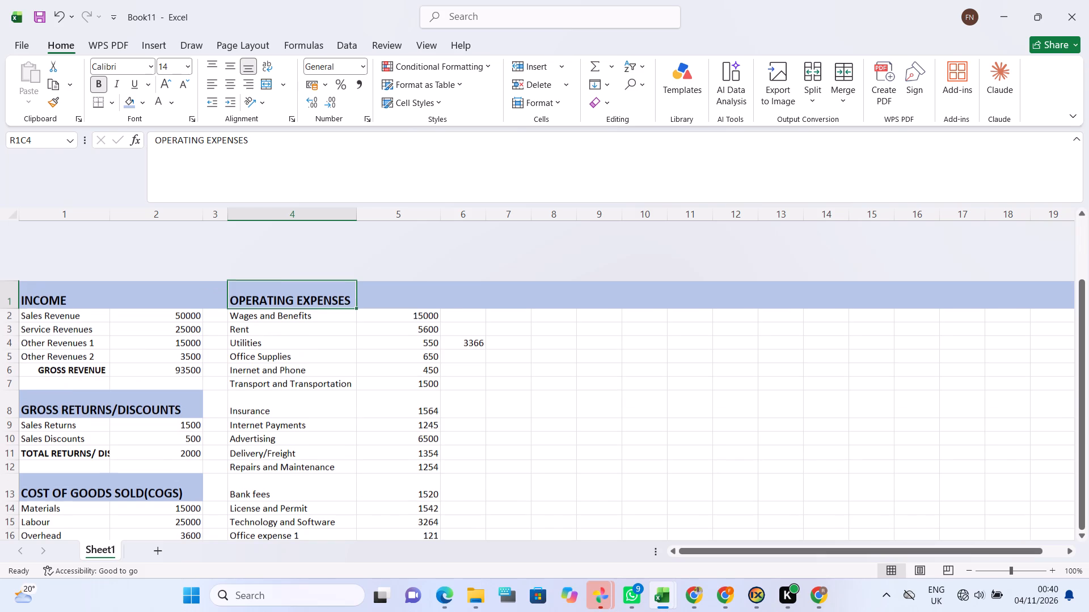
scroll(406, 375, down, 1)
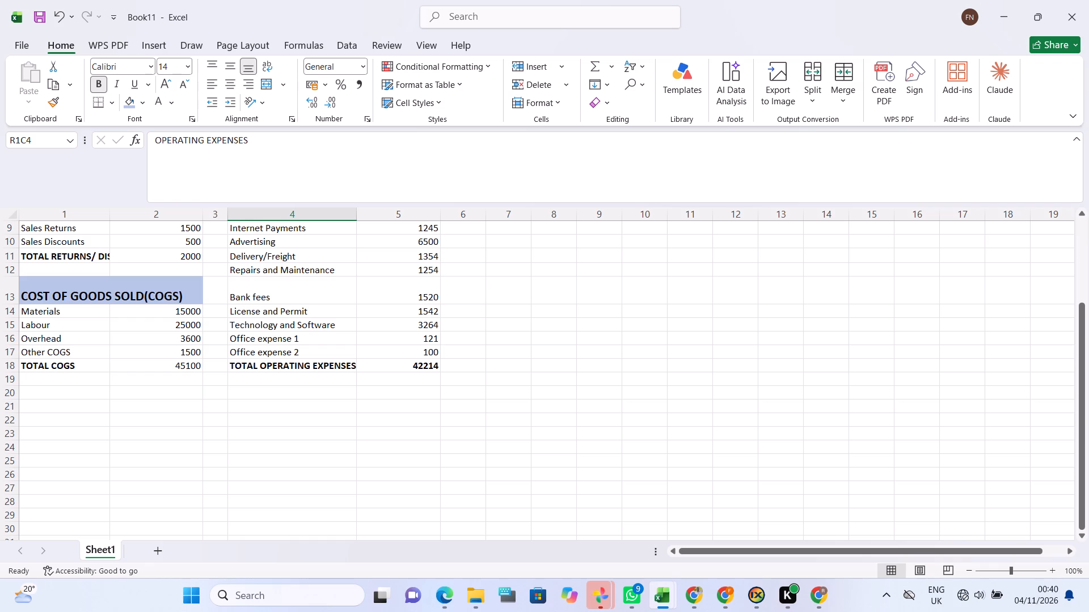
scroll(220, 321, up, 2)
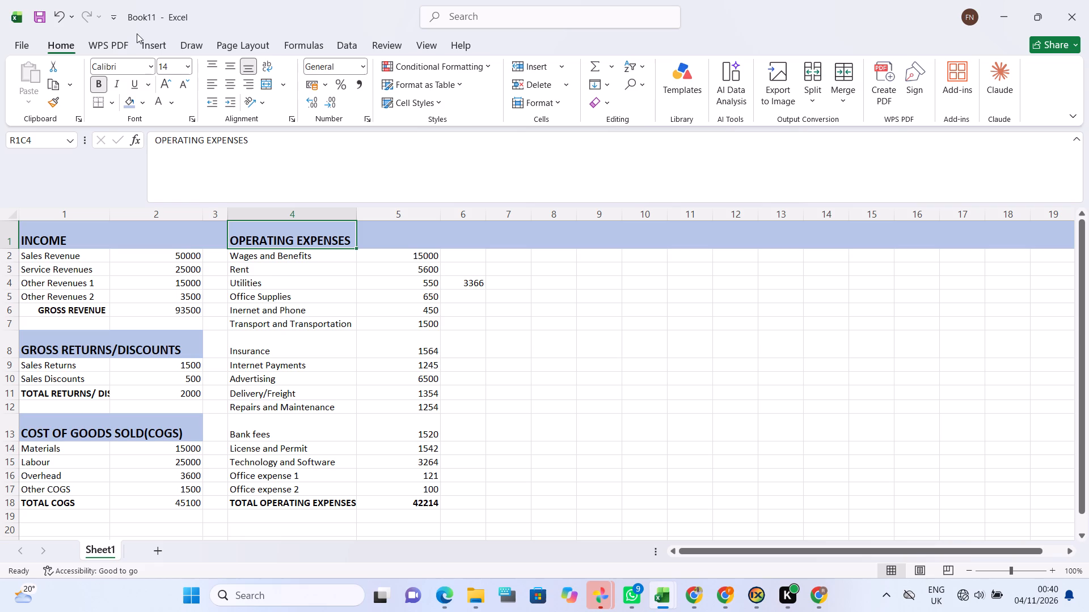
Draw a straight line about 6.84 cm long under the GROSS REVENUE row across columns 1 and 2, and give it the black line style.
click(147, 44)
click(209, 61)
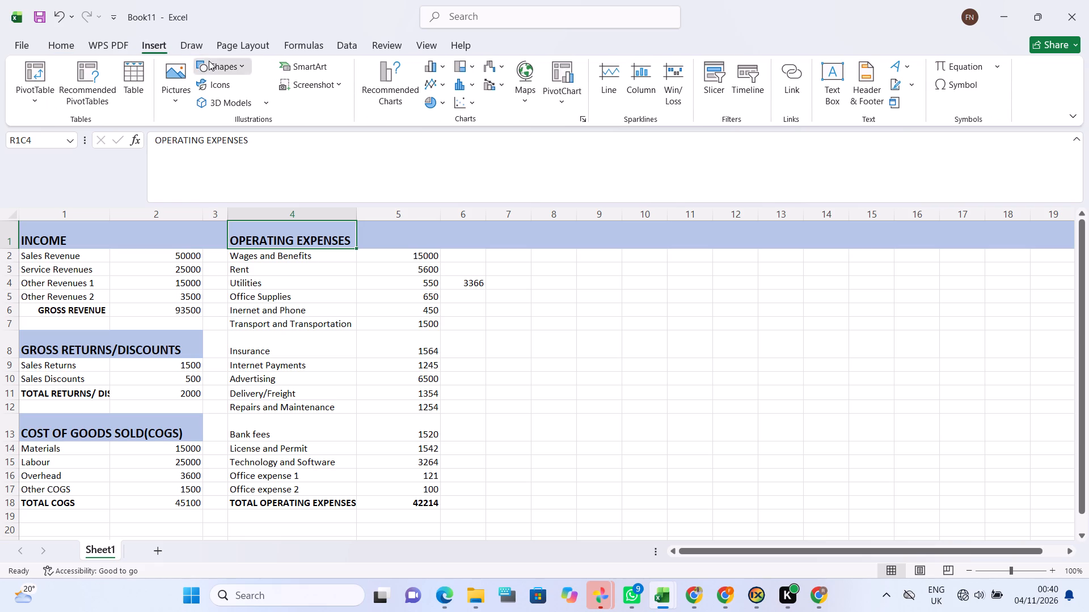
click(235, 108)
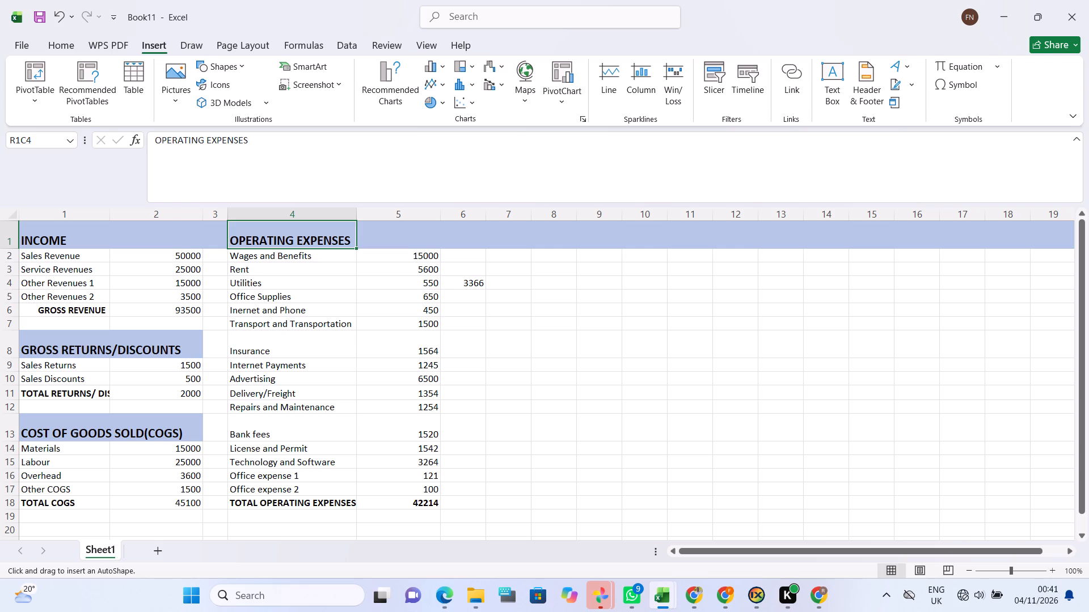
drag(20, 316, 45, 317)
drag(45, 317, 205, 318)
drag(205, 318, 201, 317)
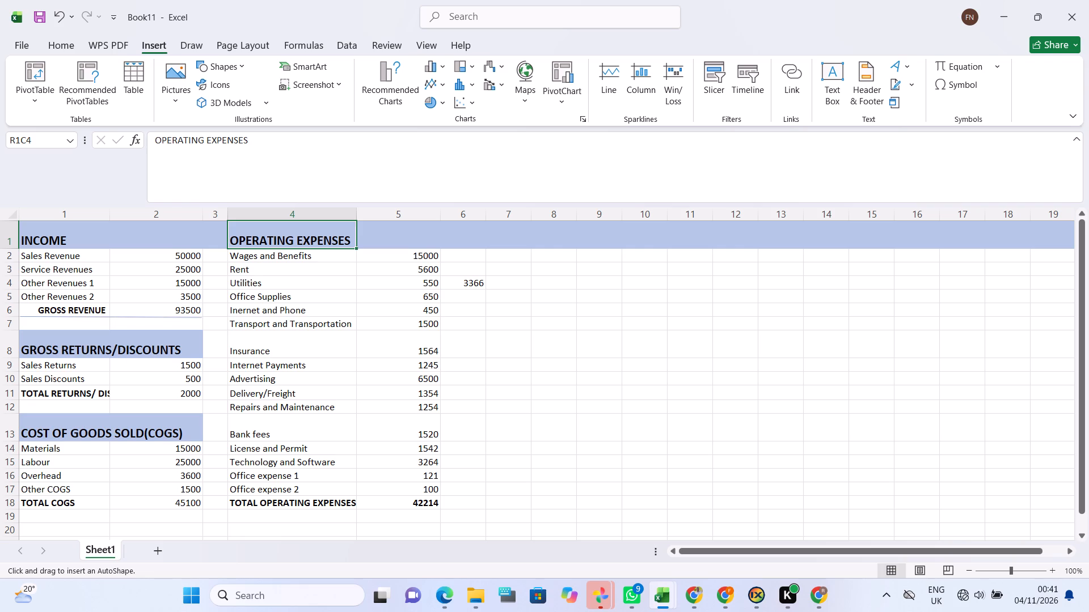
drag(201, 317, 203, 317)
click(244, 72)
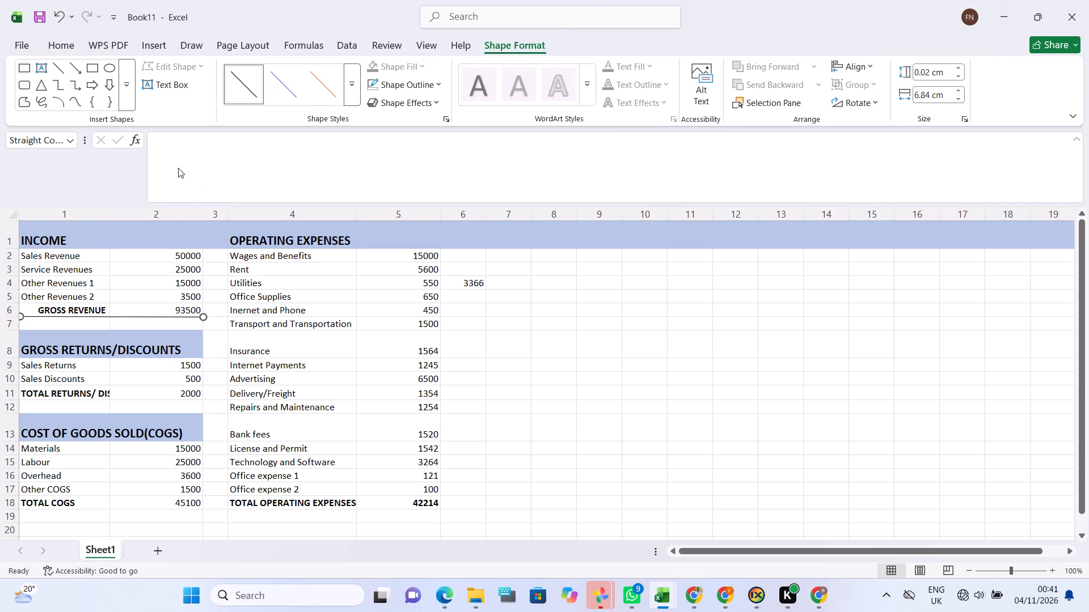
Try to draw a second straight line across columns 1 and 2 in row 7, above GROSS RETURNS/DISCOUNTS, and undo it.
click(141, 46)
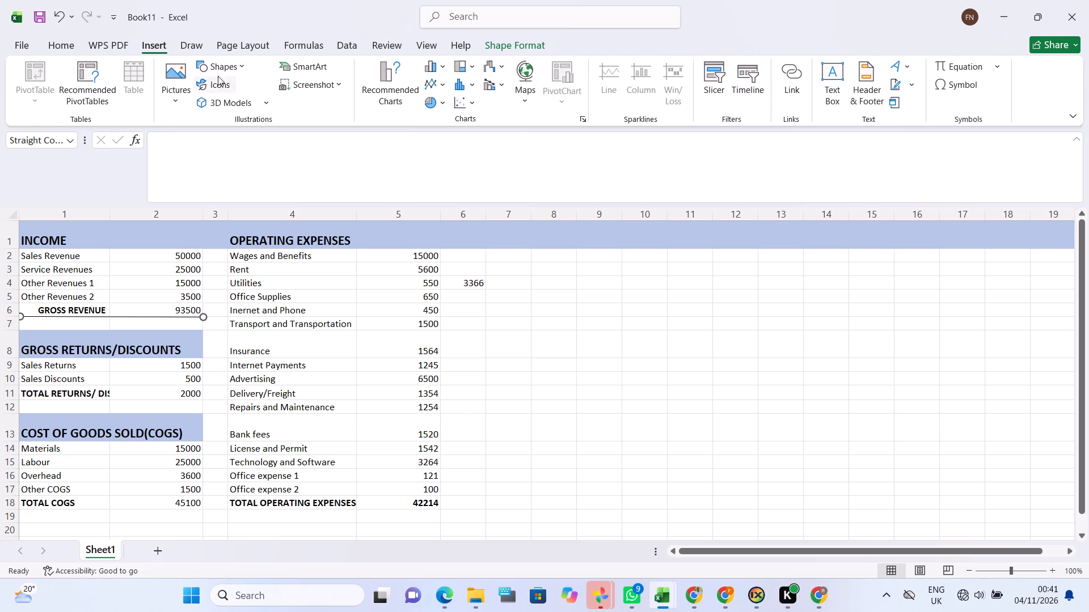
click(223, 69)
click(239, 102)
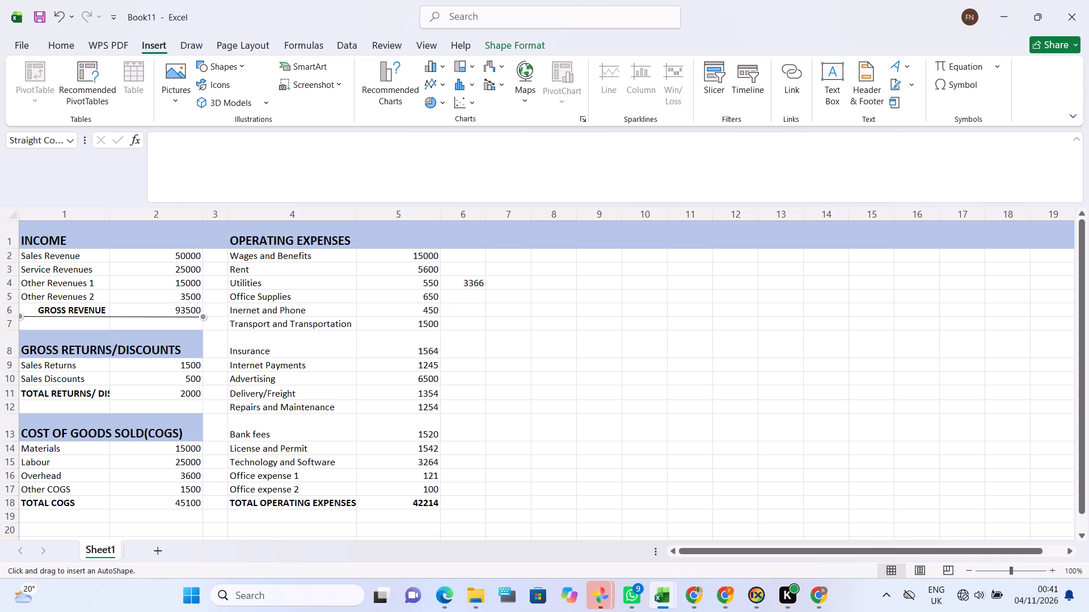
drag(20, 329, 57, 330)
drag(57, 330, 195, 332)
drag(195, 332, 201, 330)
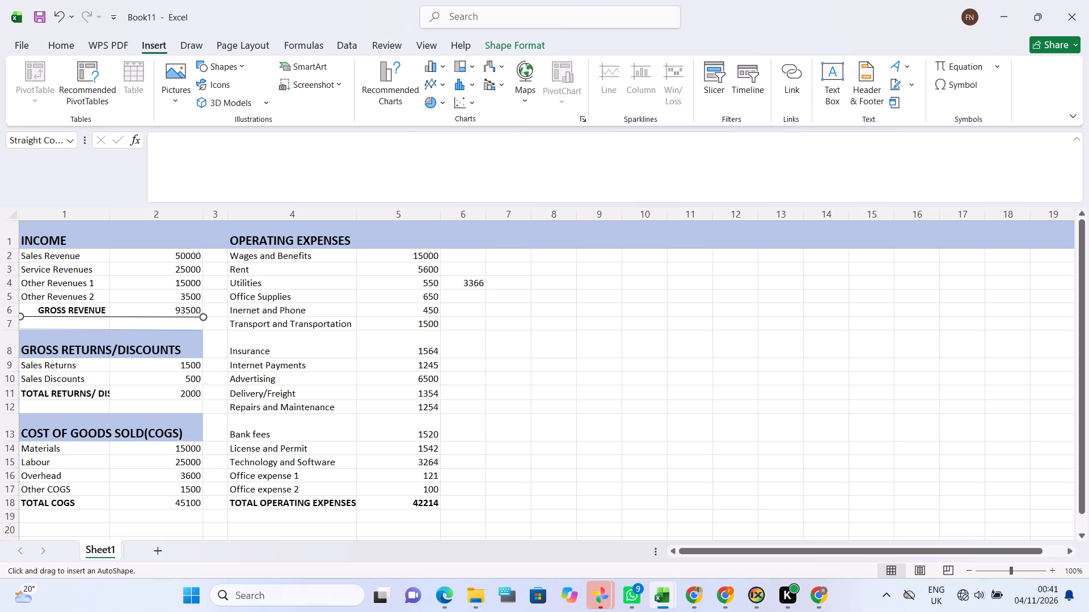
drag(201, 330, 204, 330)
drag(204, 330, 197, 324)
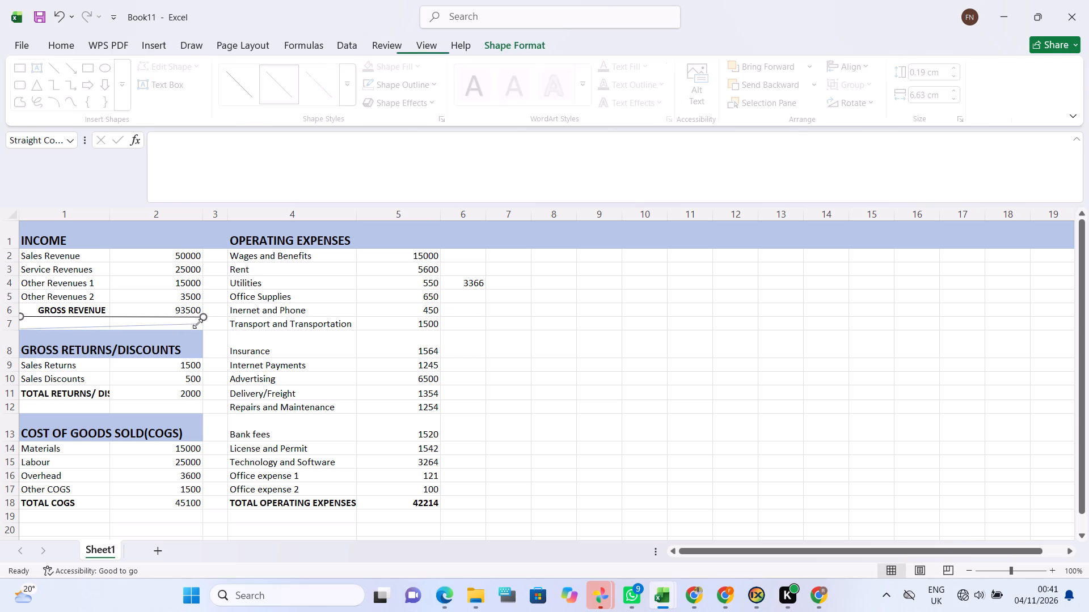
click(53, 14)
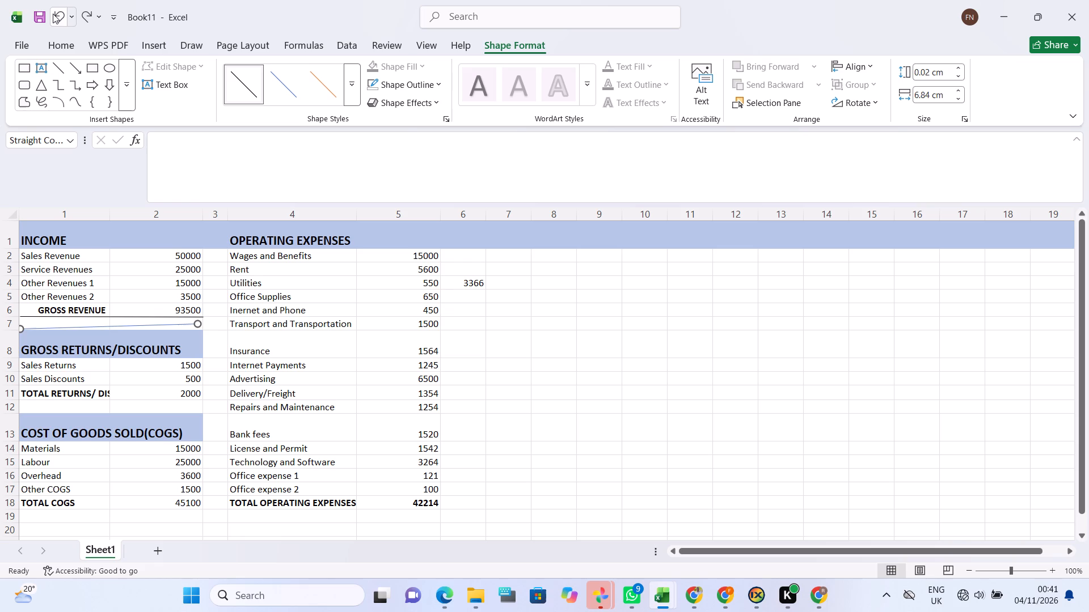
Draw a straight line about 6.8 cm long above the GROSS REVENUE row across columns 1 and 2, and give it the black line style.
click(166, 45)
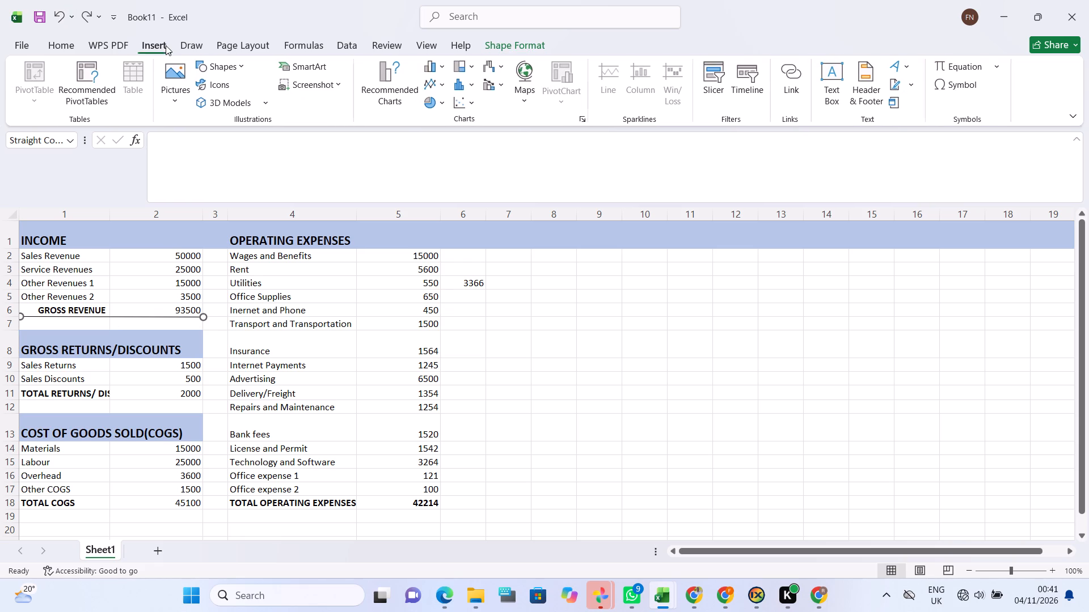
click(234, 69)
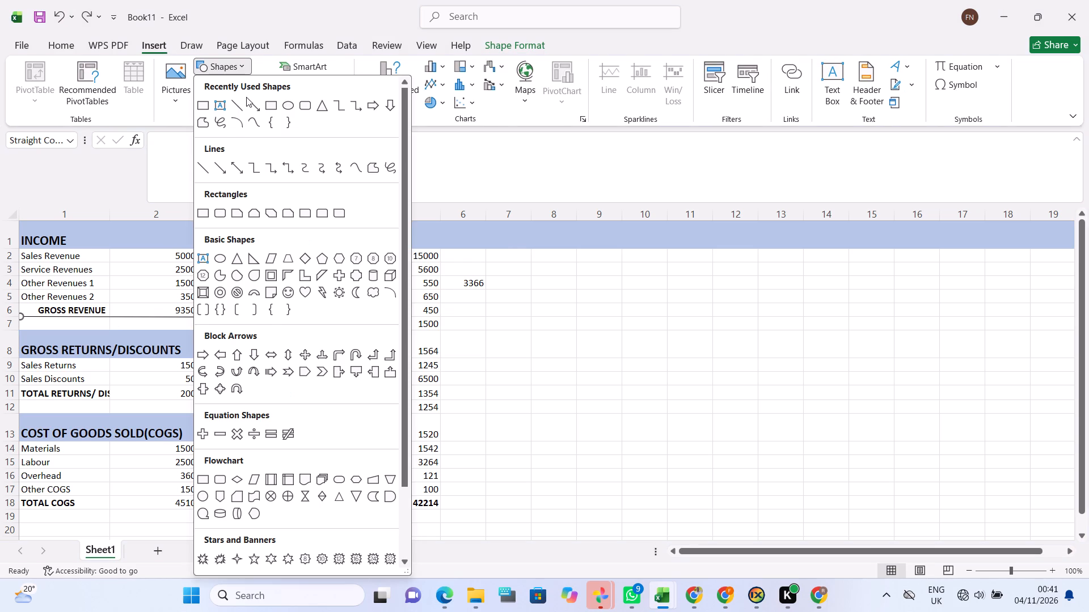
click(240, 99)
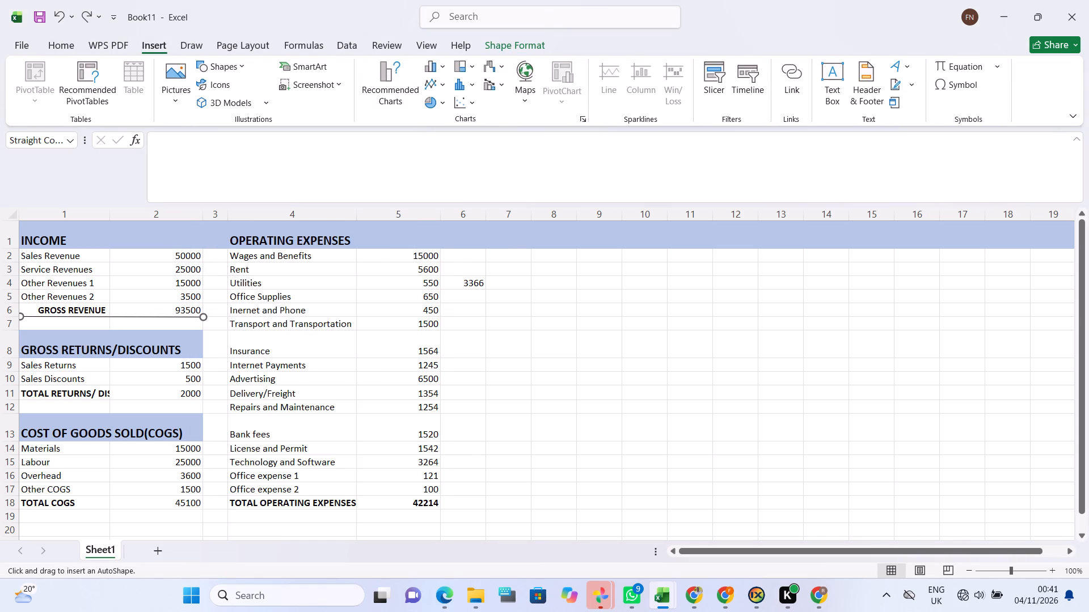
drag(20, 303, 199, 306)
drag(199, 306, 202, 302)
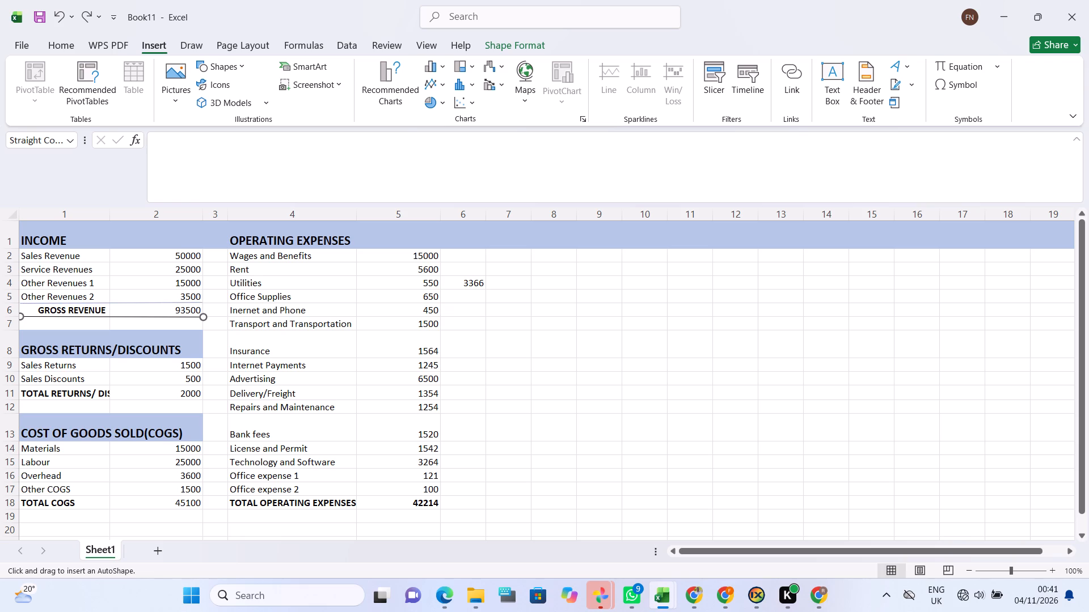
drag(202, 302, 201, 301)
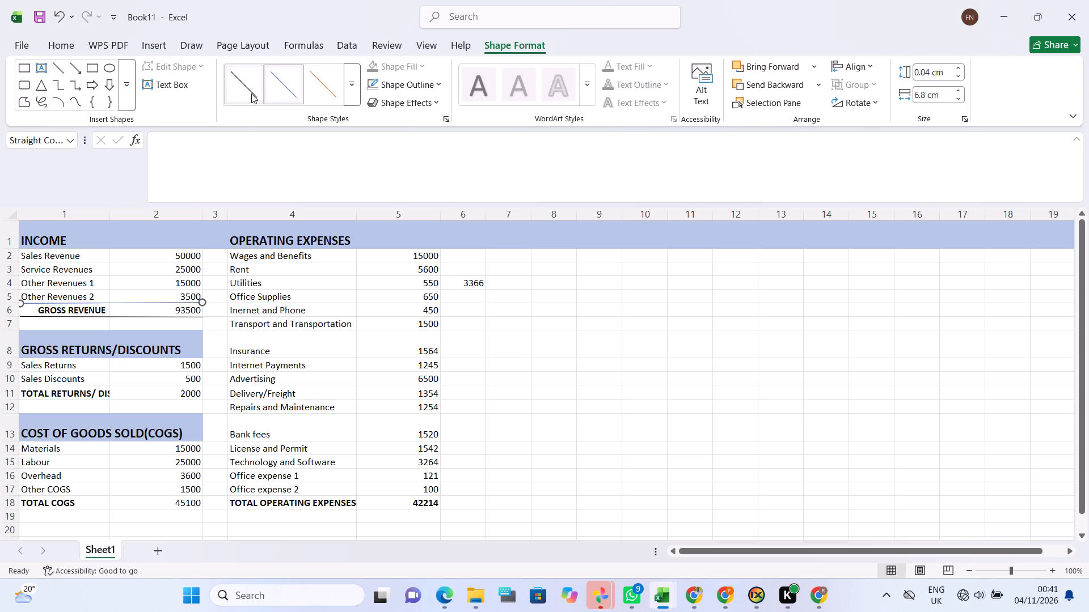
click(251, 93)
Draw a straight line about 6.88 cm long between rows 10 and 11 across columns 1 and 2, and give it the black line style.
click(154, 52)
click(222, 69)
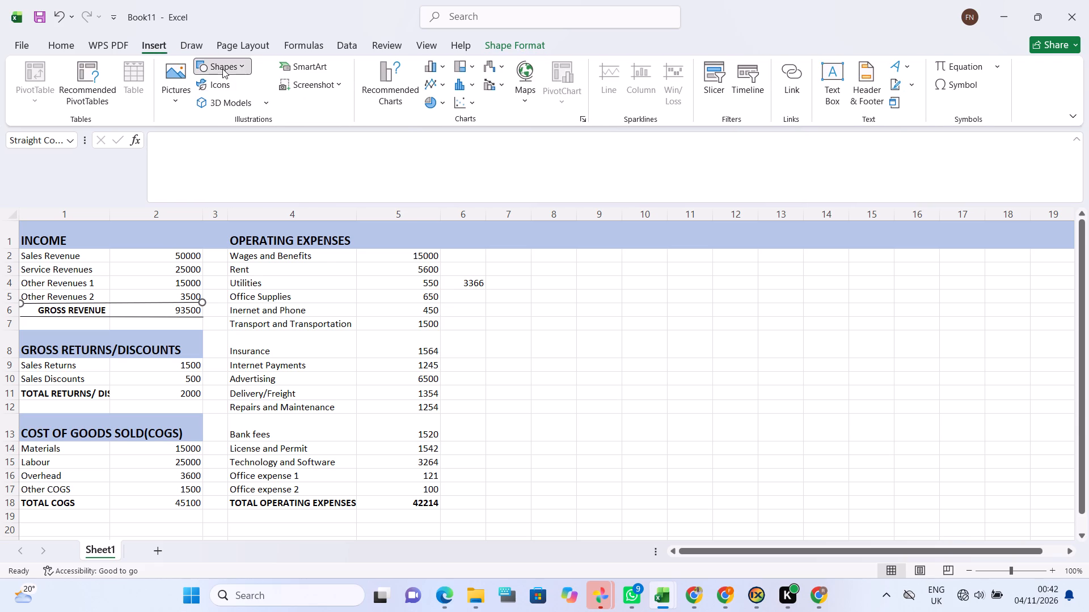
click(233, 104)
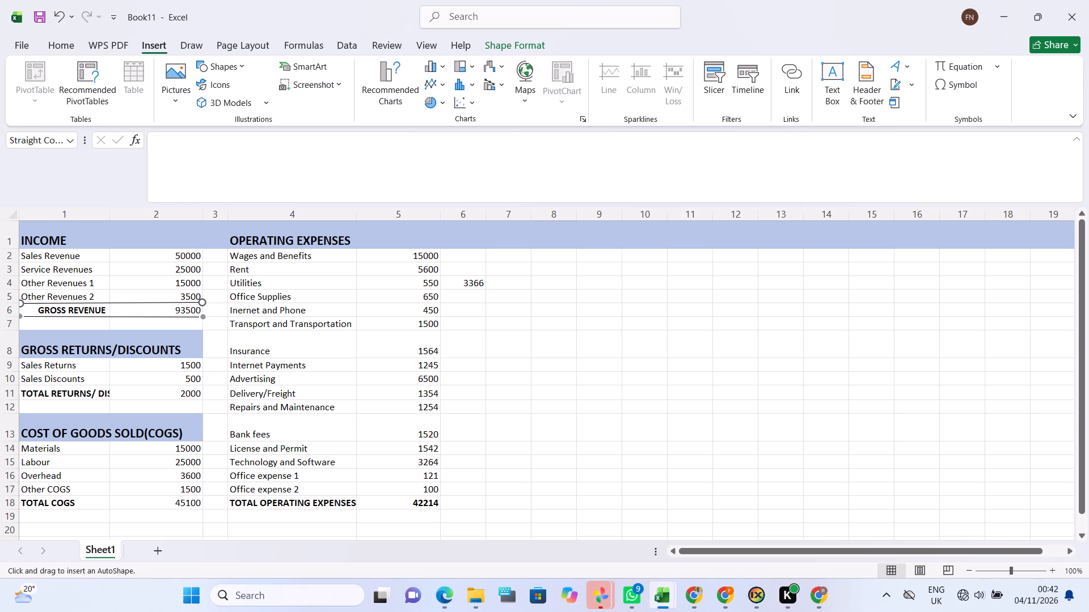
drag(19, 384, 198, 384)
drag(198, 384, 204, 386)
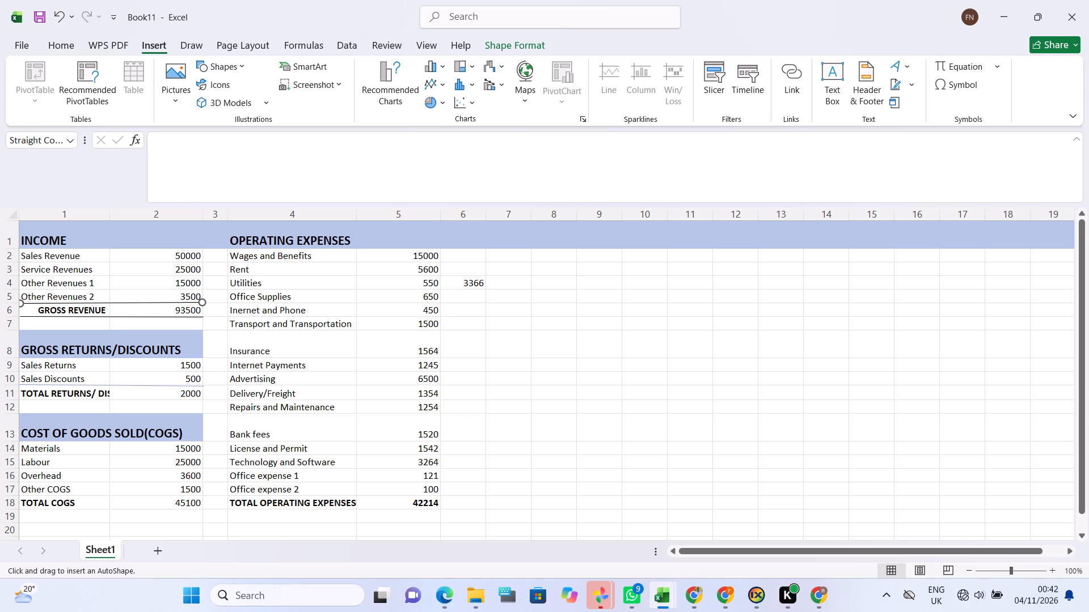
drag(204, 386, 204, 385)
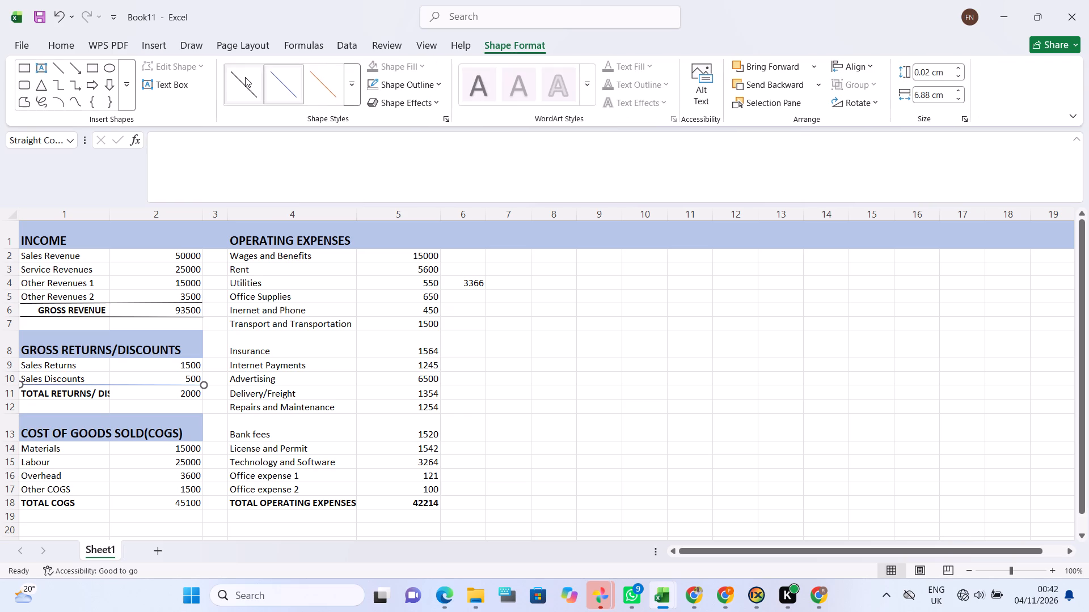
click(240, 78)
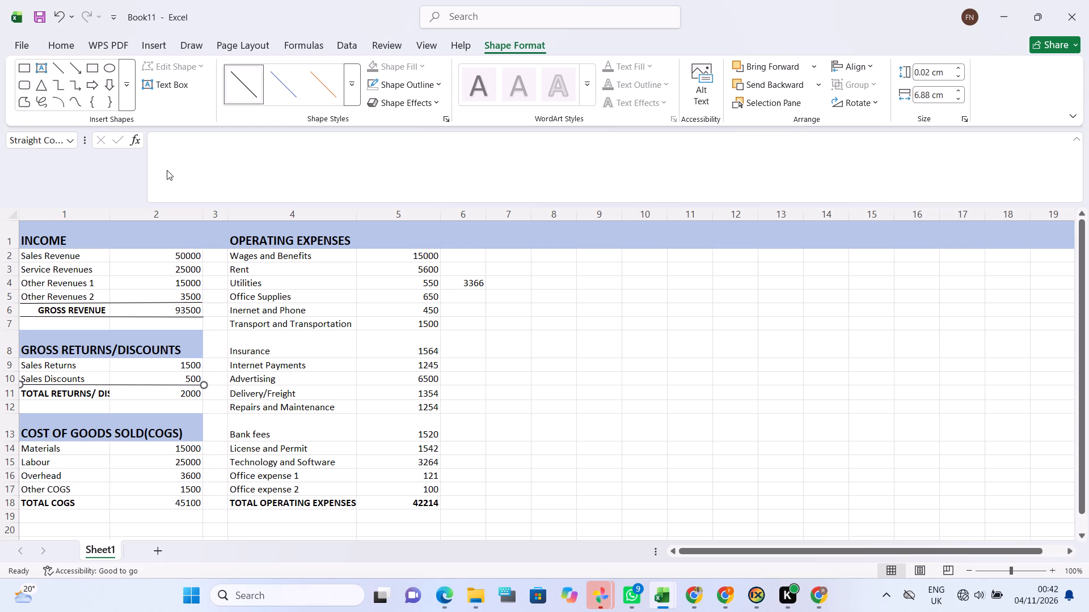
Draw a straight line about 6.71 cm long under the total returns row 11, and give it the black line style.
click(66, 67)
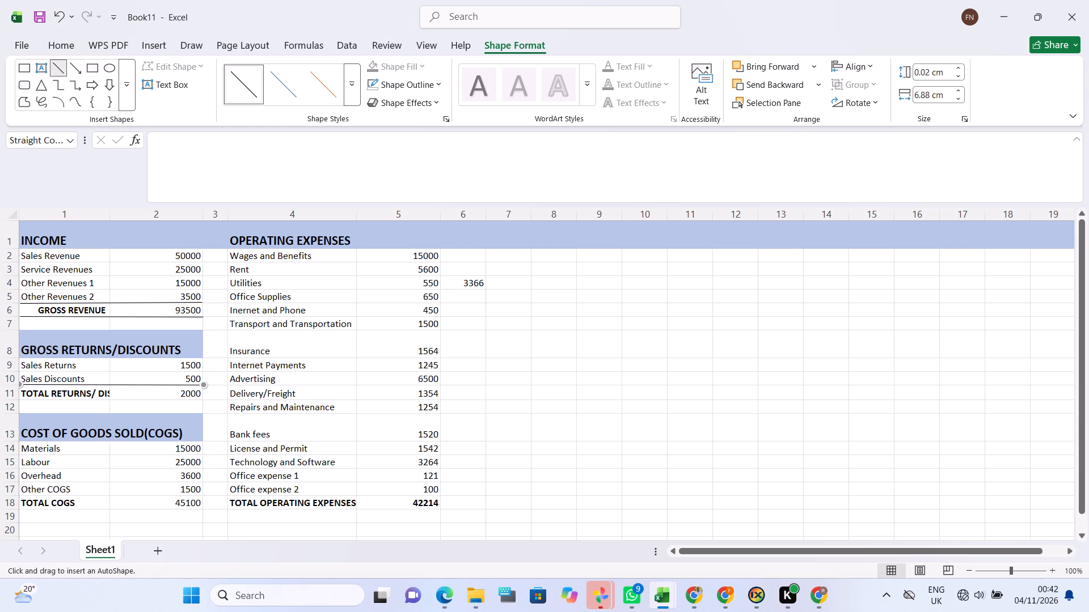
drag(20, 399, 141, 402)
drag(141, 402, 200, 399)
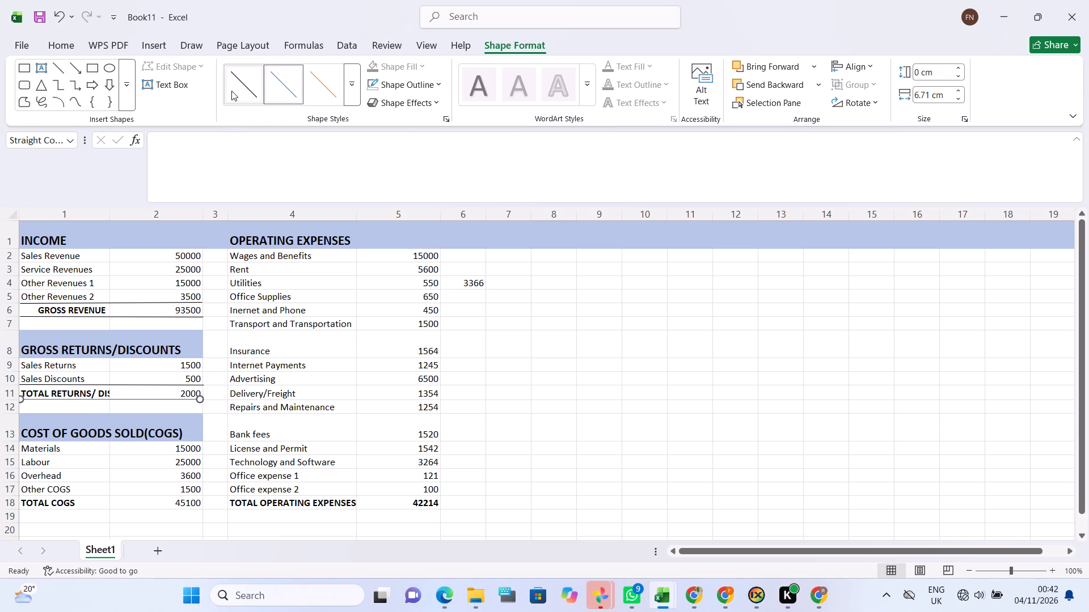
click(231, 91)
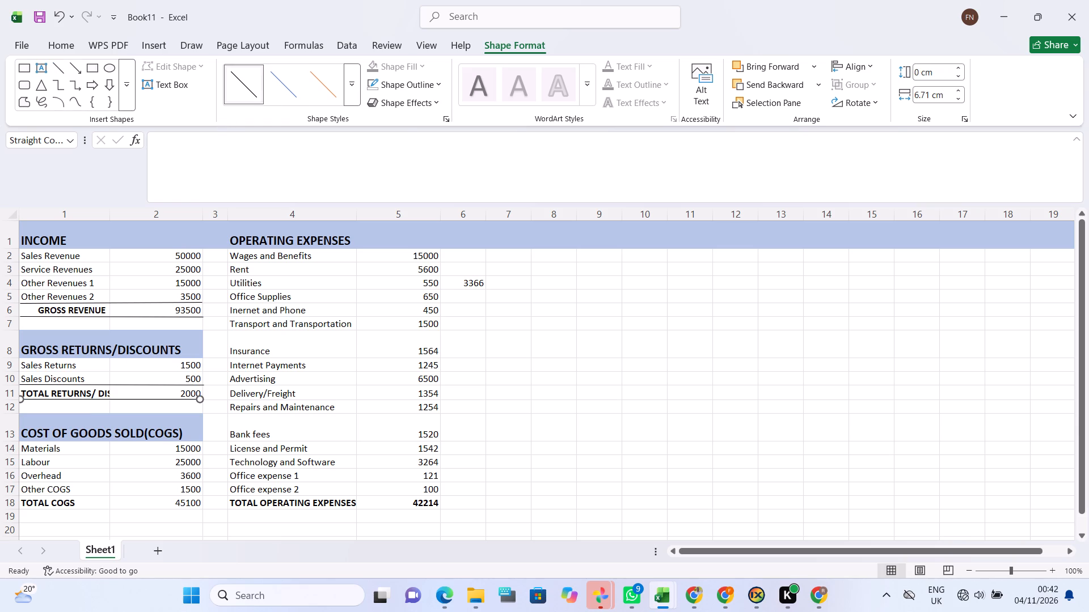
Widen column 1 slightly to show more of the total returns label in row 11.
drag(112, 219, 127, 224)
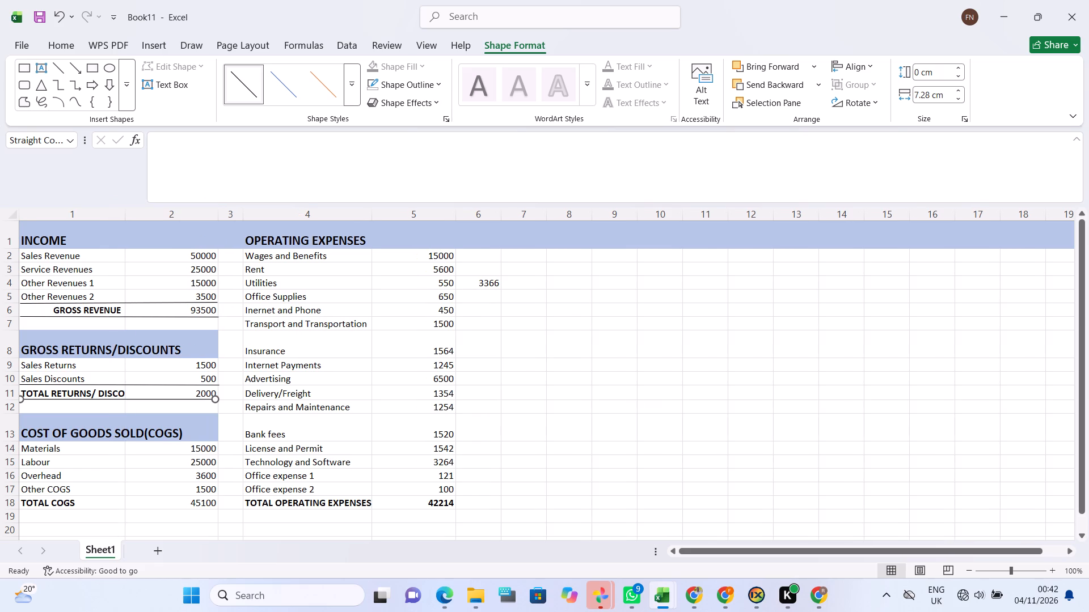
Draw a straight line about 7.35 cm long above the TOTAL COGS row across columns 1 and 2, and give it the black line style.
scroll(410, 354, down, 1)
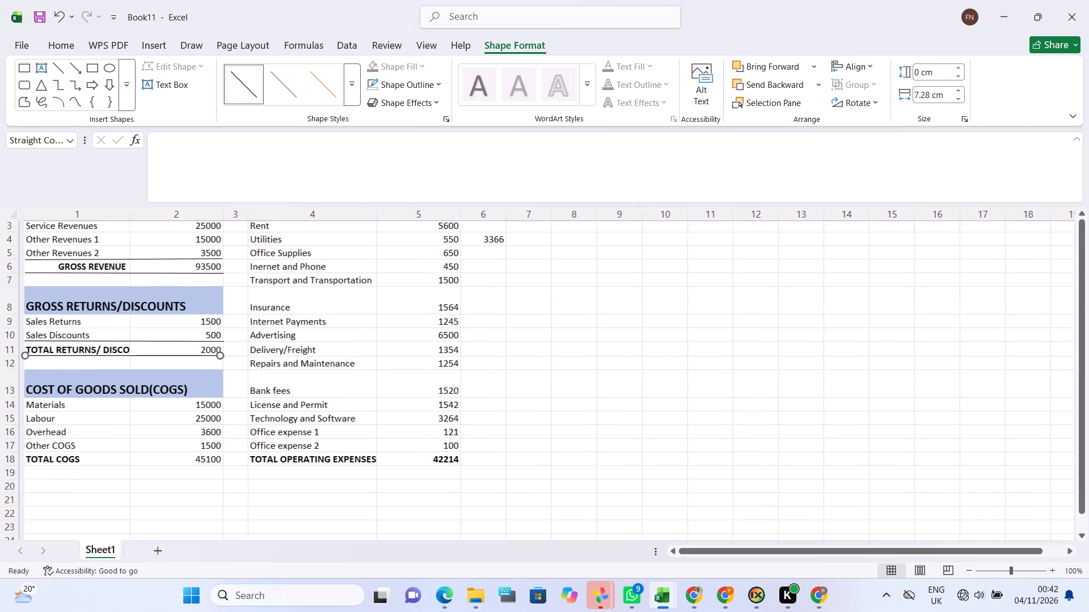
scroll(410, 354, down, 1)
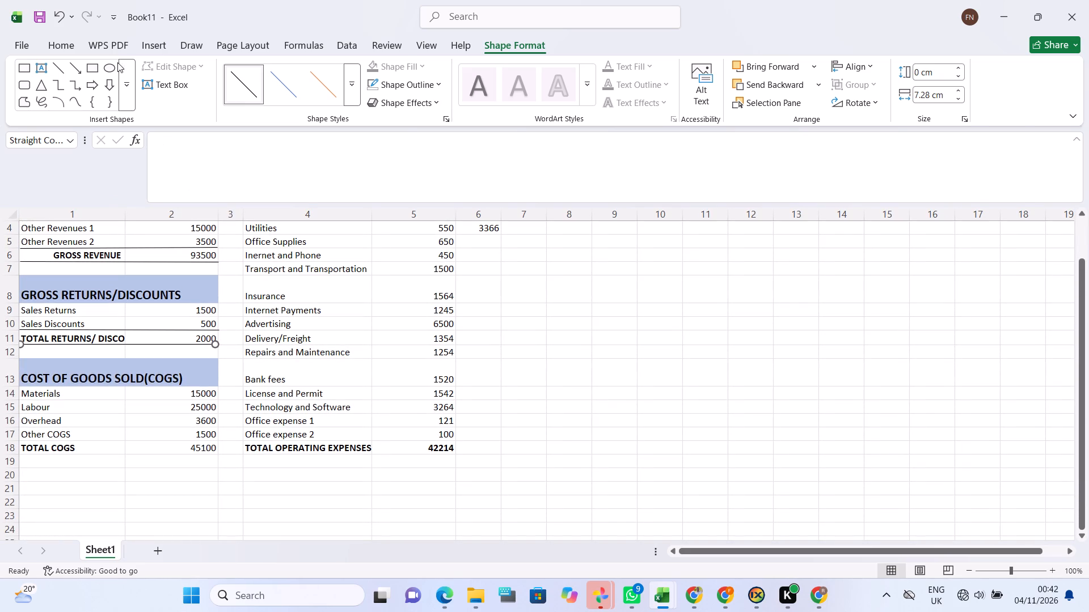
click(64, 66)
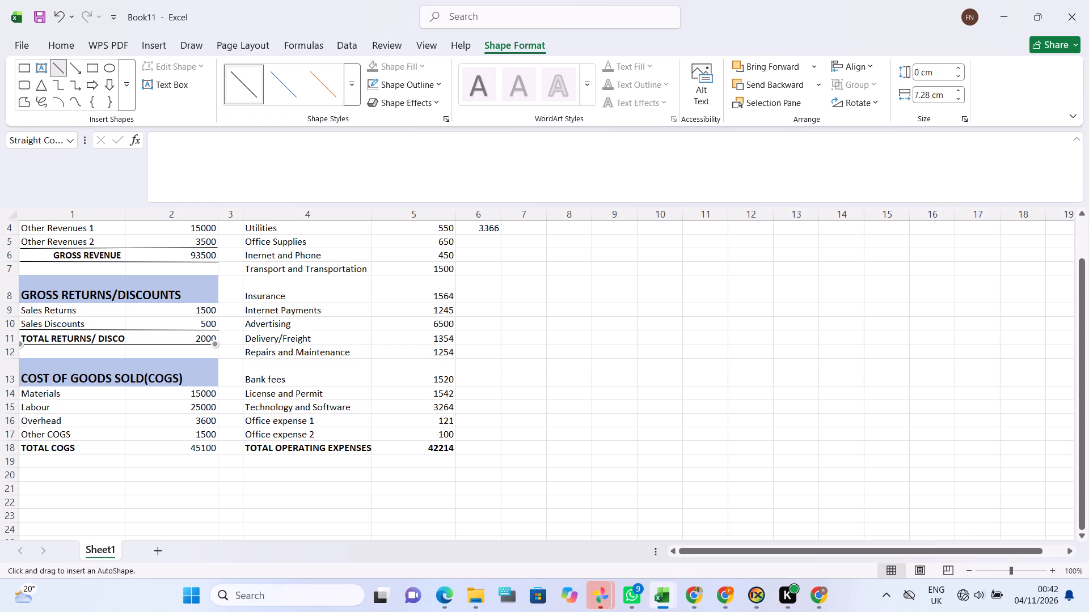
drag(20, 440, 188, 441)
drag(188, 441, 218, 443)
drag(218, 443, 217, 440)
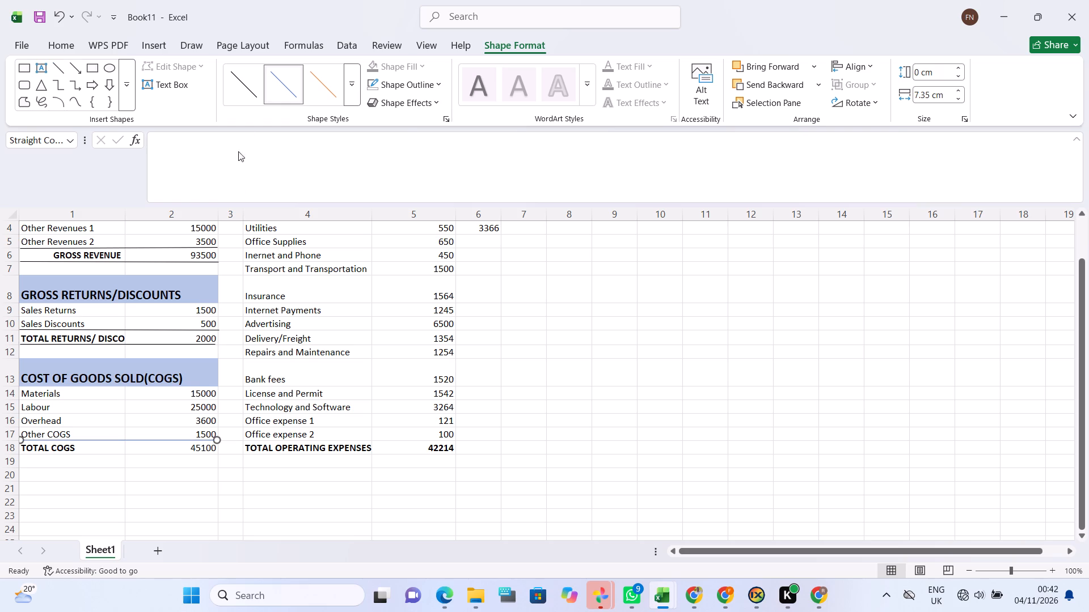
click(243, 86)
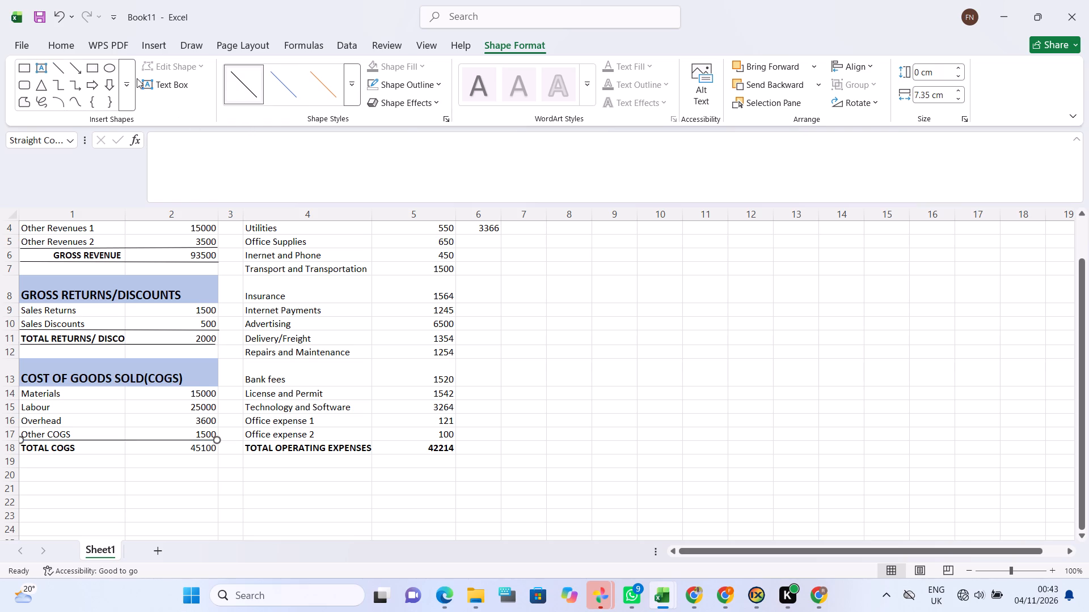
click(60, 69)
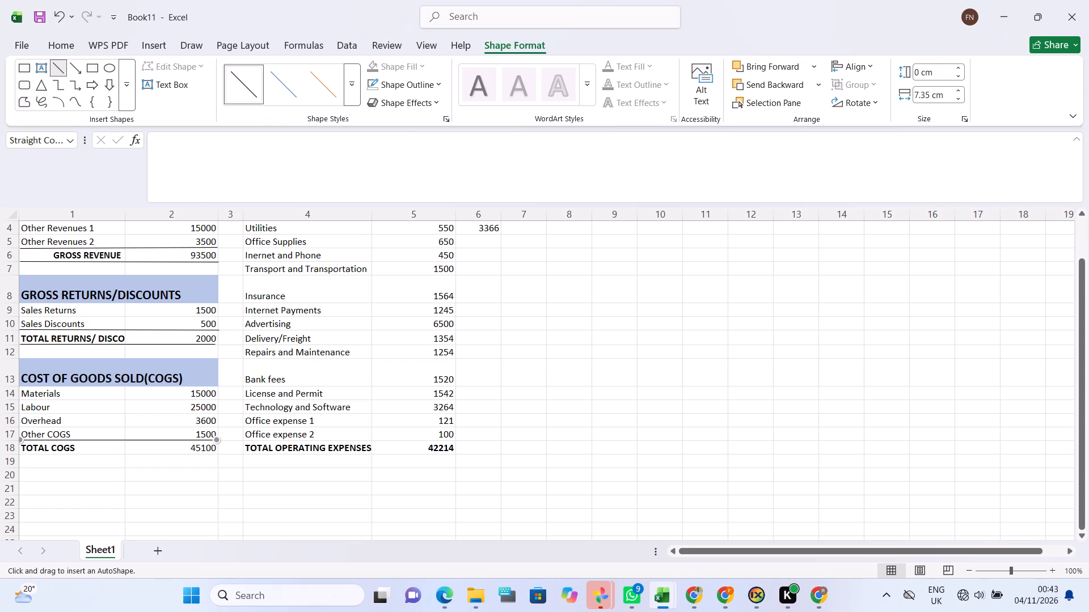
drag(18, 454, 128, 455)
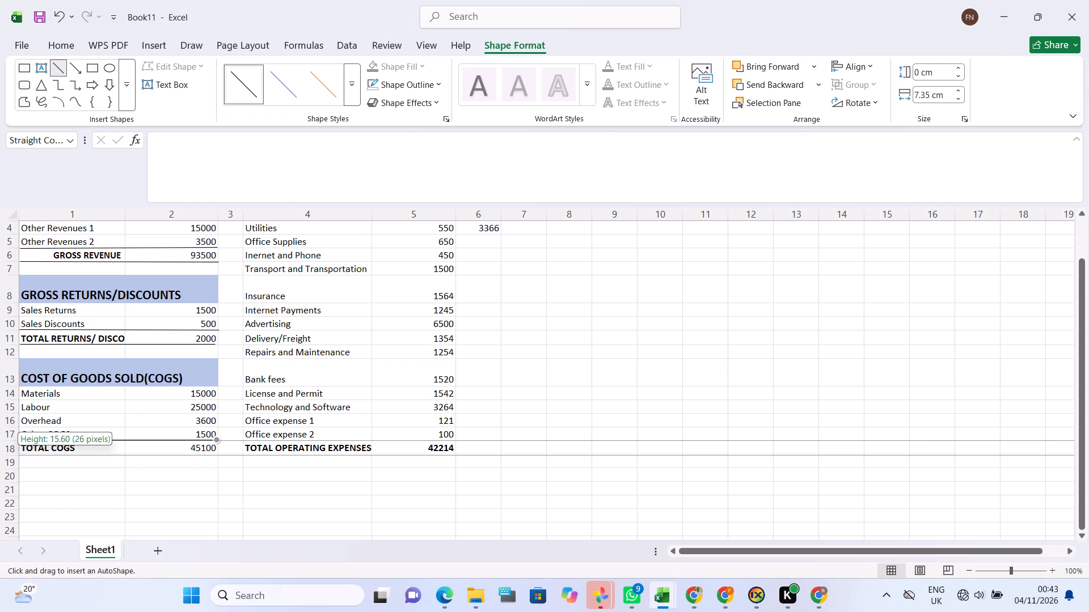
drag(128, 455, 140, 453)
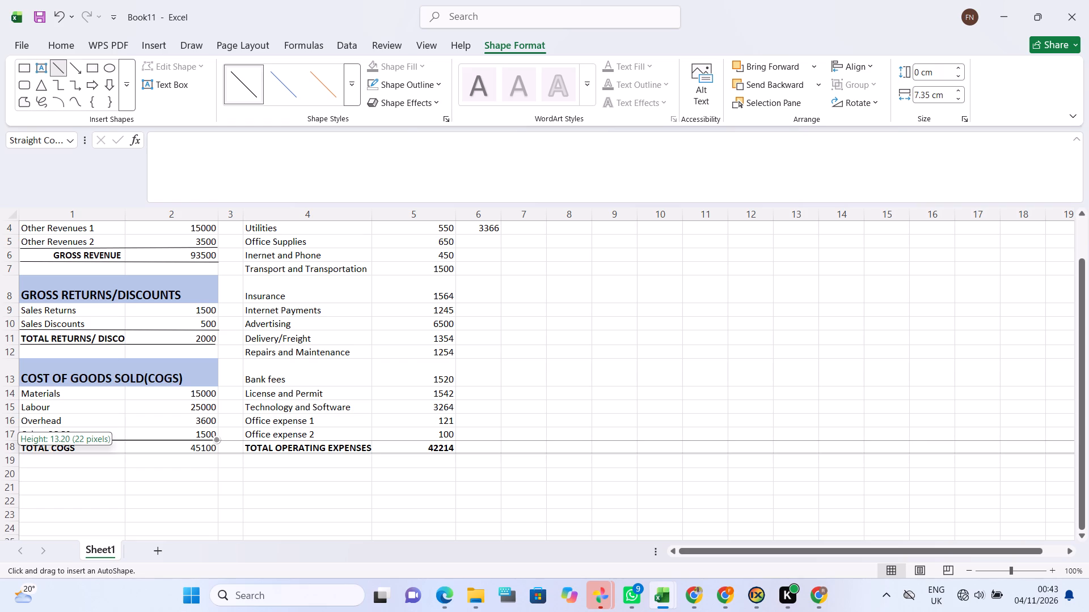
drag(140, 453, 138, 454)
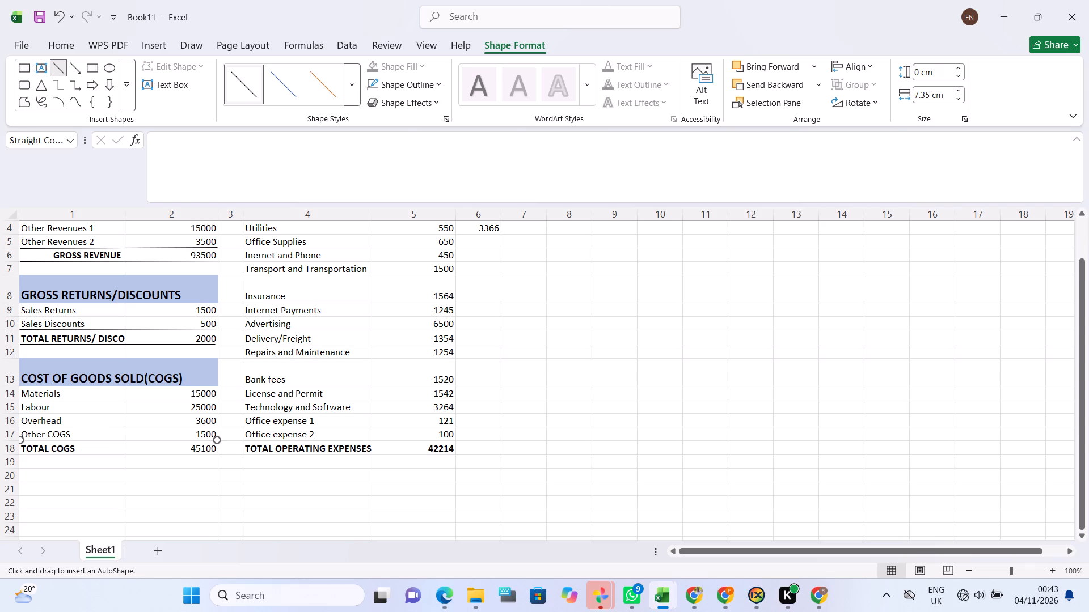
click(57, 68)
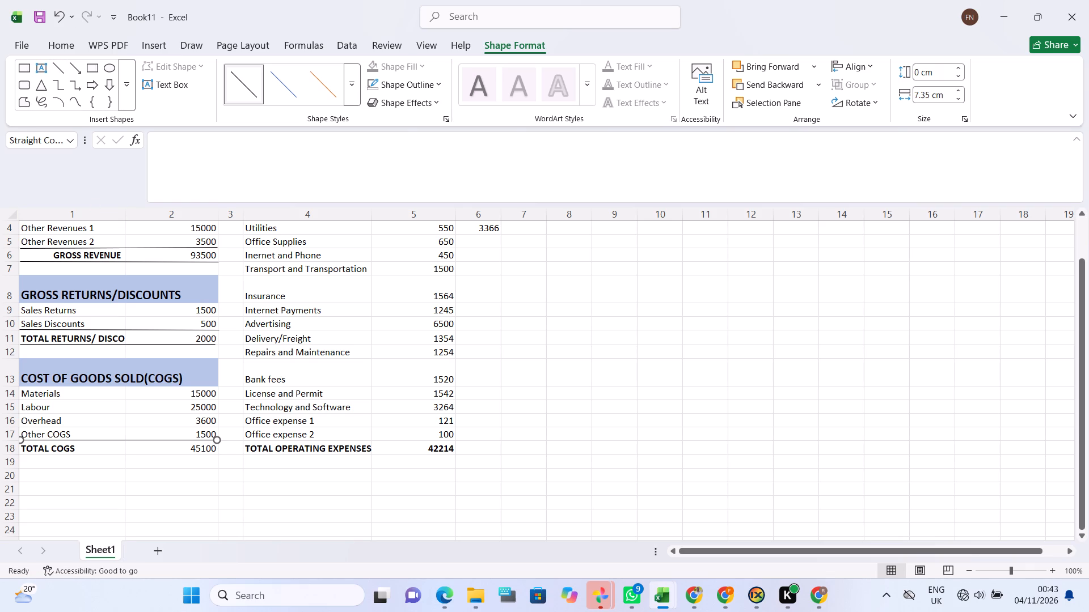
Draw a straight line about 7.41 cm long under the TOTAL COGS row across columns 1 and 2, and give it the black line style.
click(54, 64)
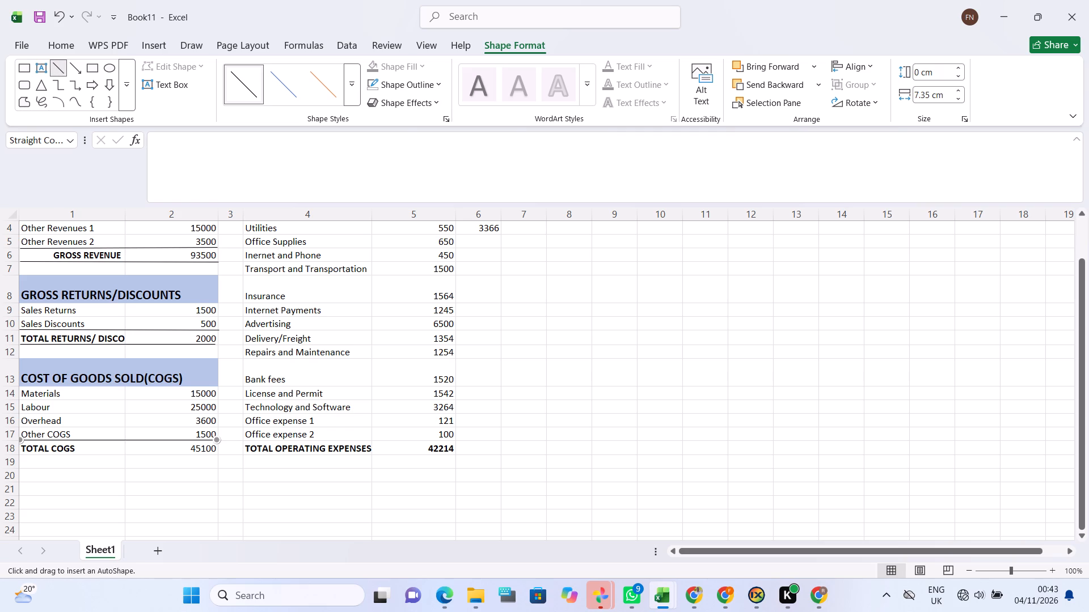
drag(20, 454, 214, 458)
drag(214, 458, 218, 454)
click(250, 86)
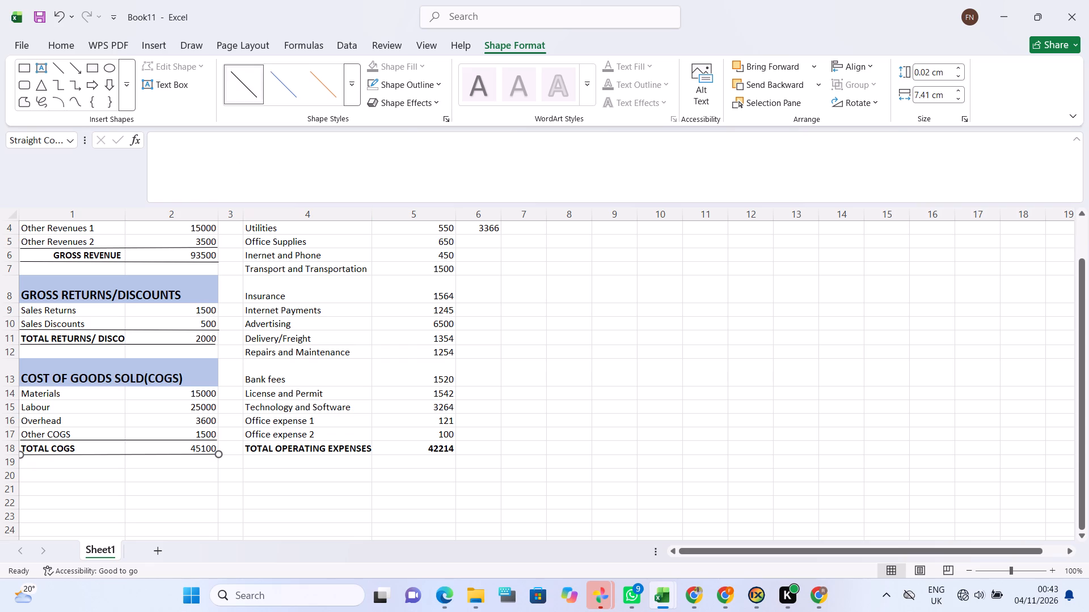
click(315, 393)
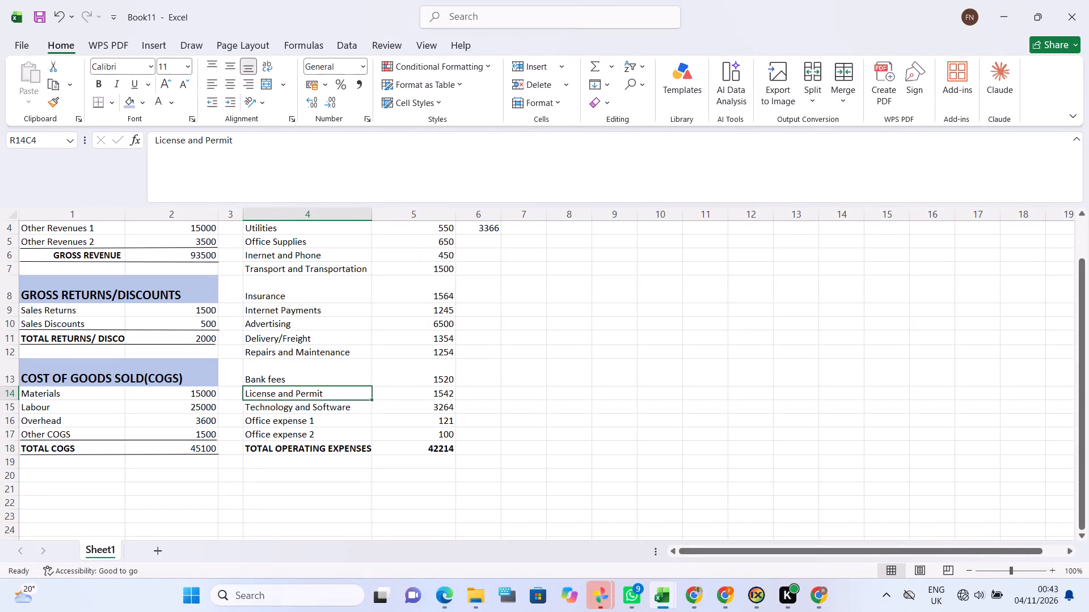
Draw a straight line about 7.92 cm long above the TOTAL OPERATING EXPENSES row across columns 4 and 5, and give it the black line style.
click(159, 45)
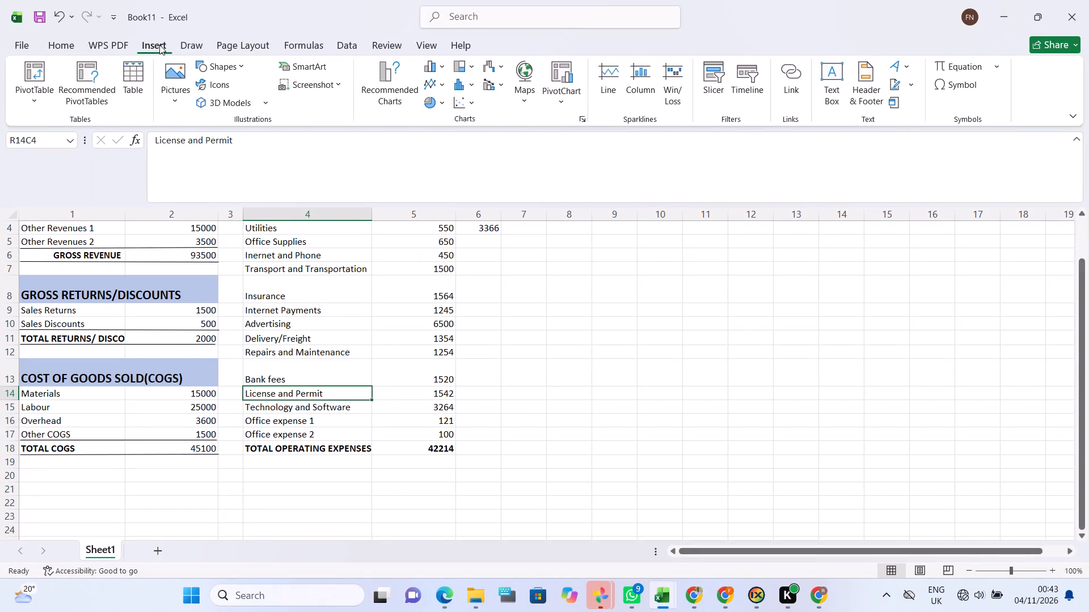
click(233, 67)
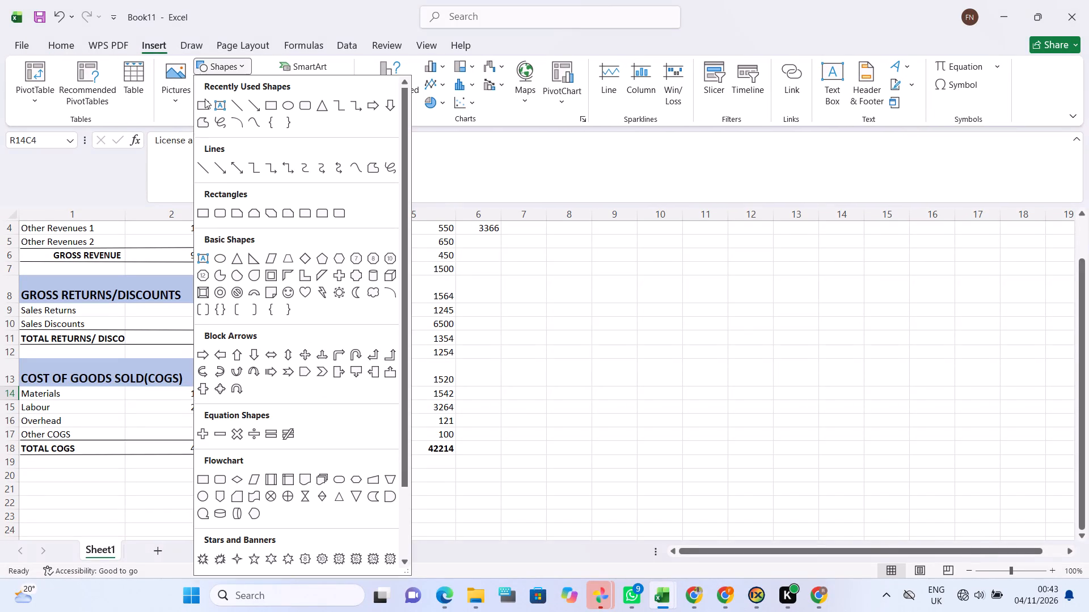
click(202, 164)
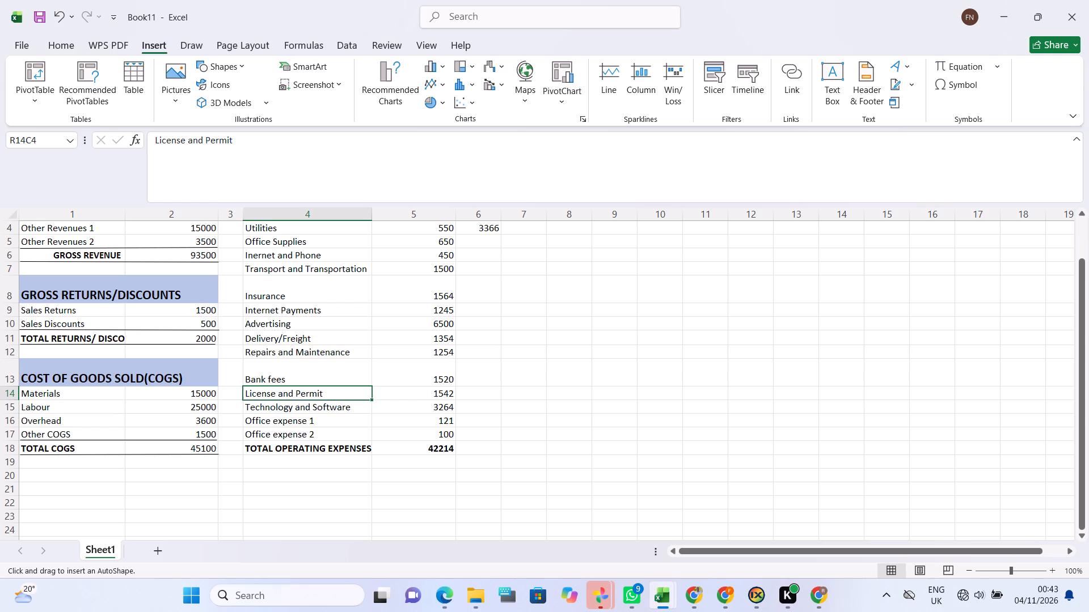
drag(242, 440, 451, 447)
drag(451, 447, 454, 441)
click(252, 80)
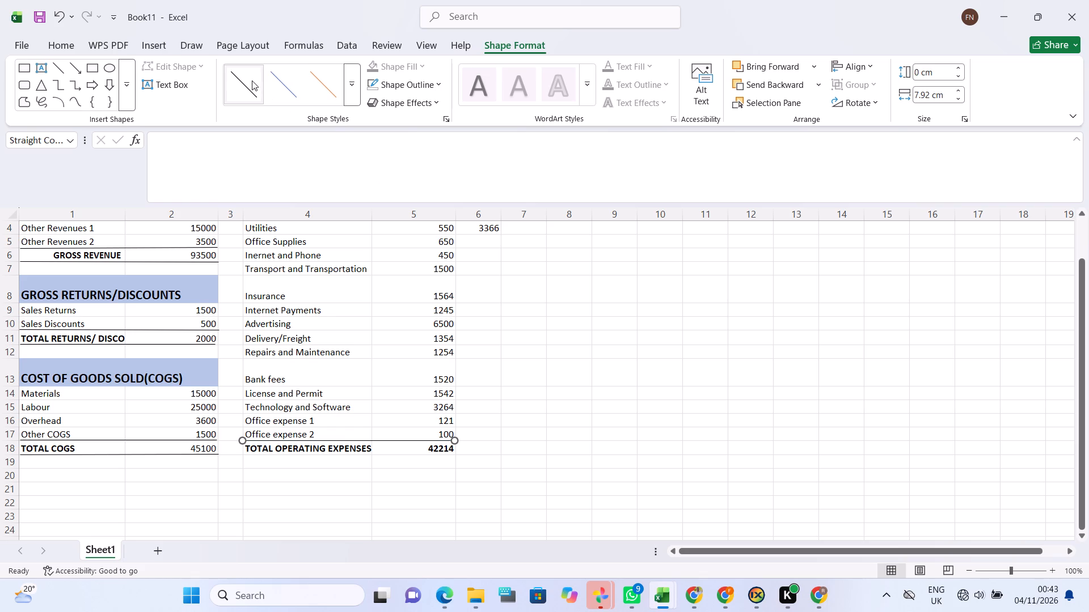
Draw a straight line about 7.94 cm long under the TOTAL OPERATING EXPENSES row across columns 4 and 5, and give it the black line style.
click(61, 58)
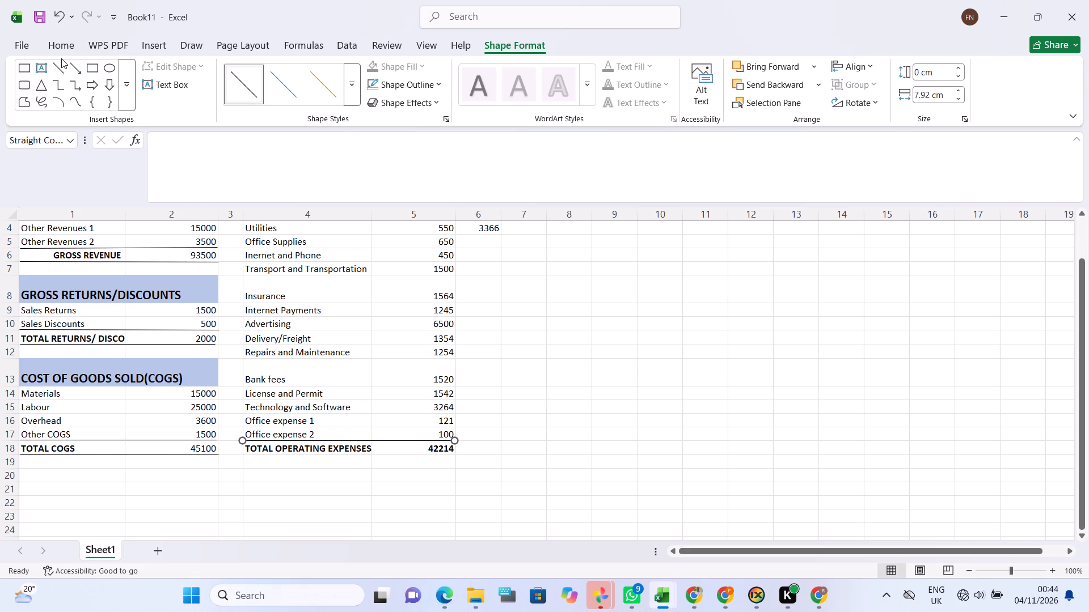
click(61, 63)
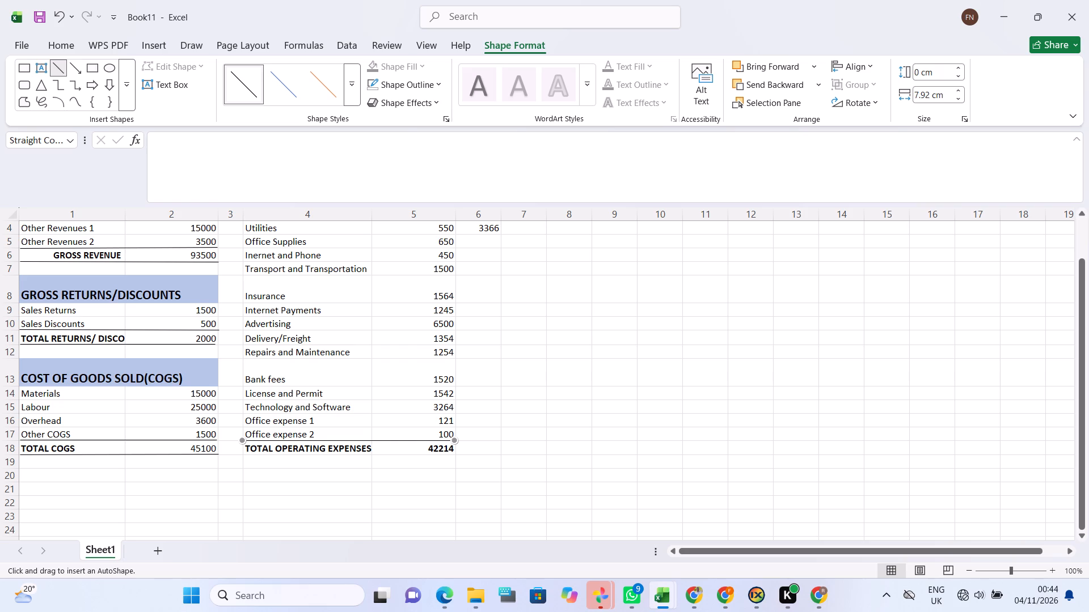
drag(243, 454, 420, 458)
drag(420, 458, 456, 453)
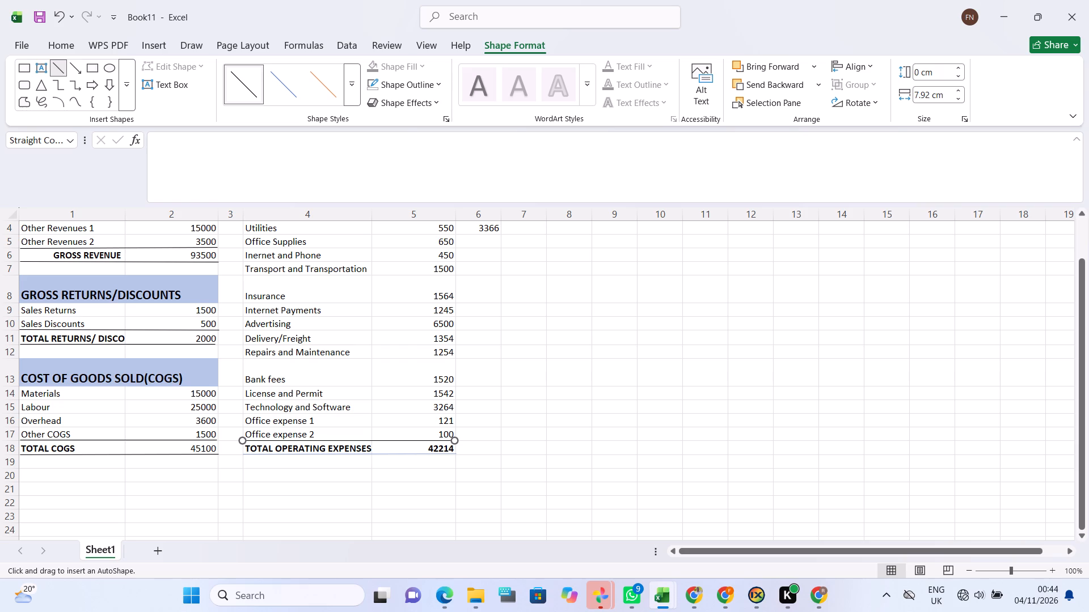
drag(456, 453, 454, 453)
drag(454, 453, 455, 454)
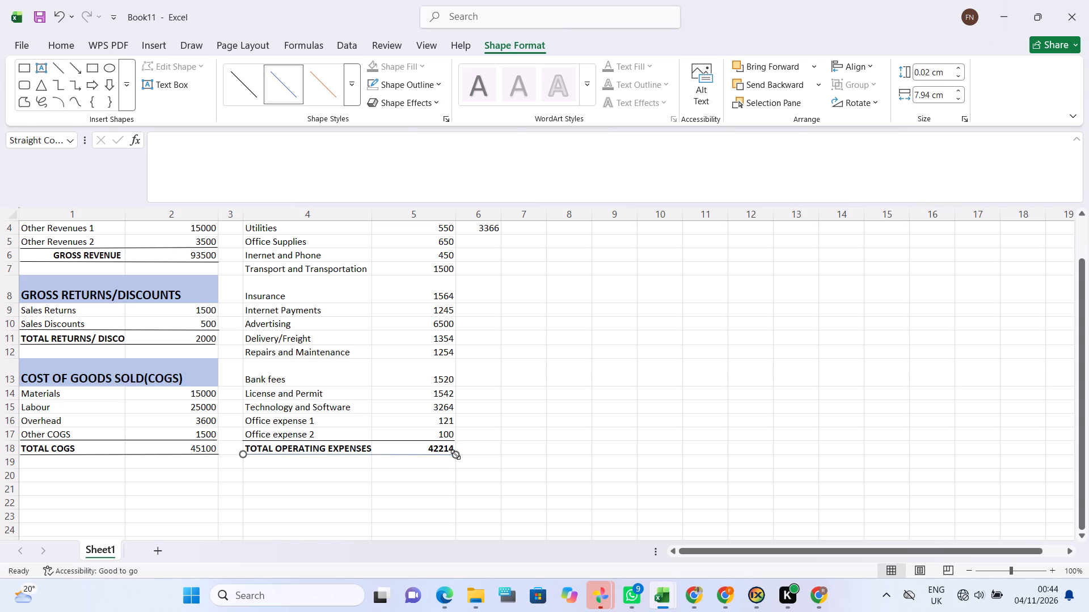
click(240, 86)
Enter a bold GROSS PROFIT label in row 21 column 1, with the value 46400 beside it in column 2.
scroll(303, 374, up, 1)
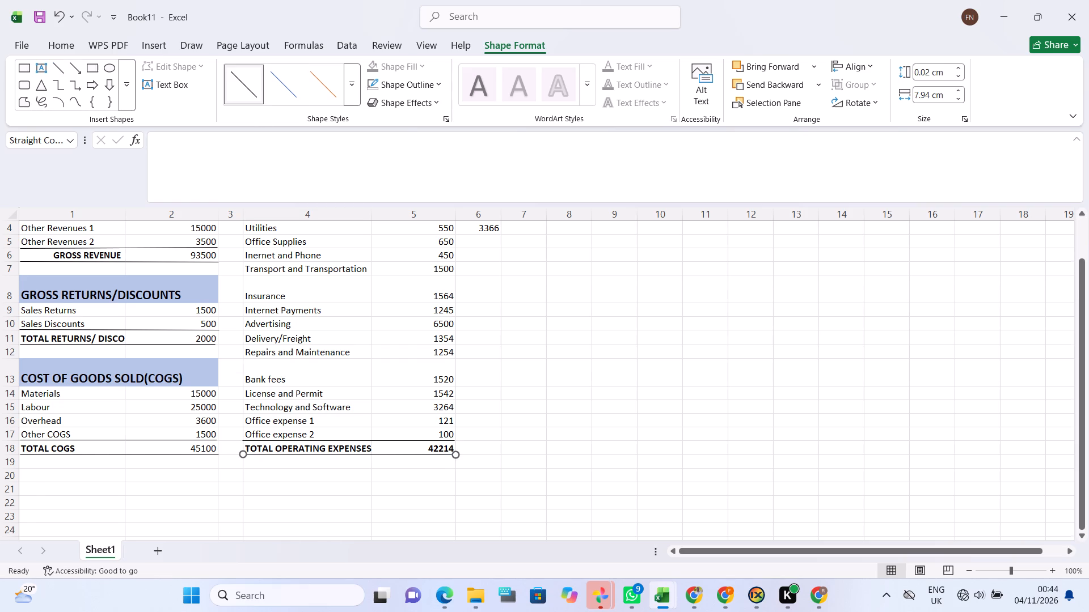
scroll(303, 374, up, 1)
scroll(303, 374, down, 1)
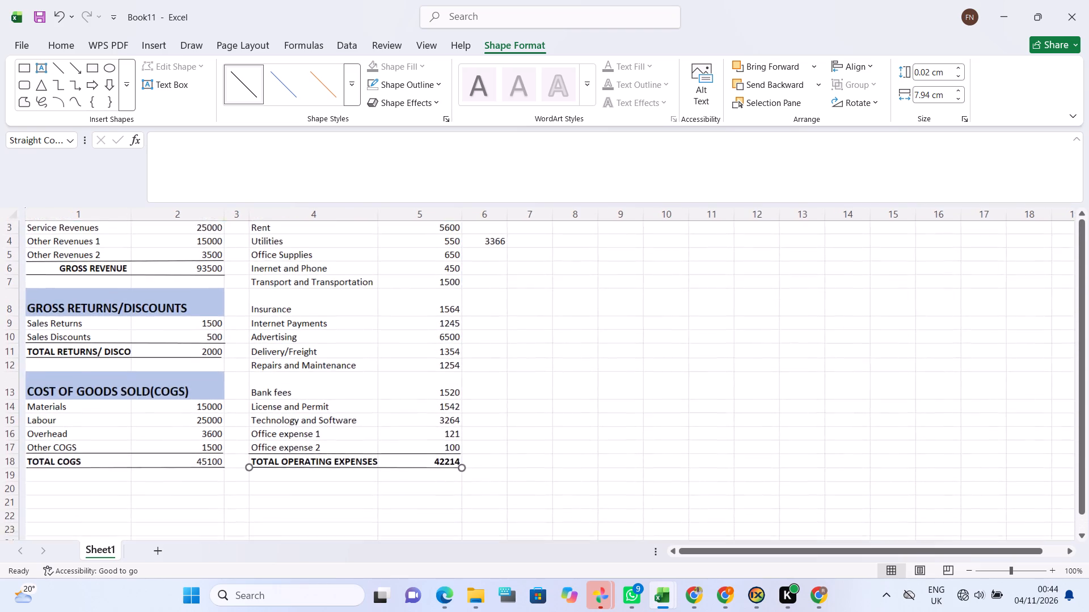
scroll(303, 374, down, 1)
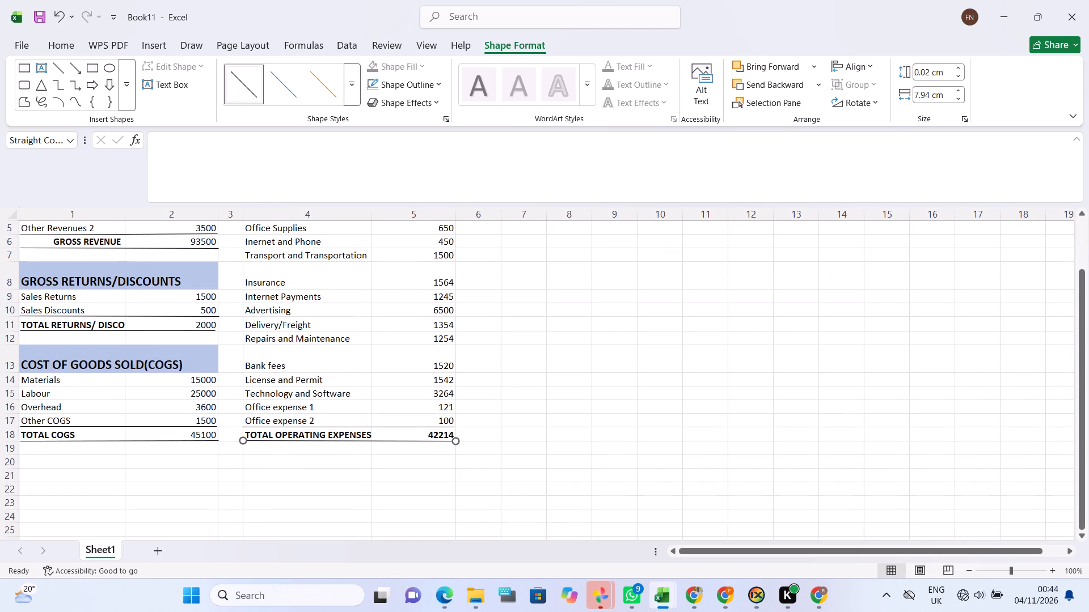
scroll(303, 374, down, 1)
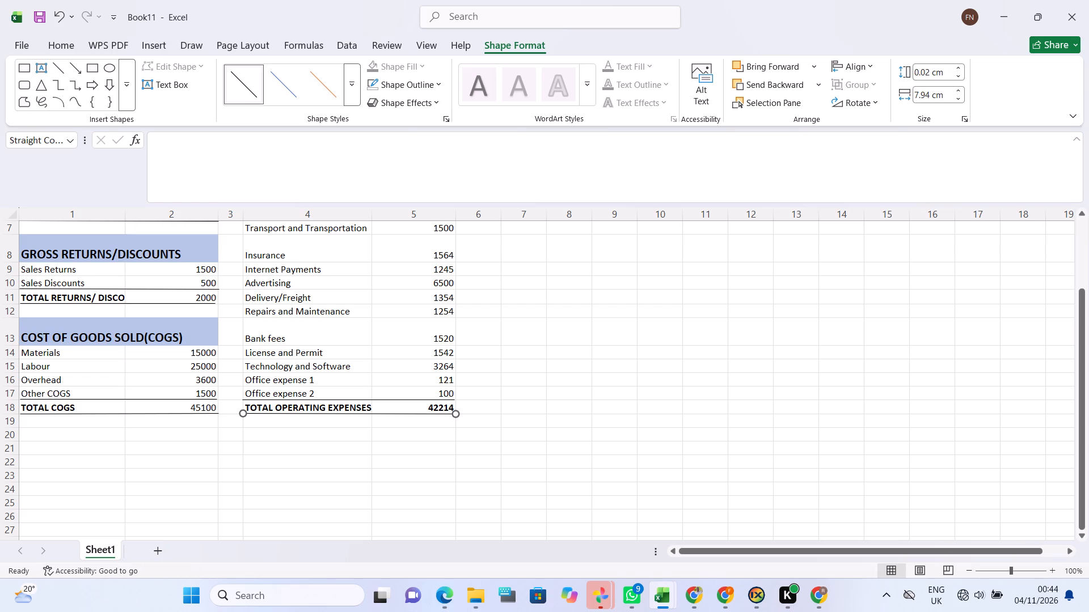
click(186, 437)
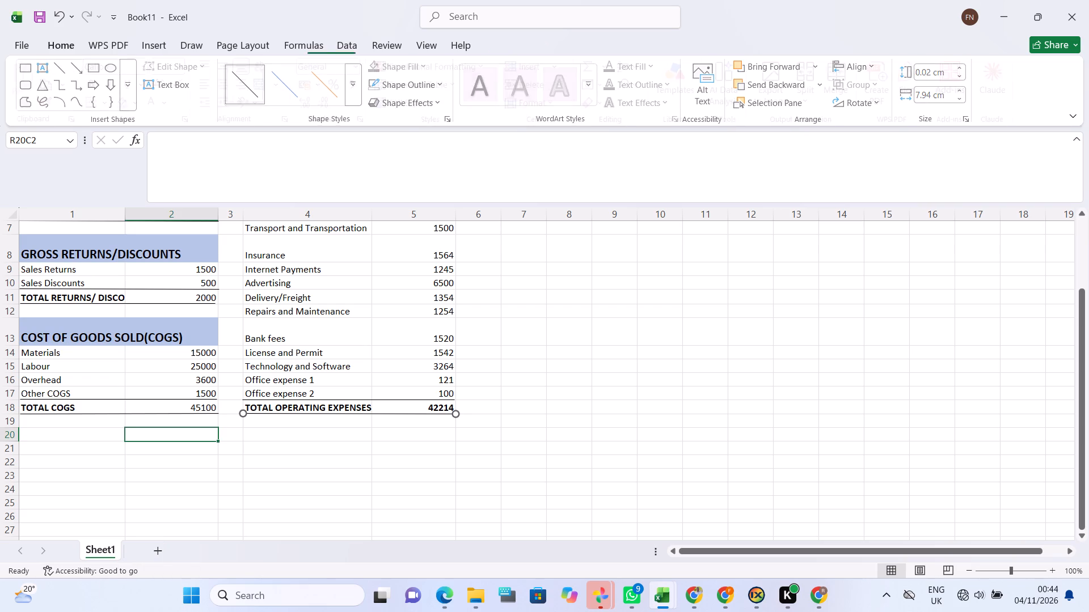
click(98, 442)
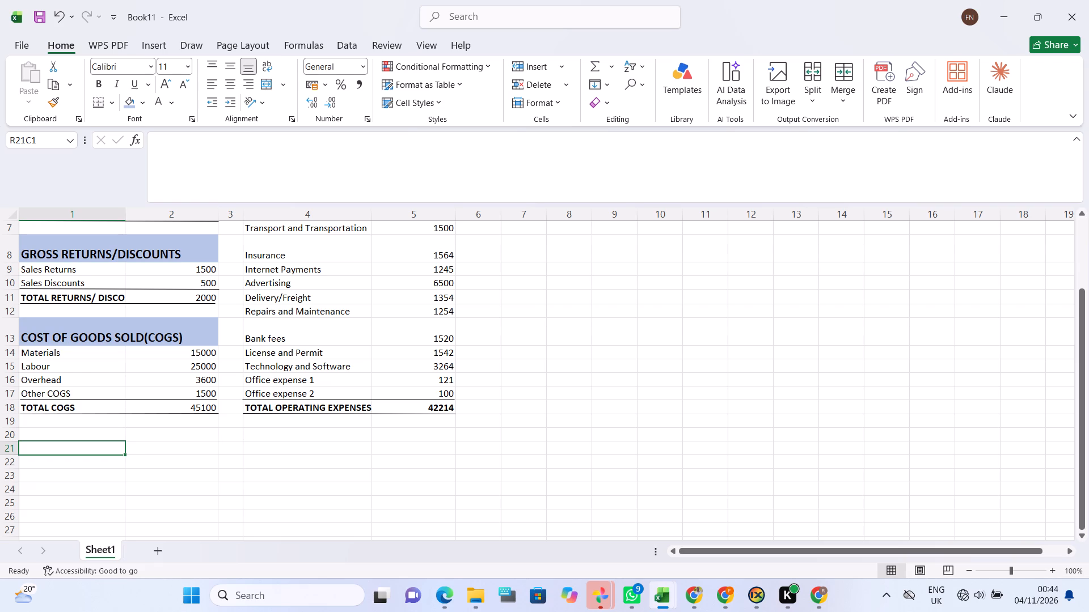
key(f)
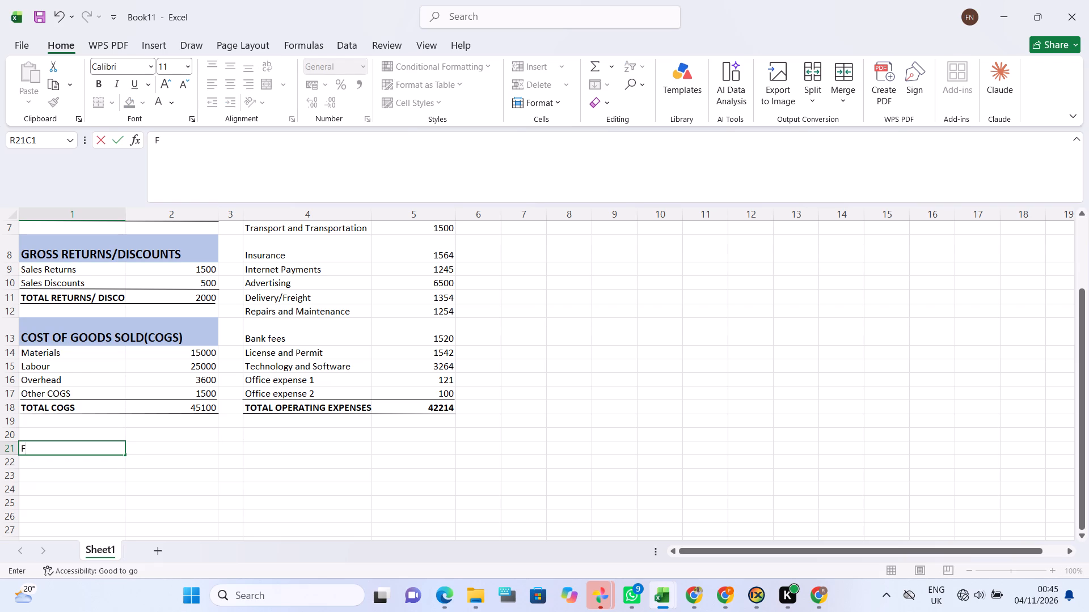
key(BackSpace)
text(GROSS PROFIT)
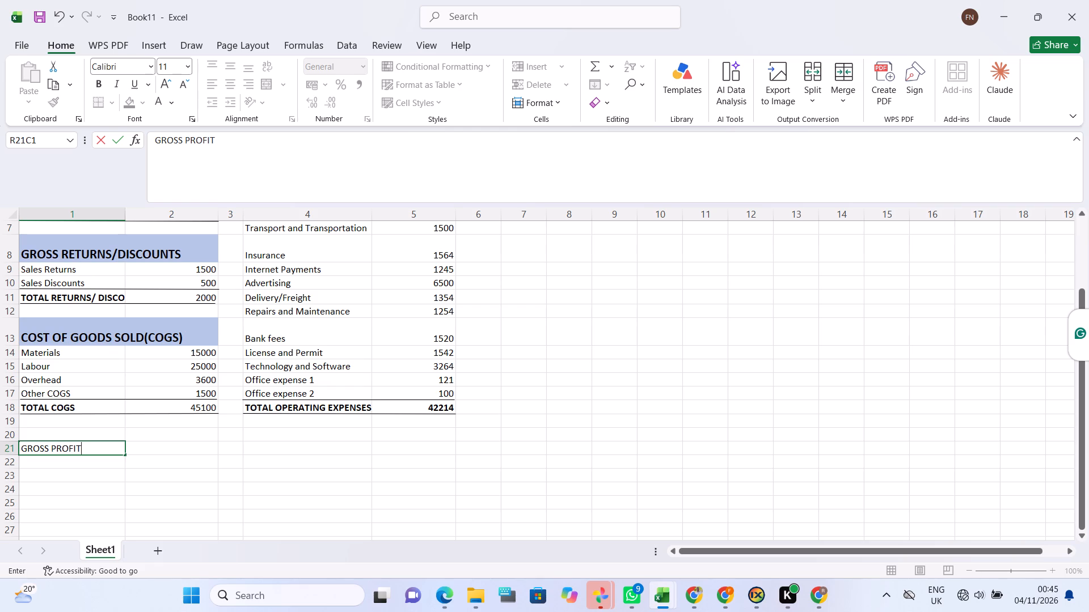
drag(86, 449, 24, 451)
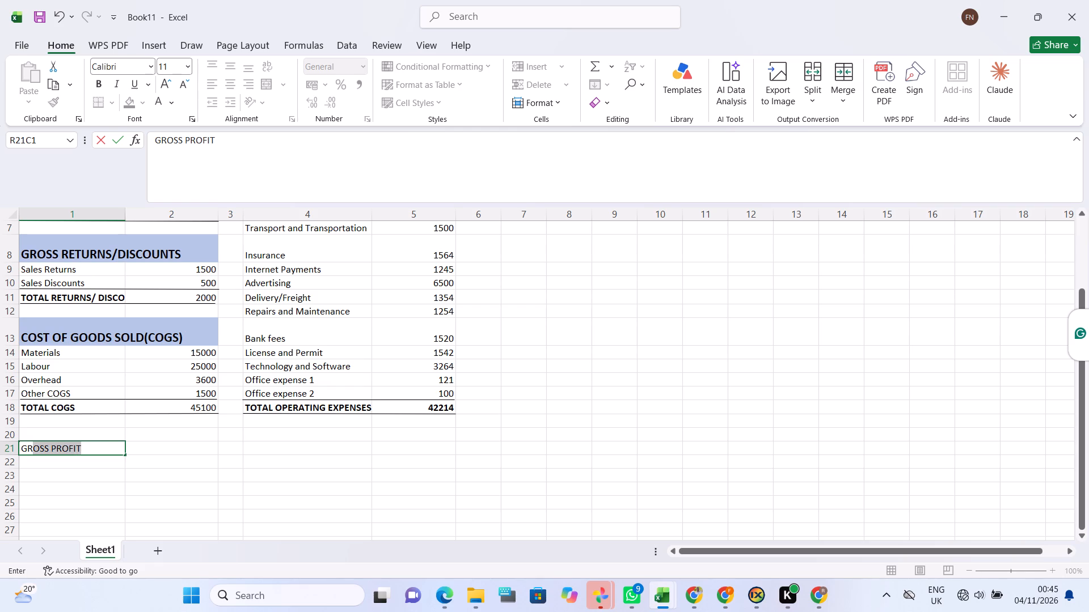
drag(24, 451, 11, 451)
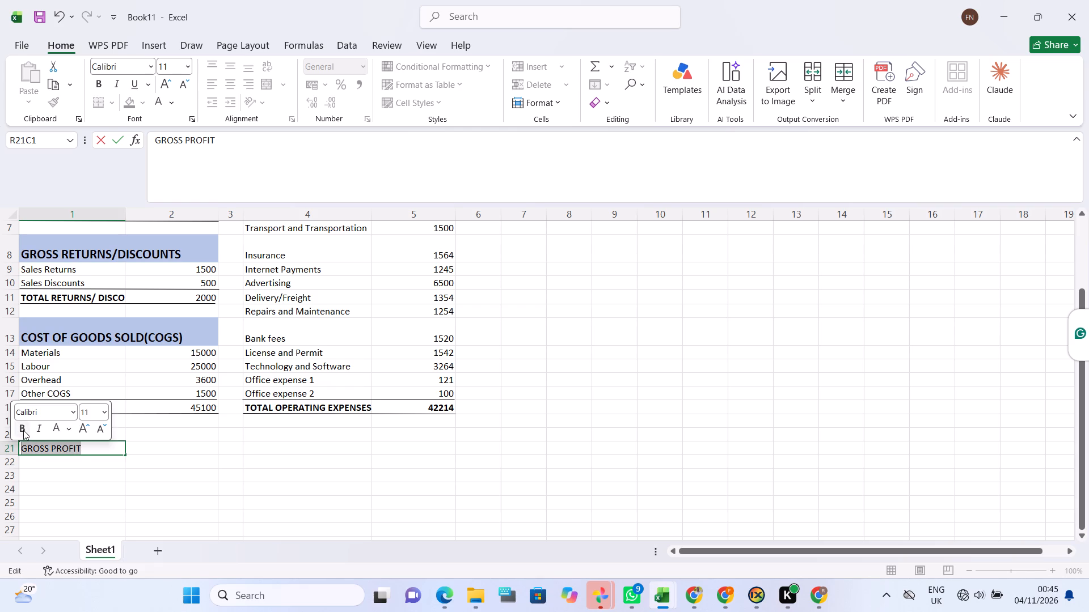
click(23, 430)
click(133, 449)
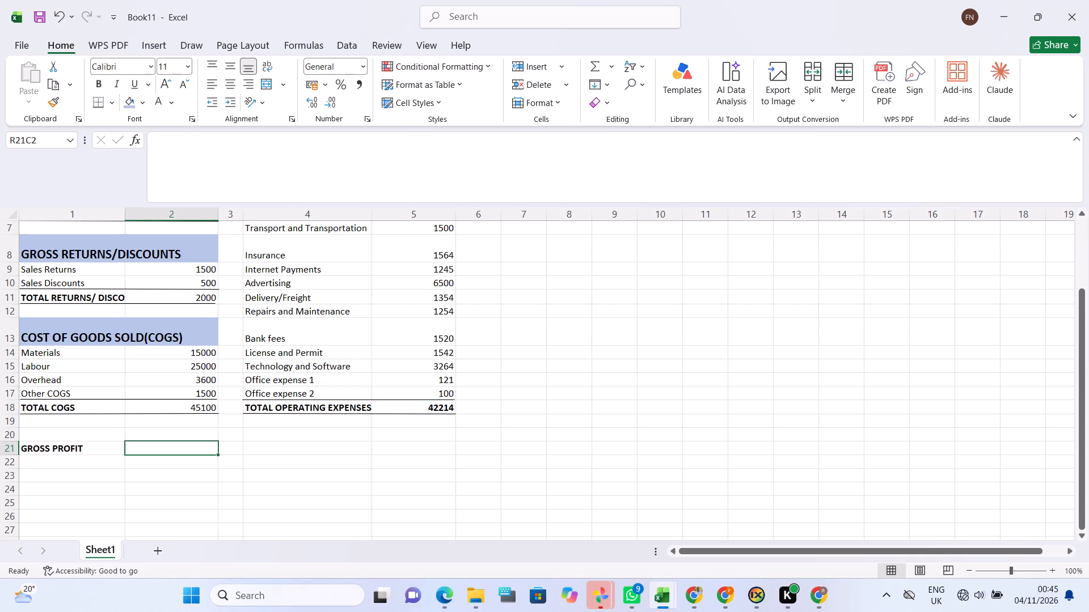
text(46)
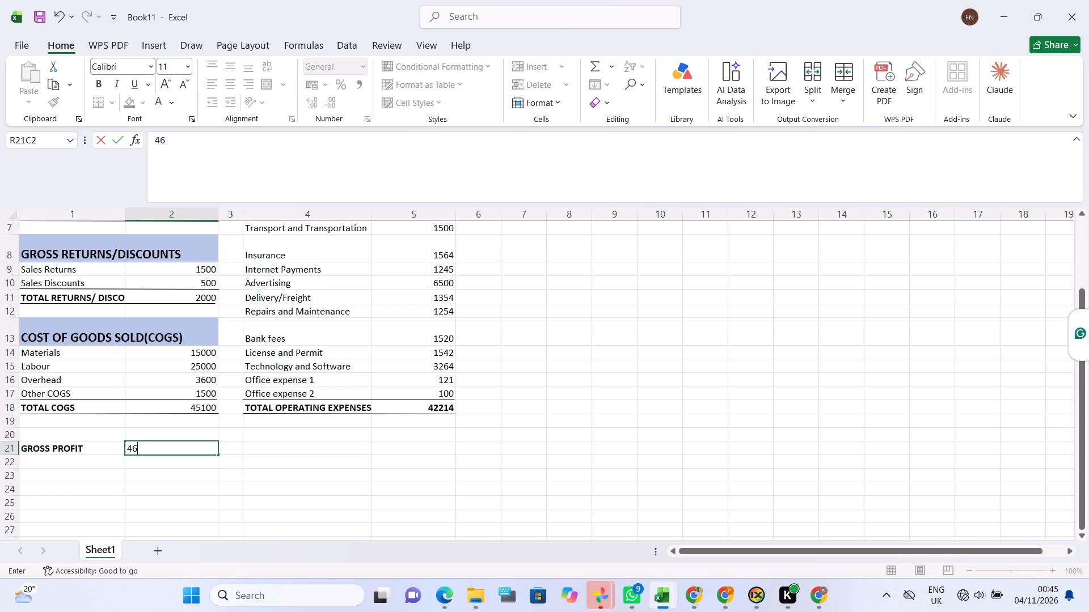
text(400)
Enter 4106 in row 21 column 5, with a bold NET PROFIT label beside it in column 4.
click(440, 447)
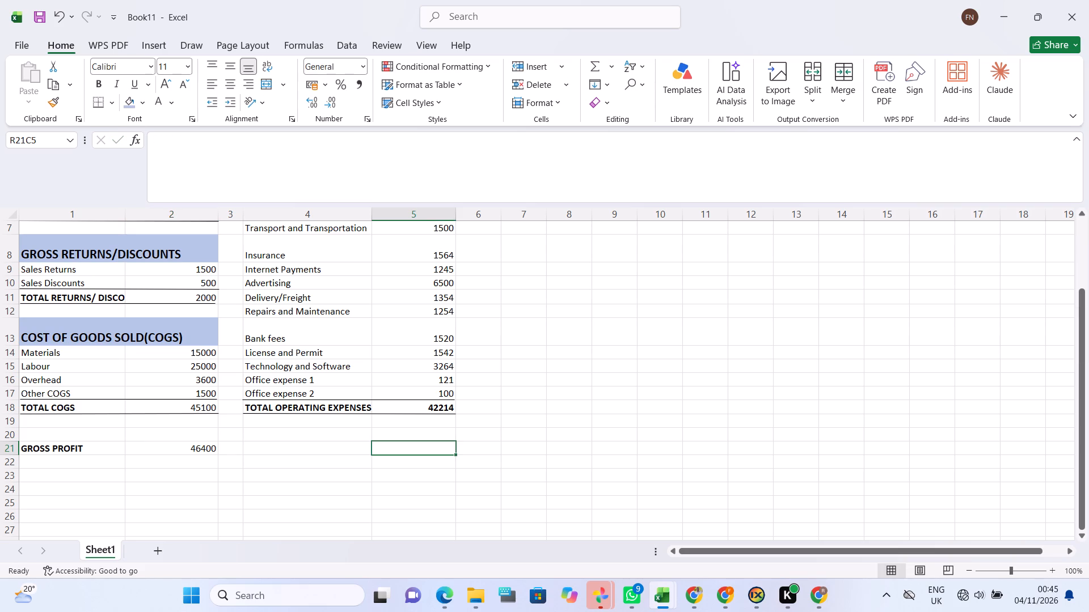
text(41)
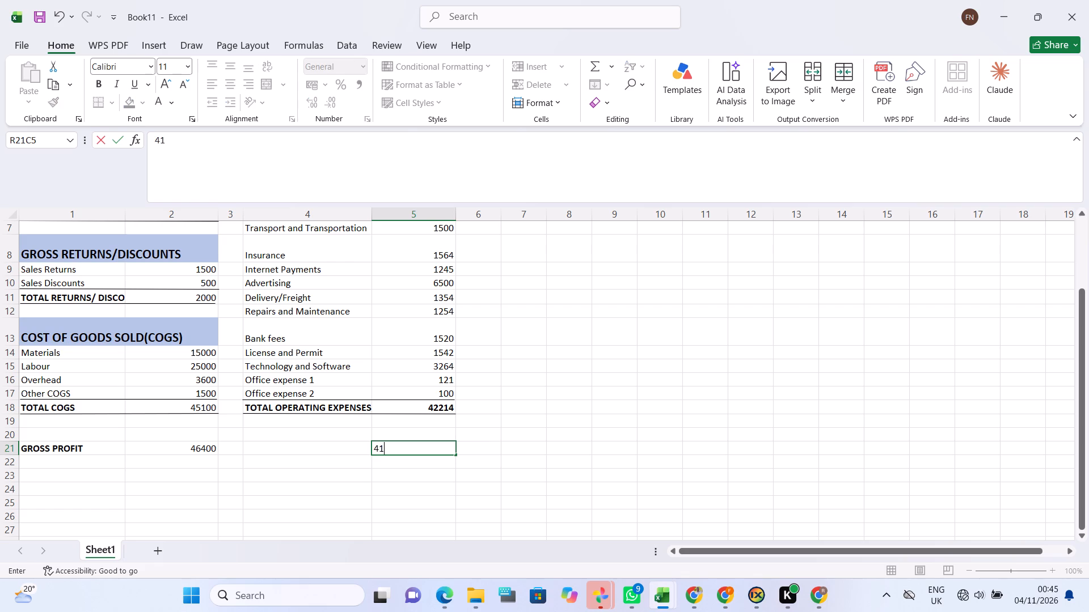
text(06)
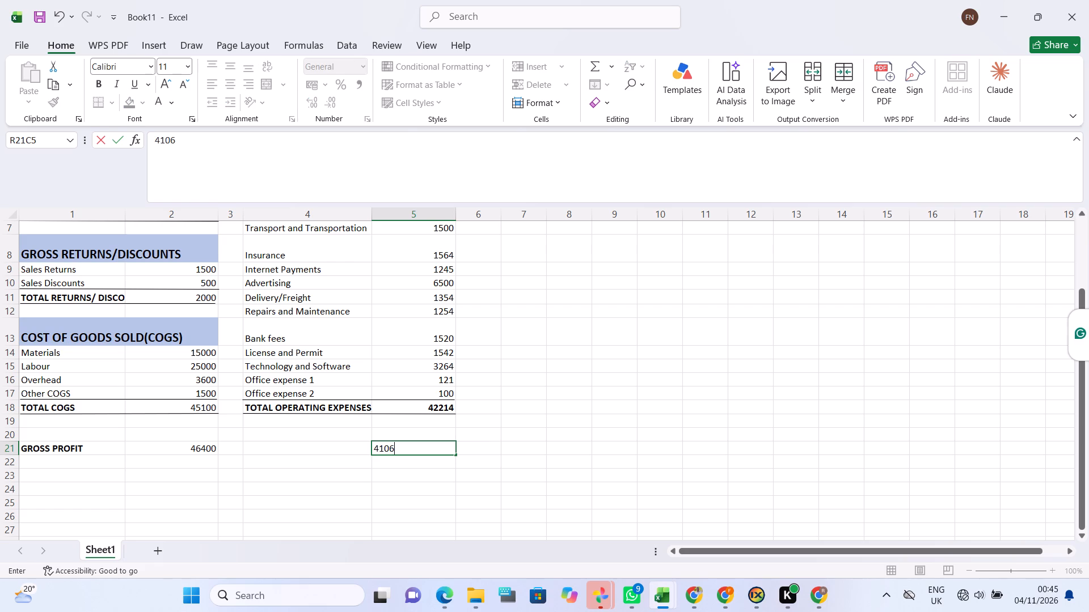
click(319, 448)
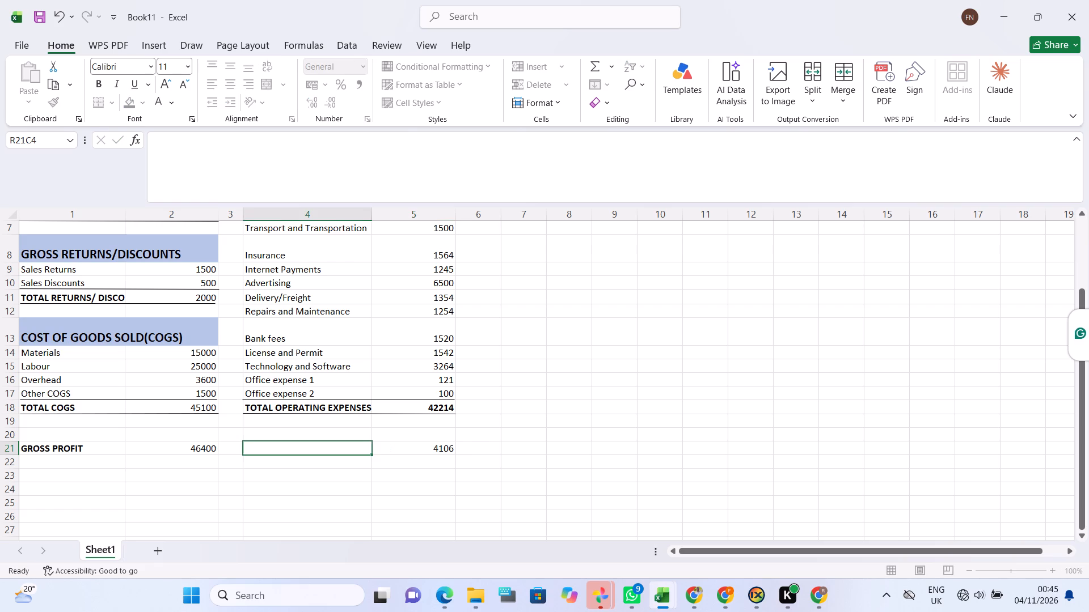
text(NET PROFIT)
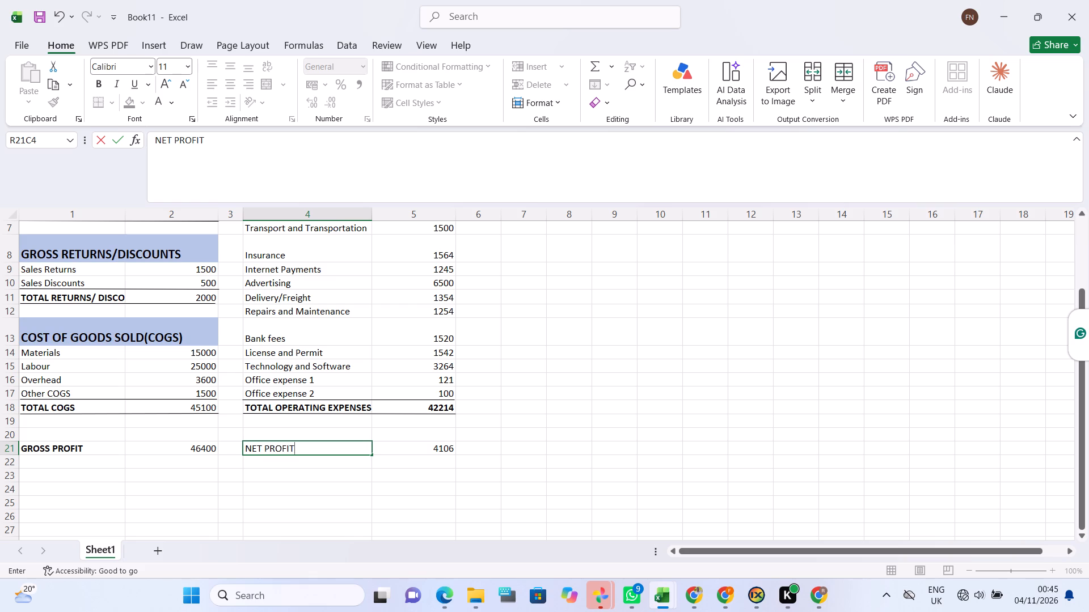
drag(247, 447, 303, 449)
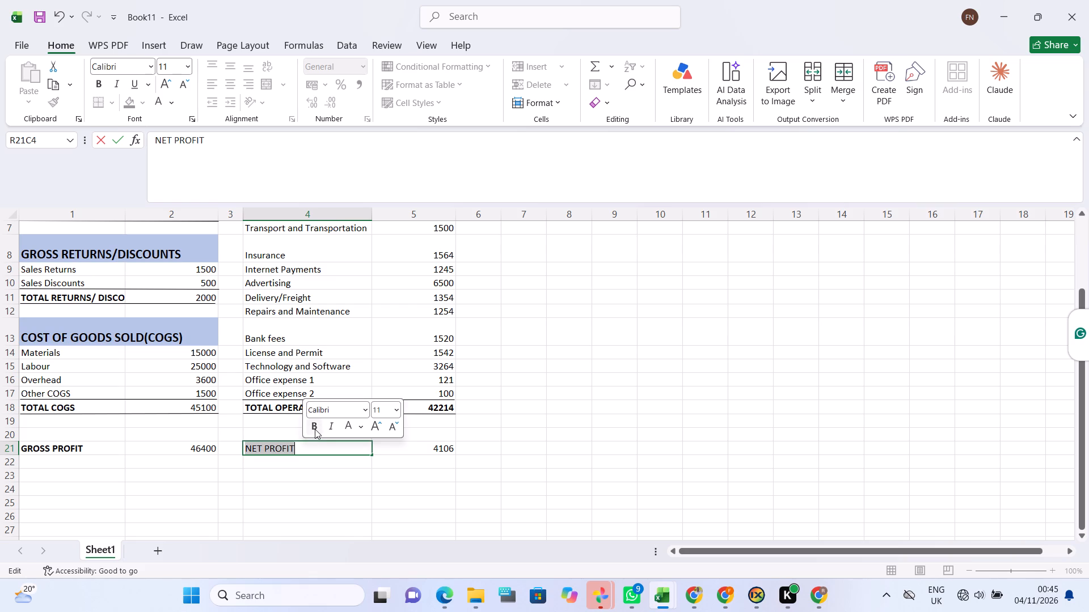
click(315, 429)
click(315, 467)
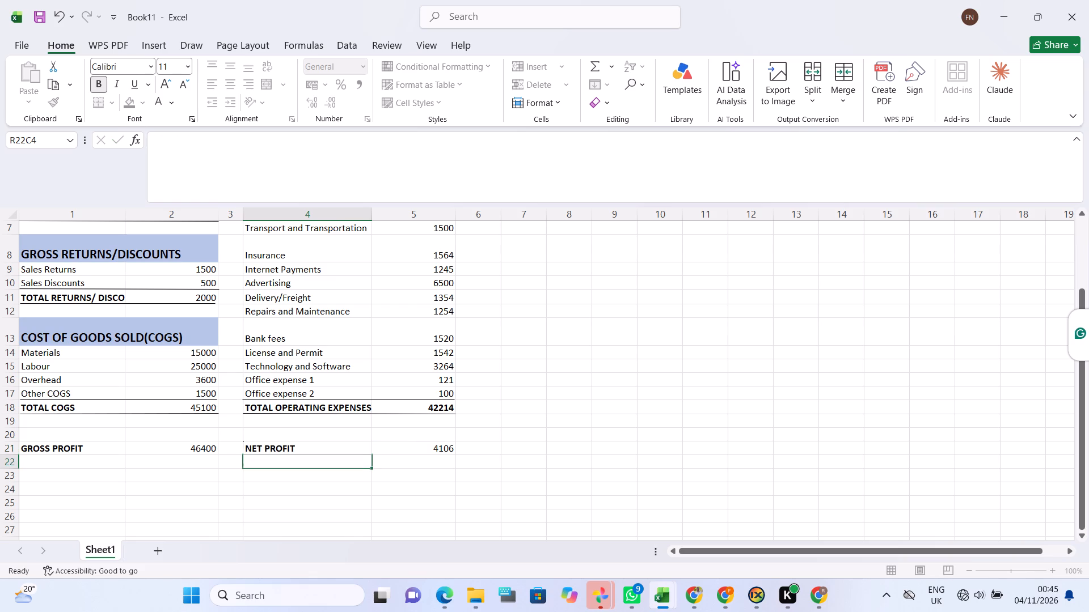
Make the gross profit value in row 21 column 2 bold.
click(186, 450)
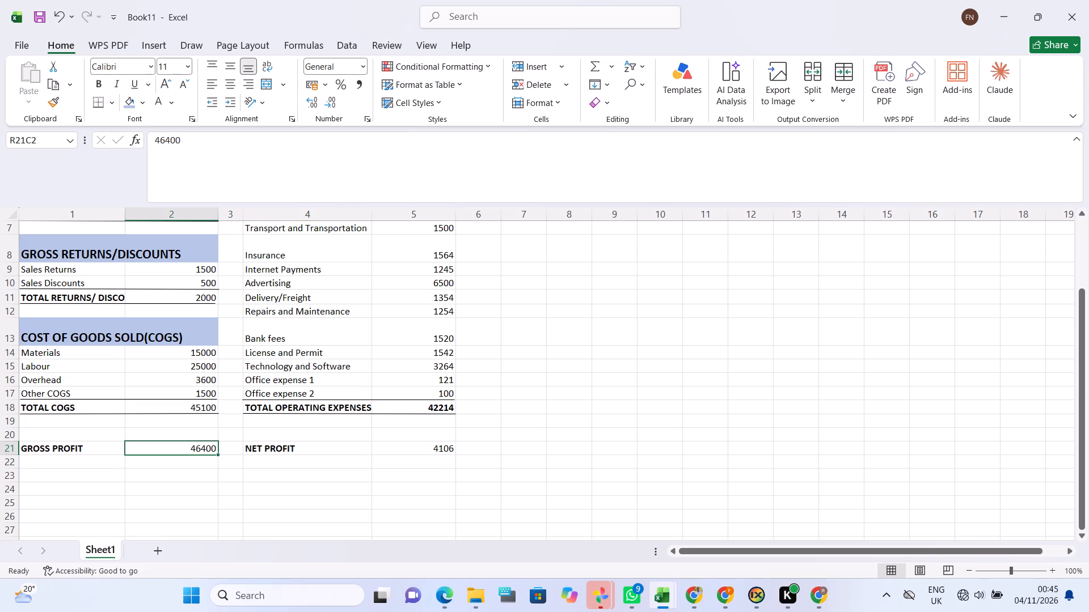
click(100, 92)
Make the net profit value in row 21 column 5 bold.
click(413, 451)
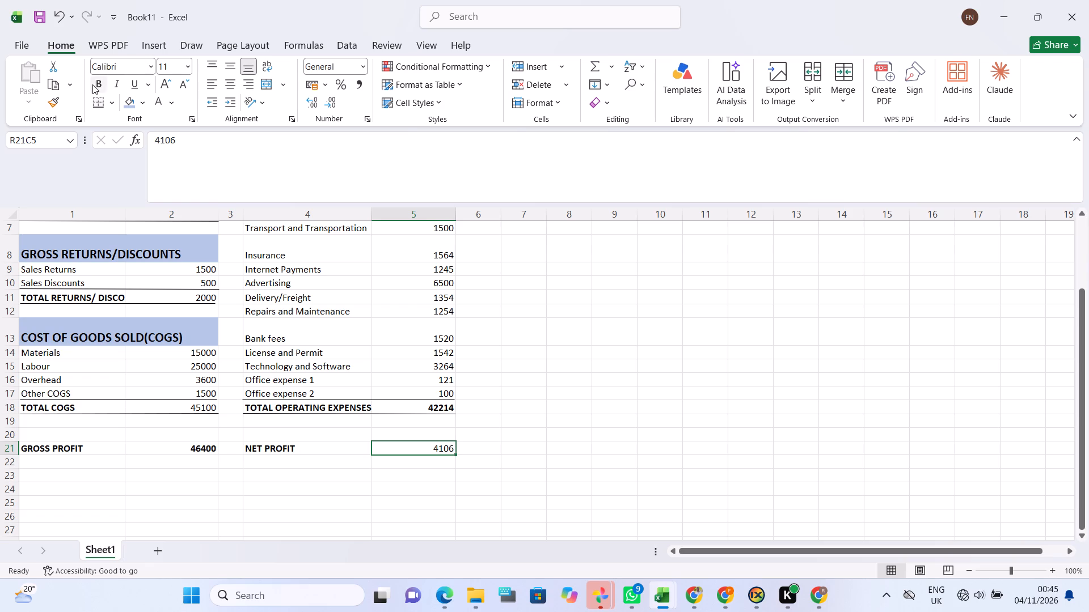
click(94, 86)
Give the net profit value cell in row 21 column 5 the same light blue fill as the section headings.
scroll(269, 397, up, 1)
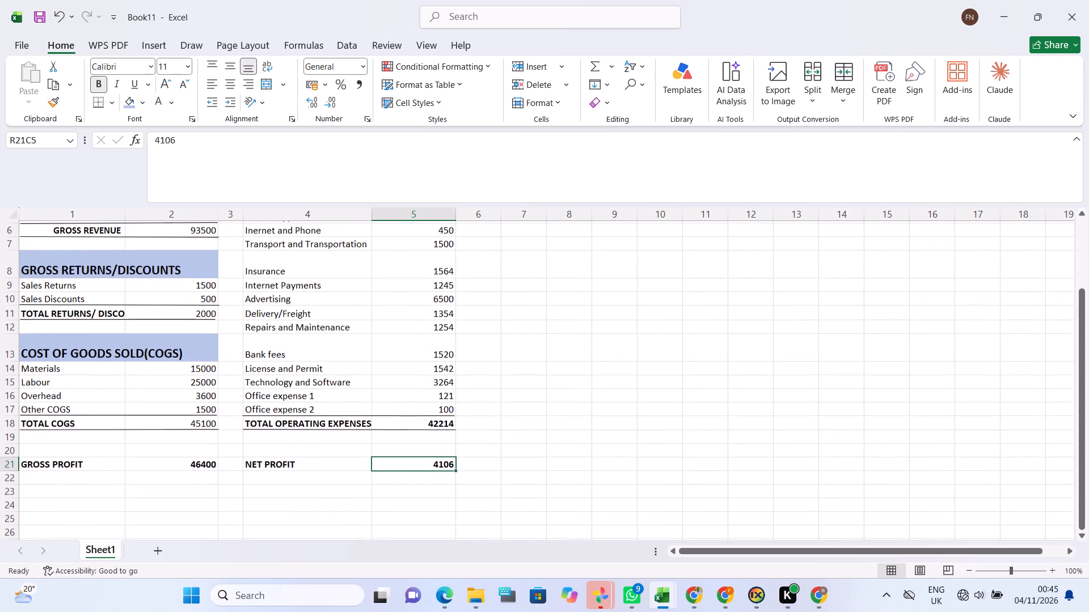
scroll(269, 397, up, 1)
scroll(269, 397, down, 2)
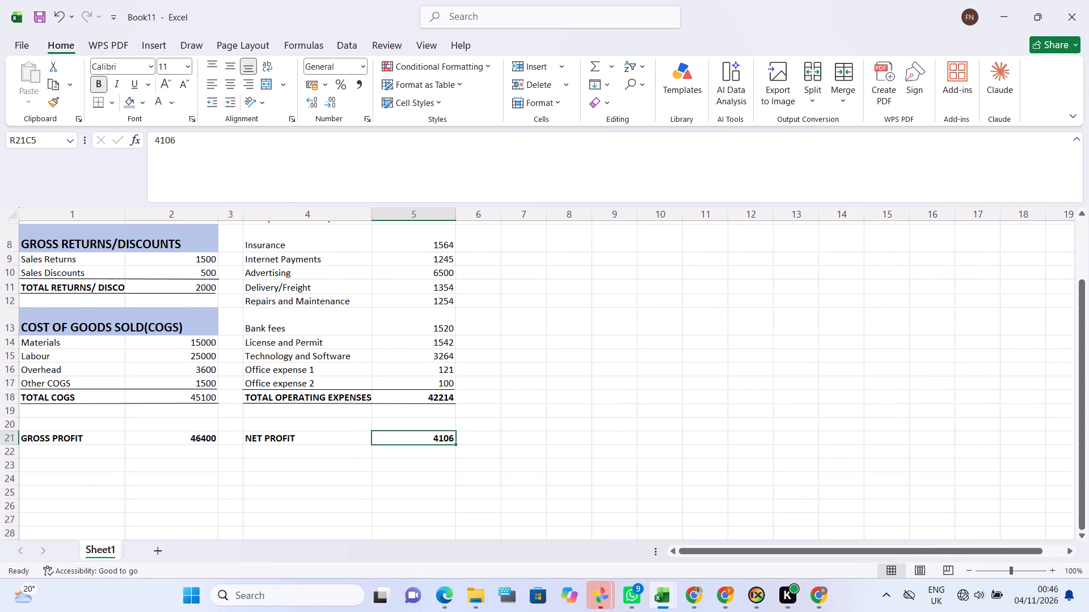
scroll(269, 397, down, 1)
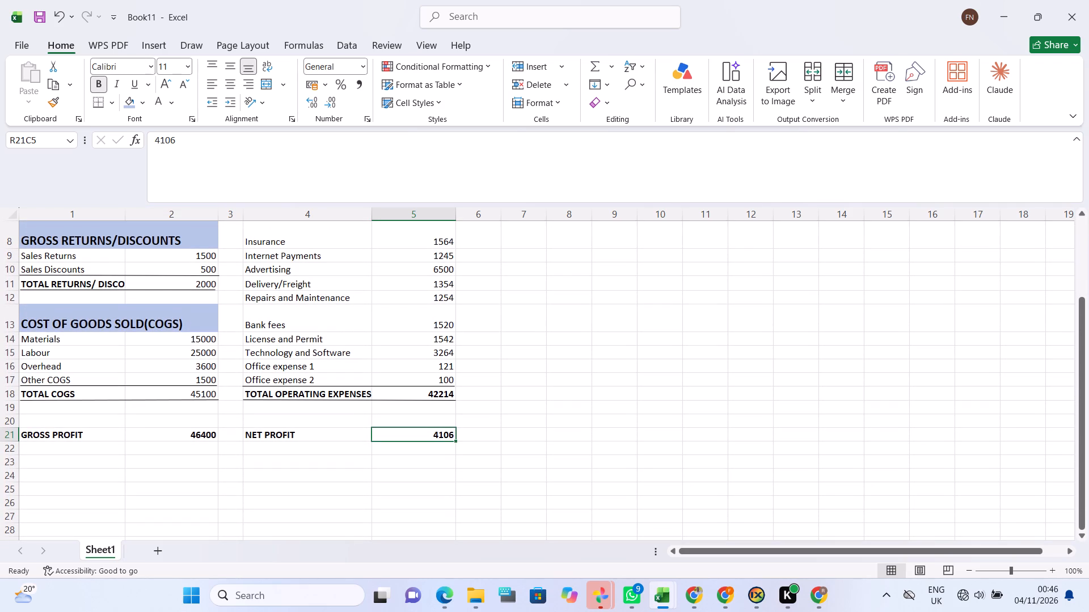
right_click(437, 435)
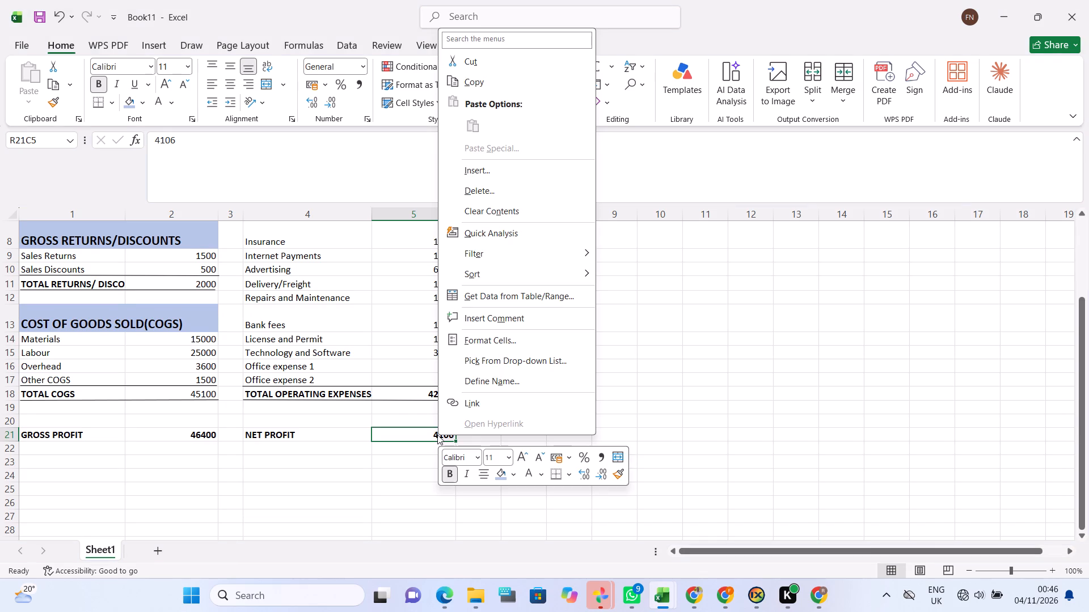
click(499, 479)
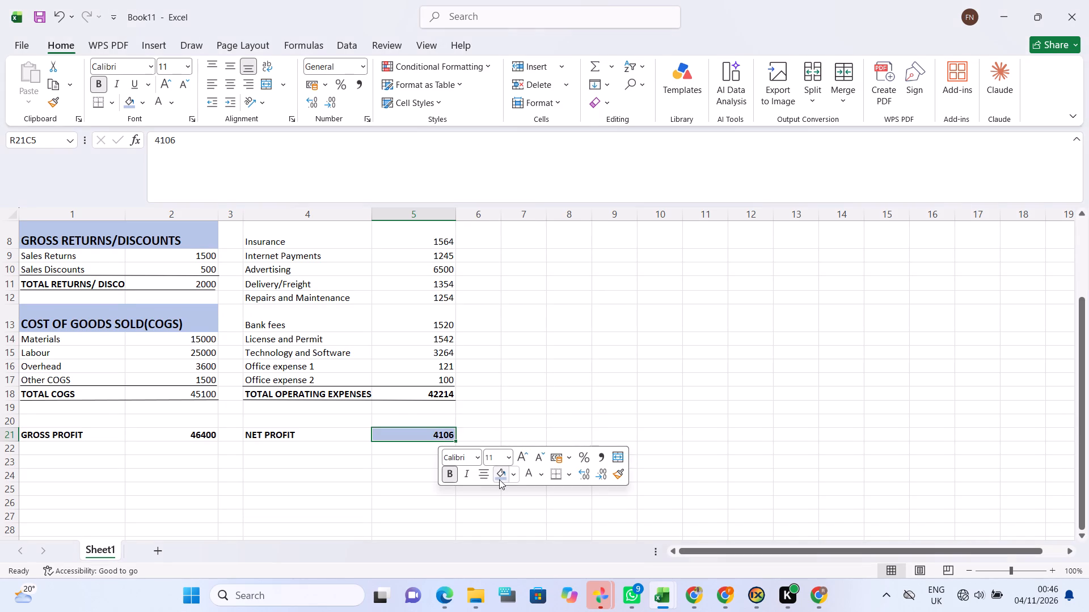
click(481, 437)
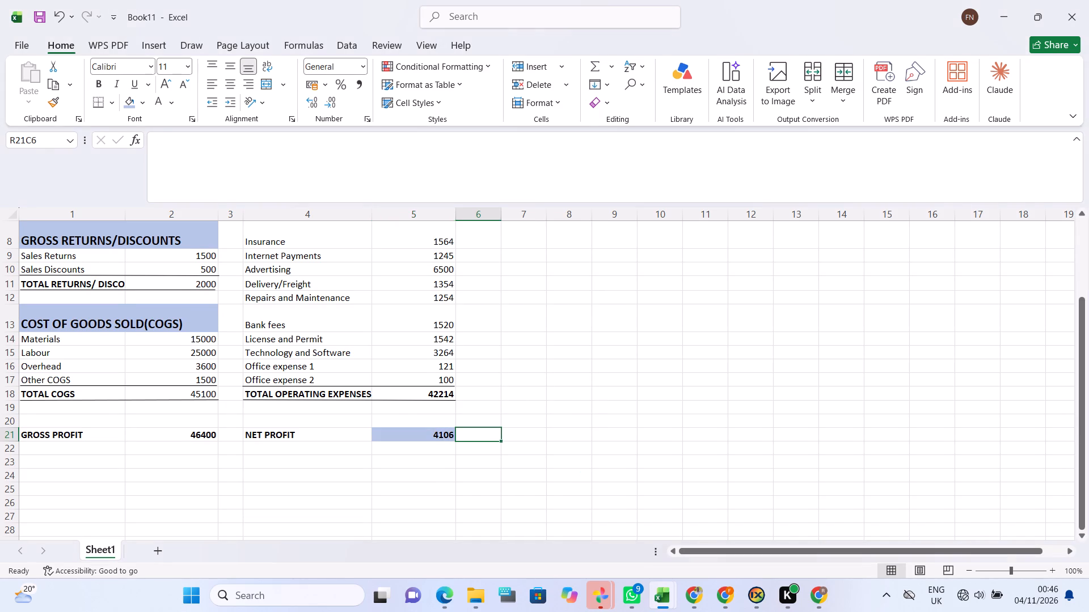
Increase the font size of the GROSS PROFIT and NET PROFIT labels in row 21 to 12.
scroll(401, 396, up, 1)
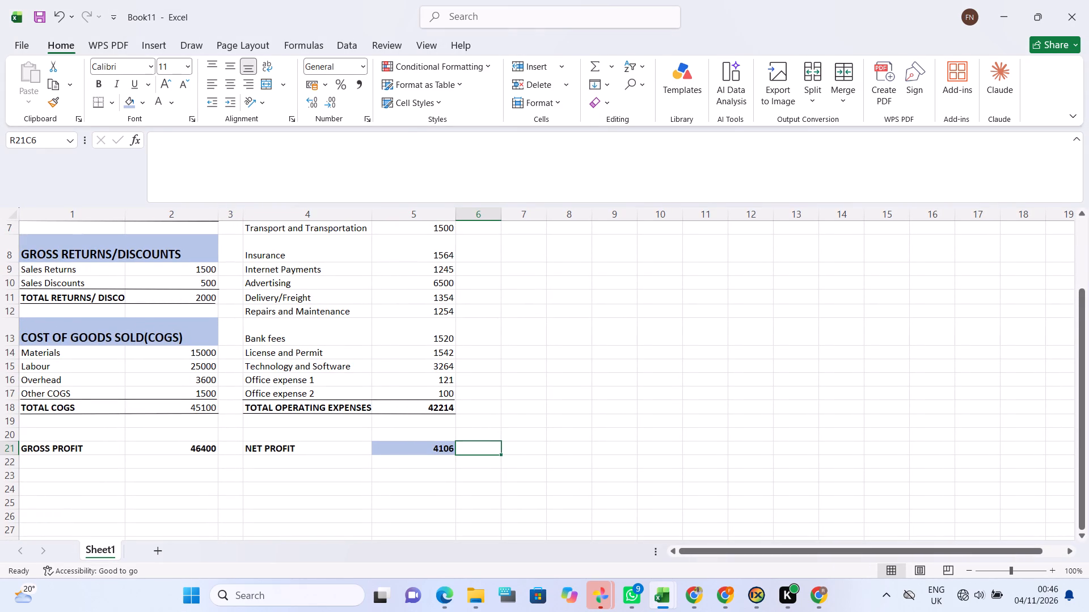
click(92, 452)
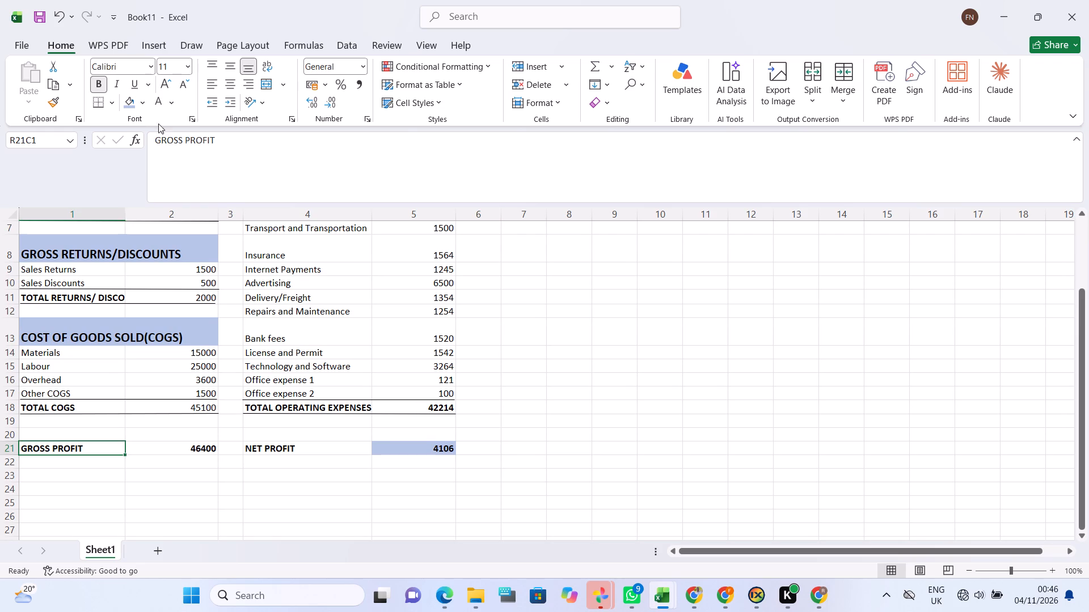
click(163, 86)
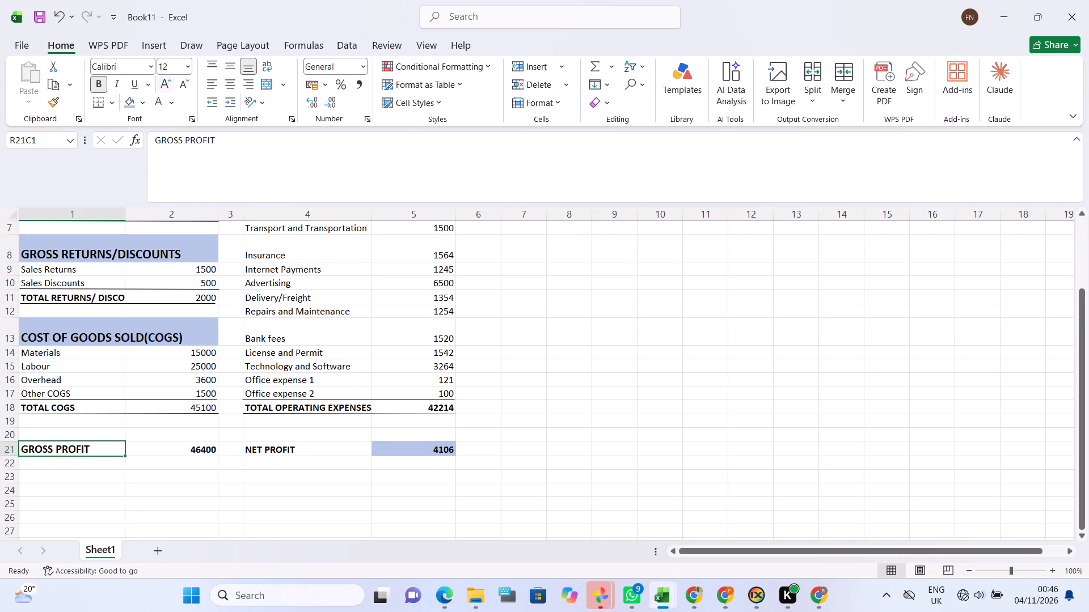
click(308, 445)
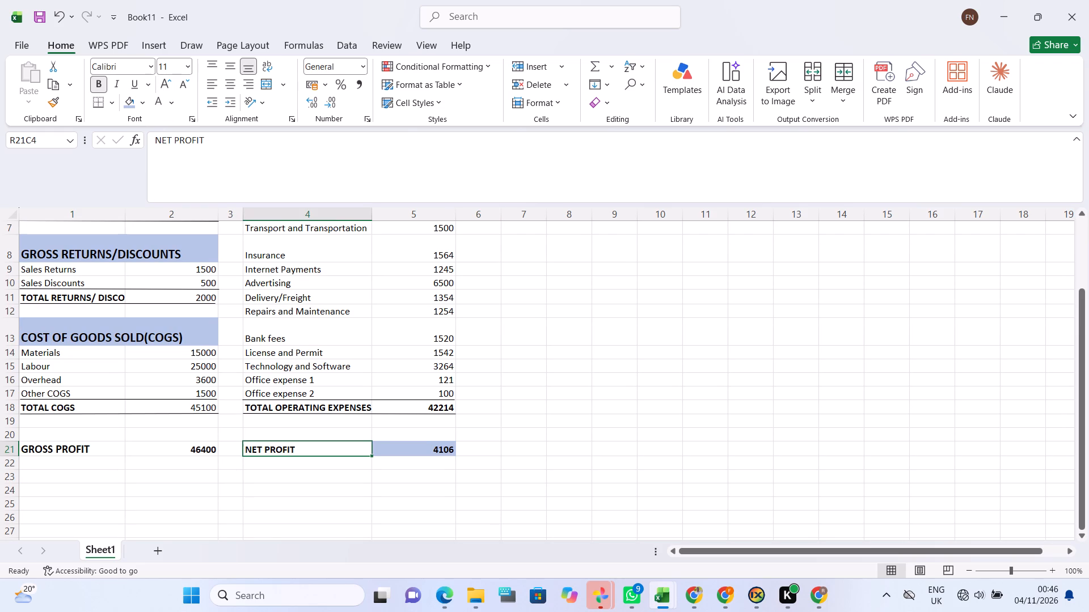
click(161, 86)
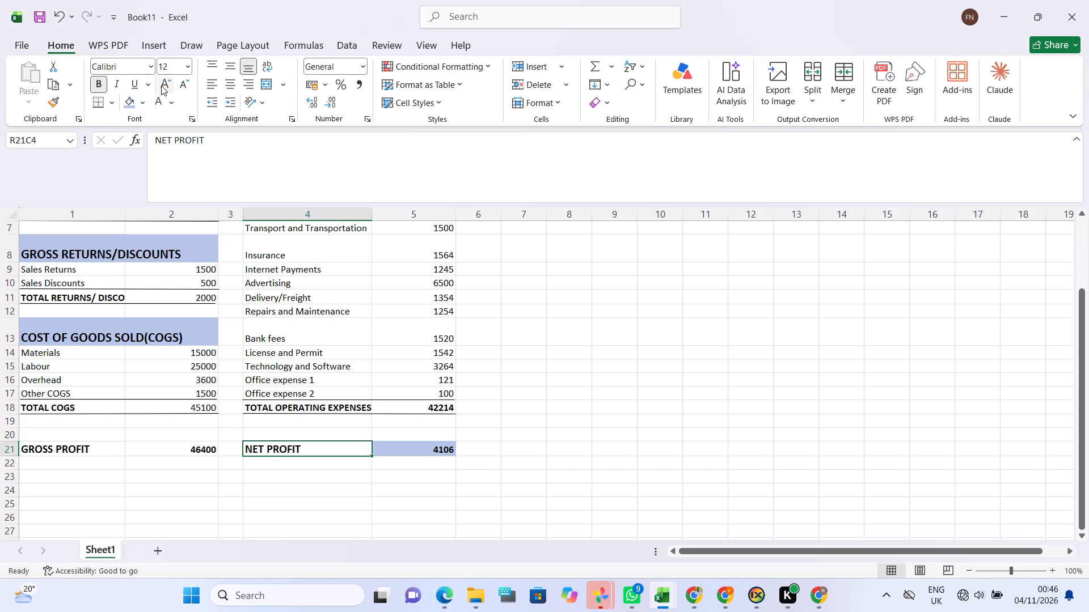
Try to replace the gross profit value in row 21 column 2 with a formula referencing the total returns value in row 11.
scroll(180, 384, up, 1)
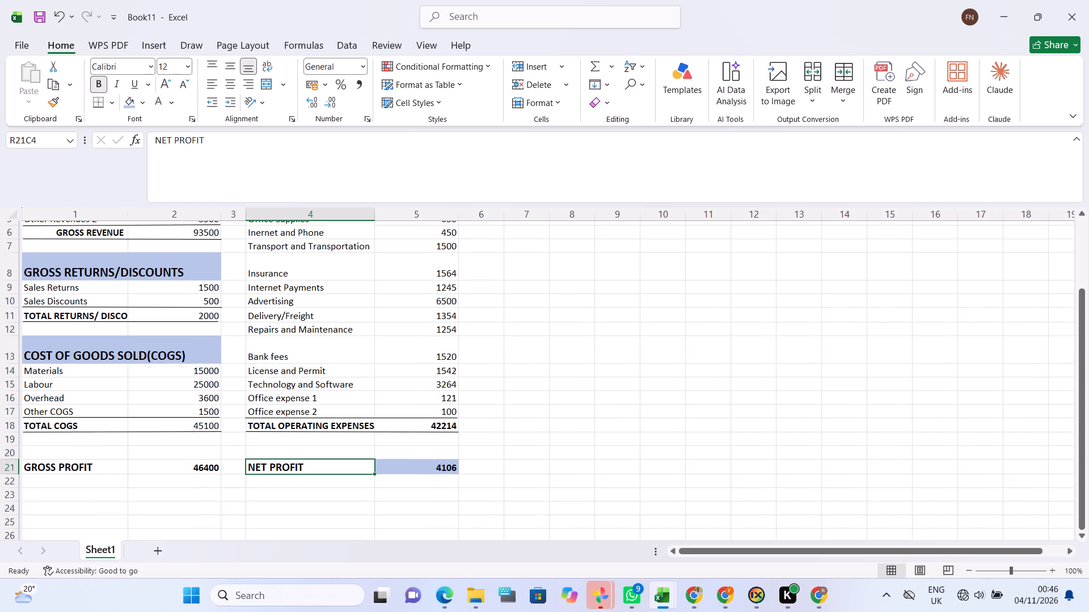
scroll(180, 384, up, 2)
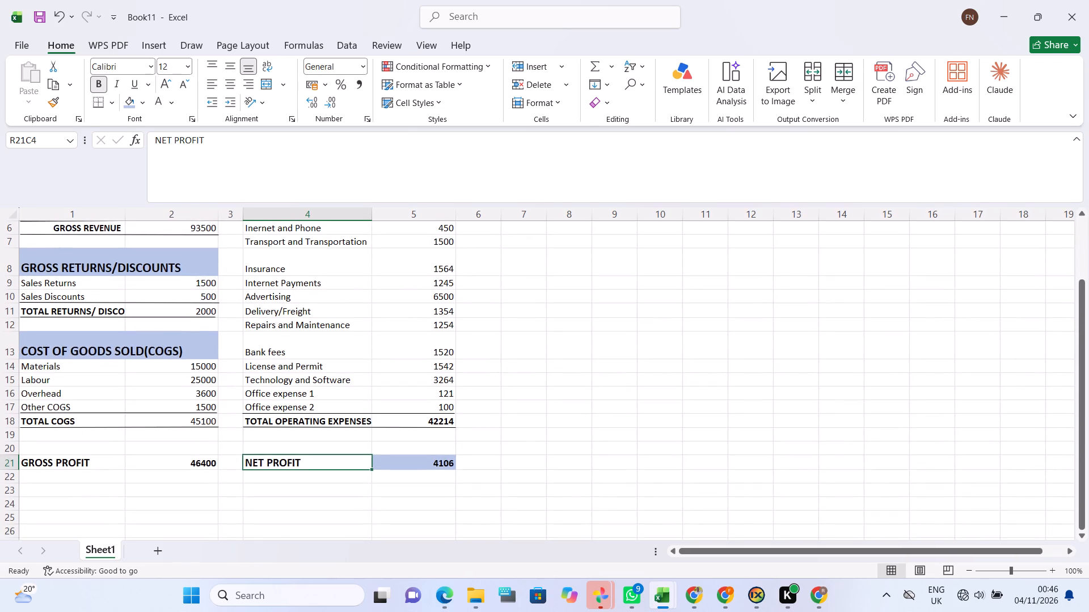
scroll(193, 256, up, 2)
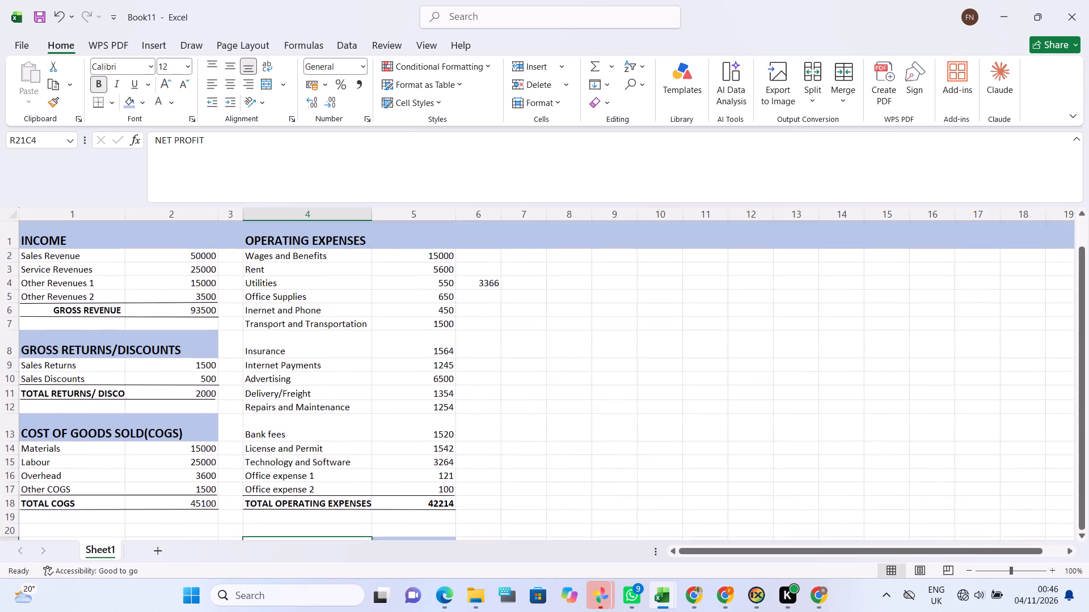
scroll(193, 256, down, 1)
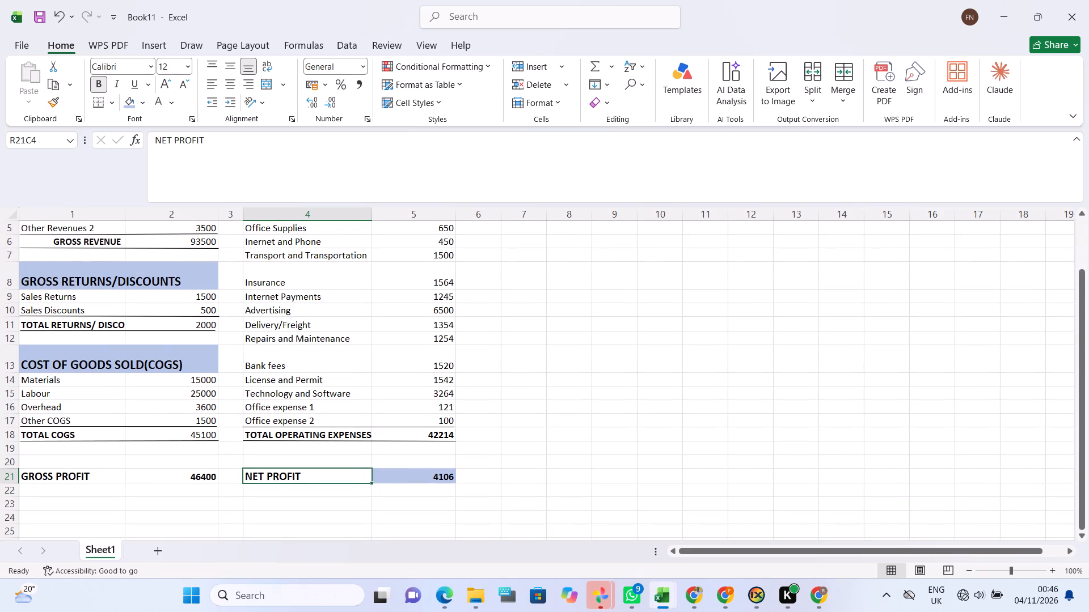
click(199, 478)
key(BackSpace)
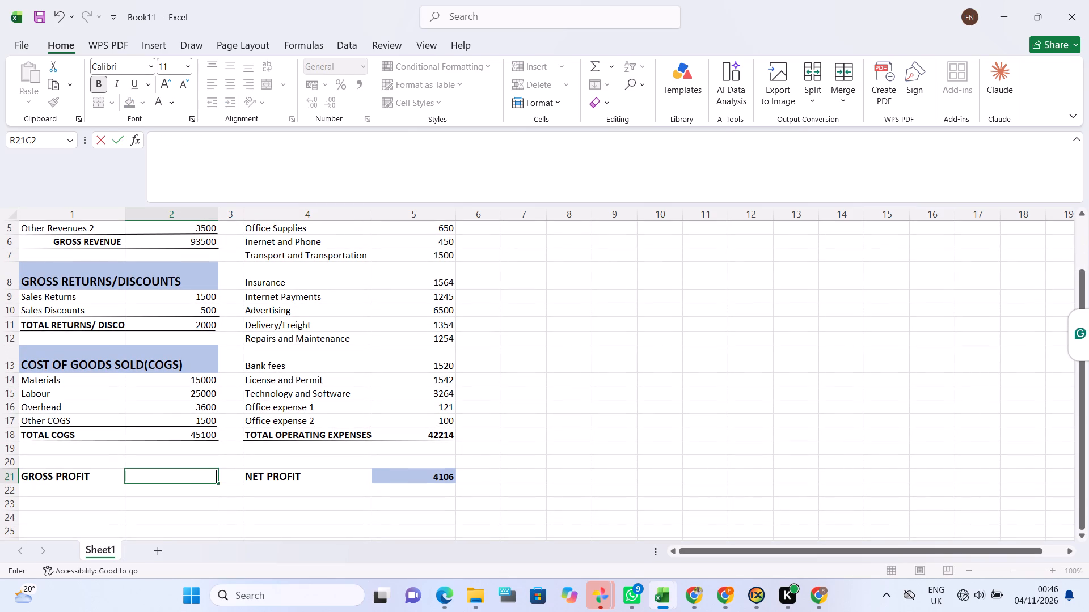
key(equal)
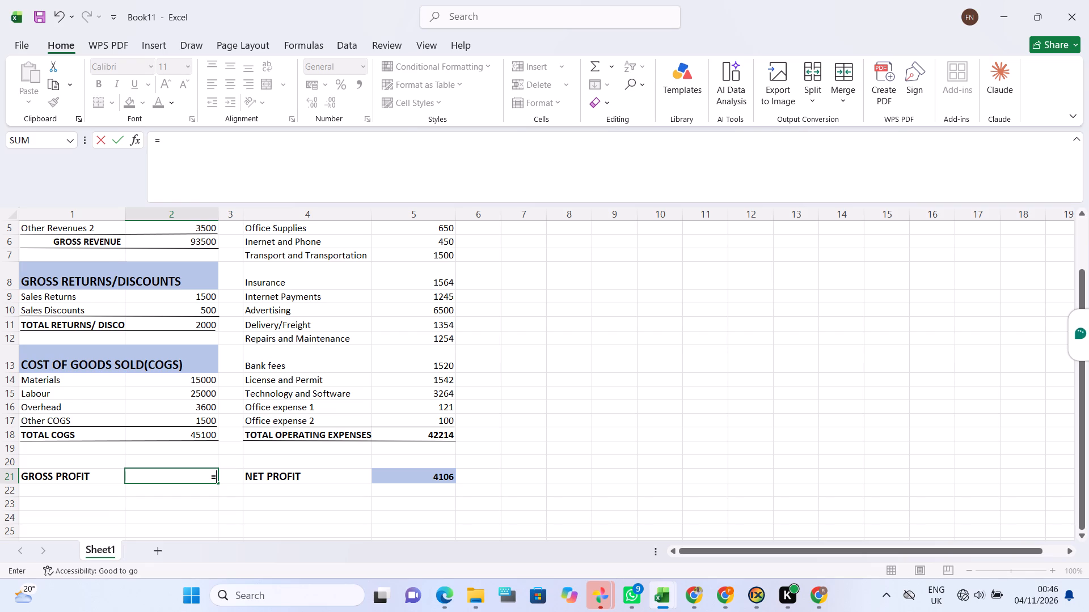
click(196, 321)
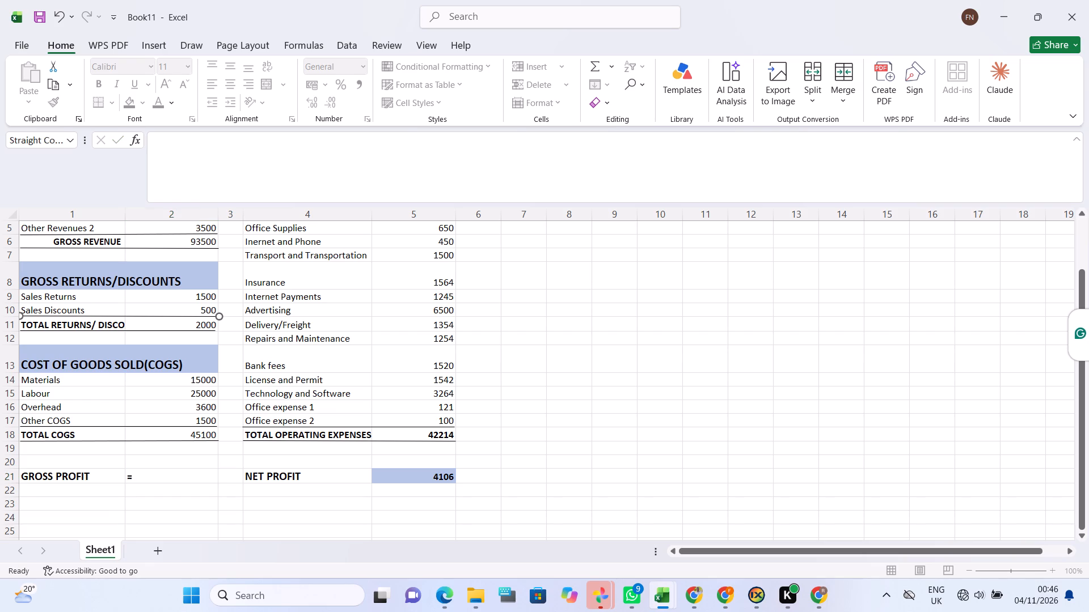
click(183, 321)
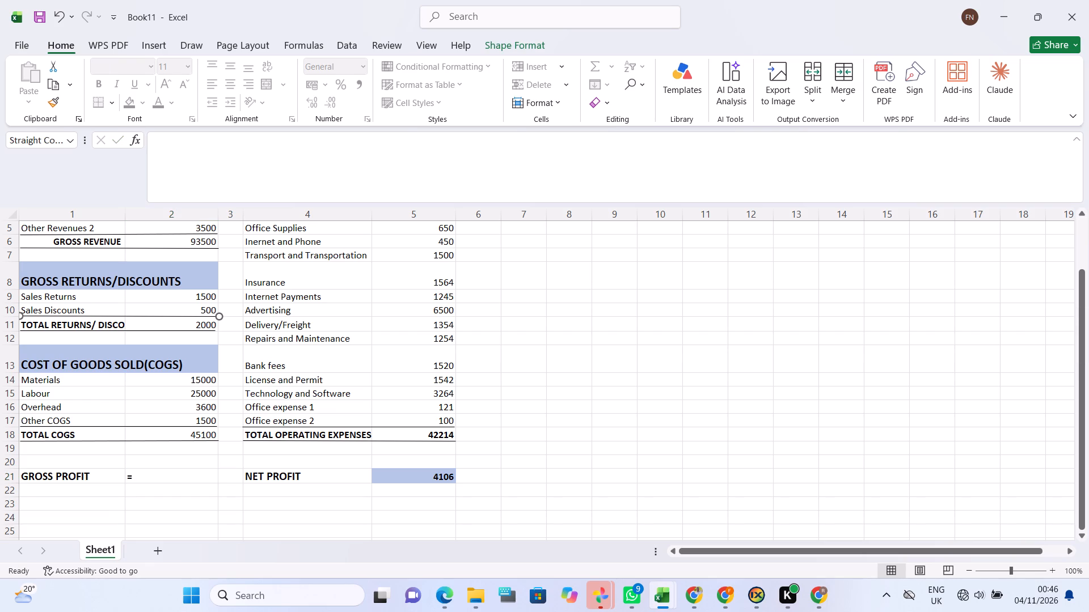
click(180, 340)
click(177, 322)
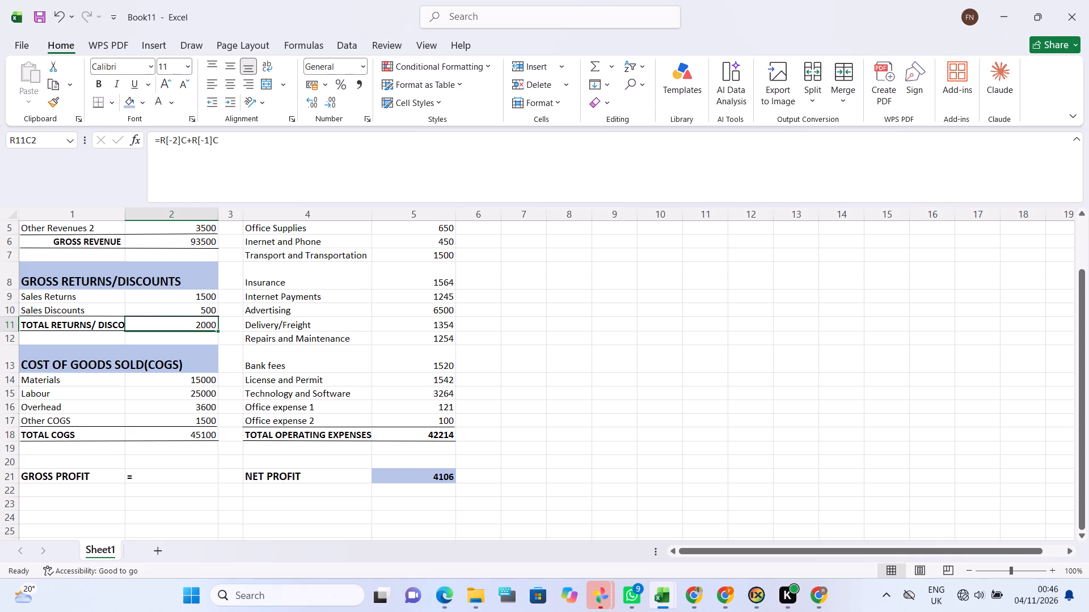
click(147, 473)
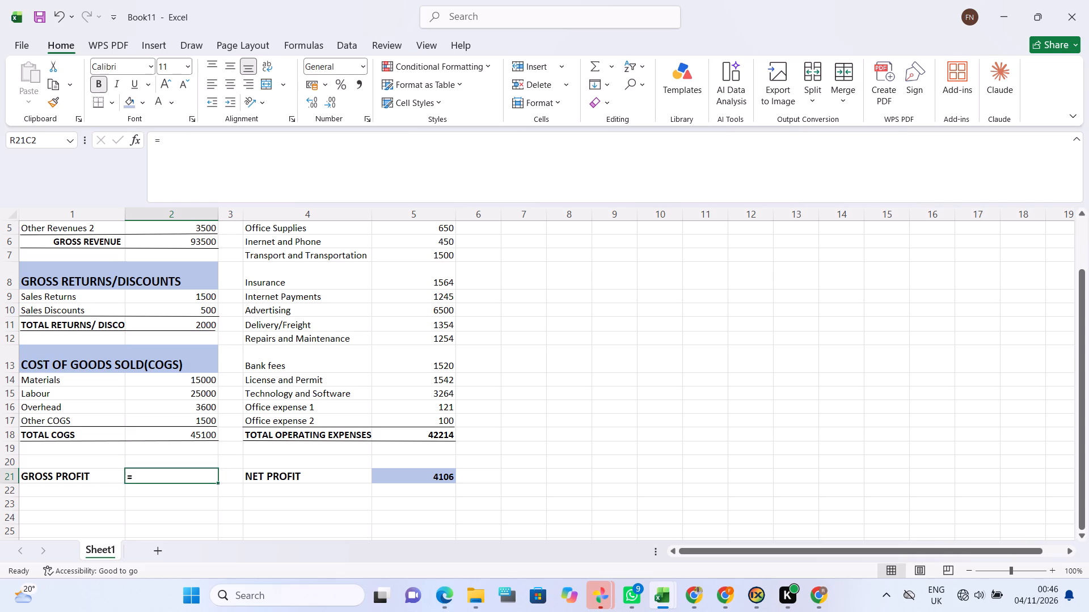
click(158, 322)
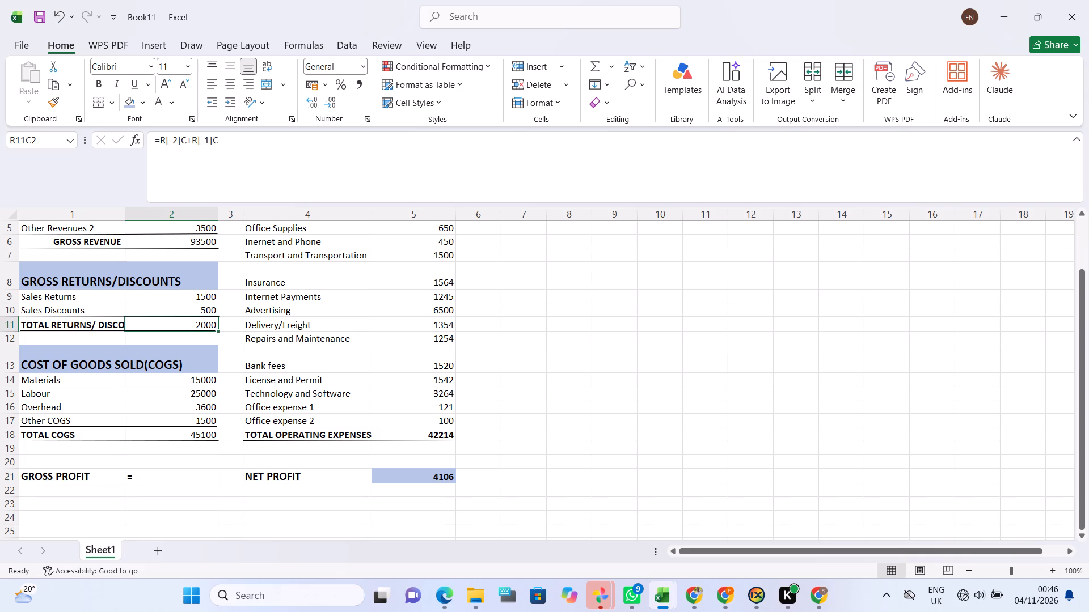
Restart the gross profit formula in row 21 column 2 with an equals sign and try to reference the TOTAL COGS value.
click(157, 482)
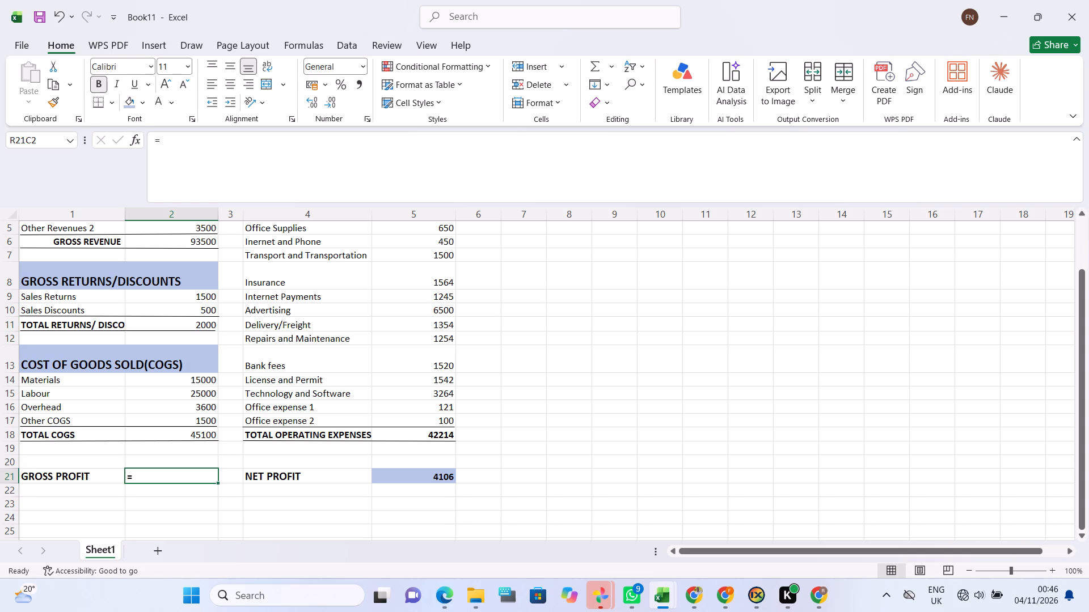
key(BackSpace)
key(equal)
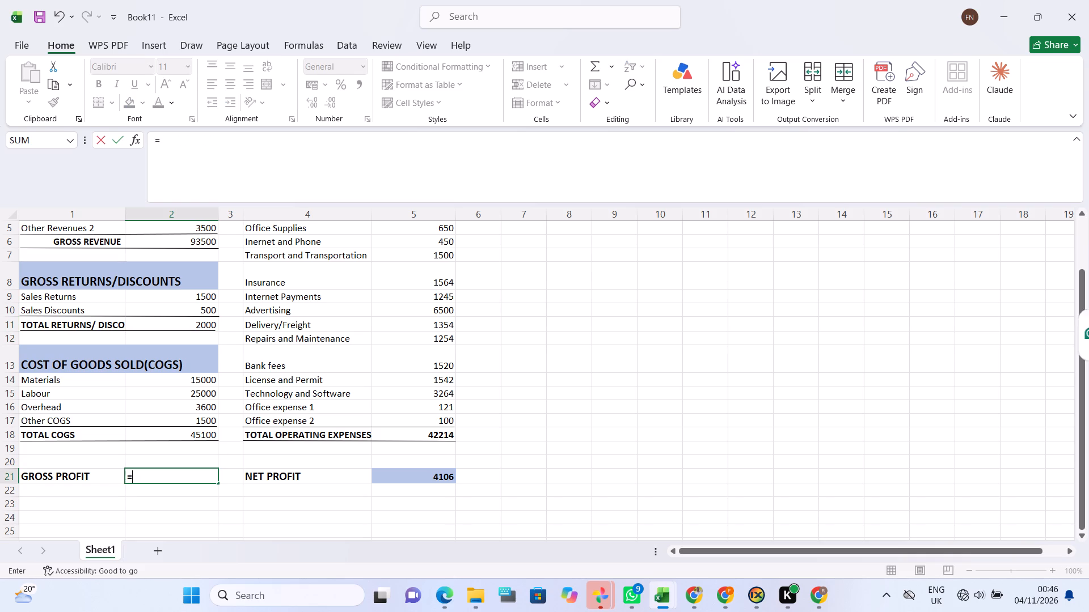
click(167, 423)
click(167, 432)
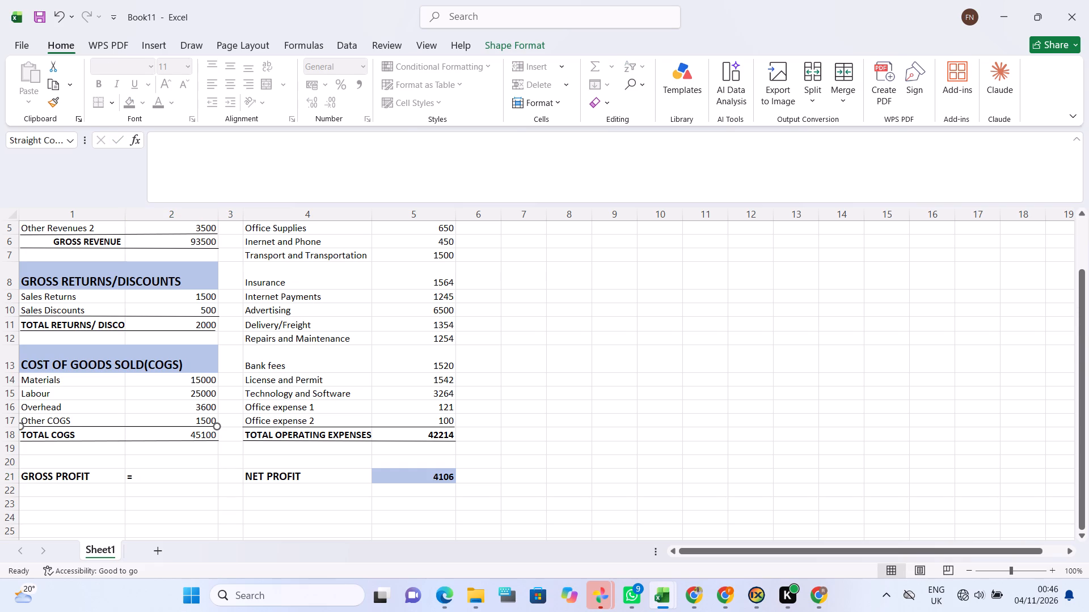
double_click(167, 432)
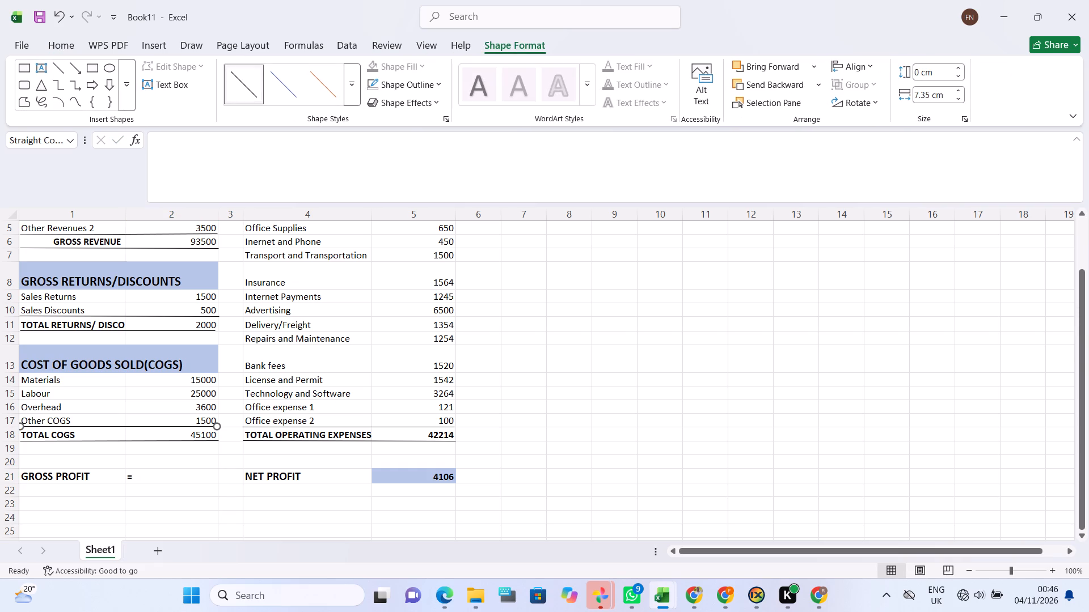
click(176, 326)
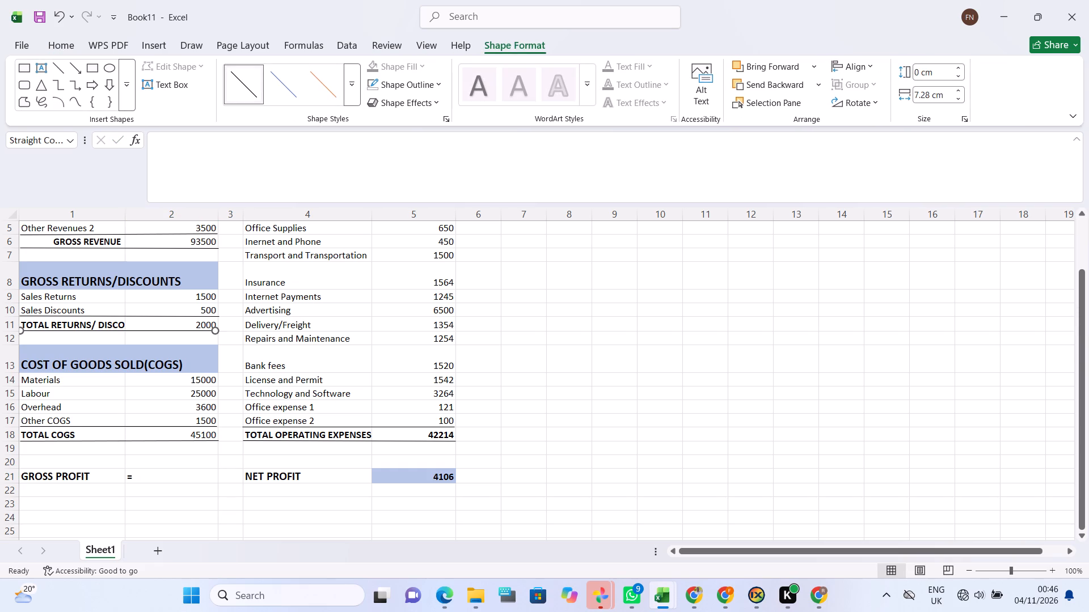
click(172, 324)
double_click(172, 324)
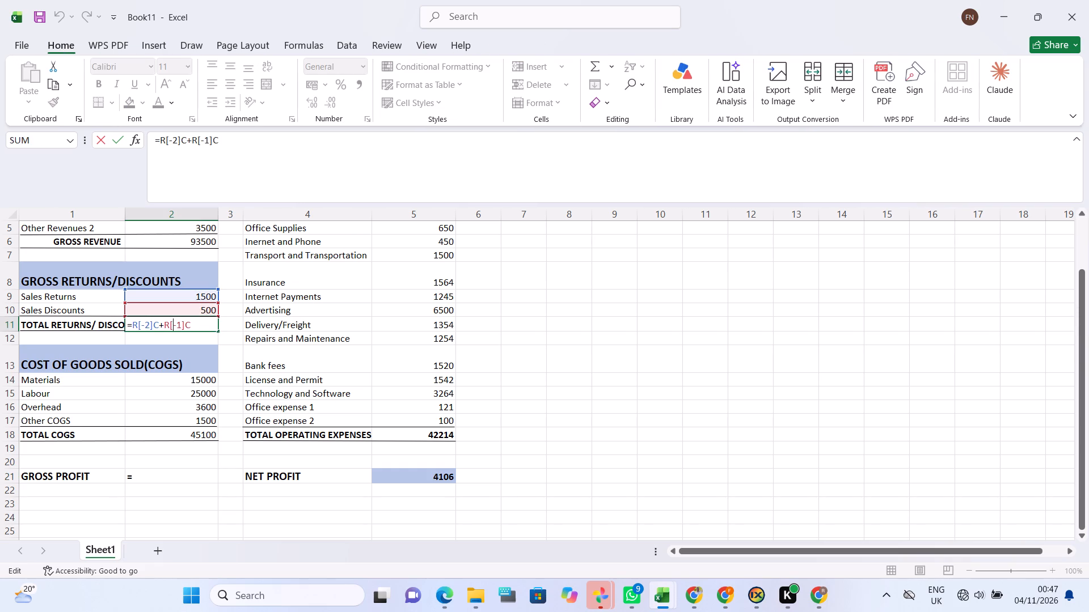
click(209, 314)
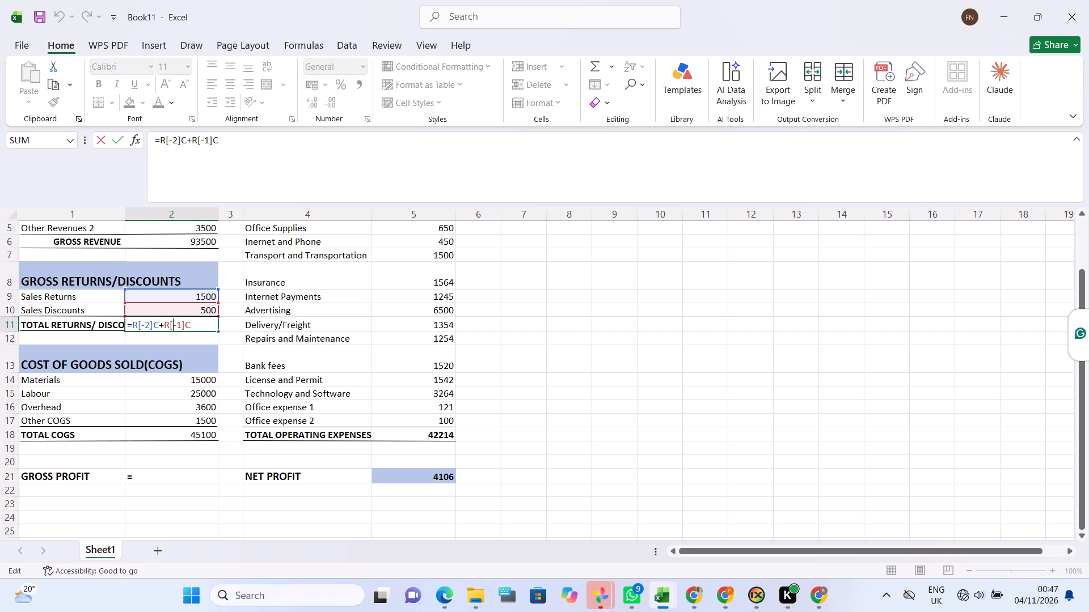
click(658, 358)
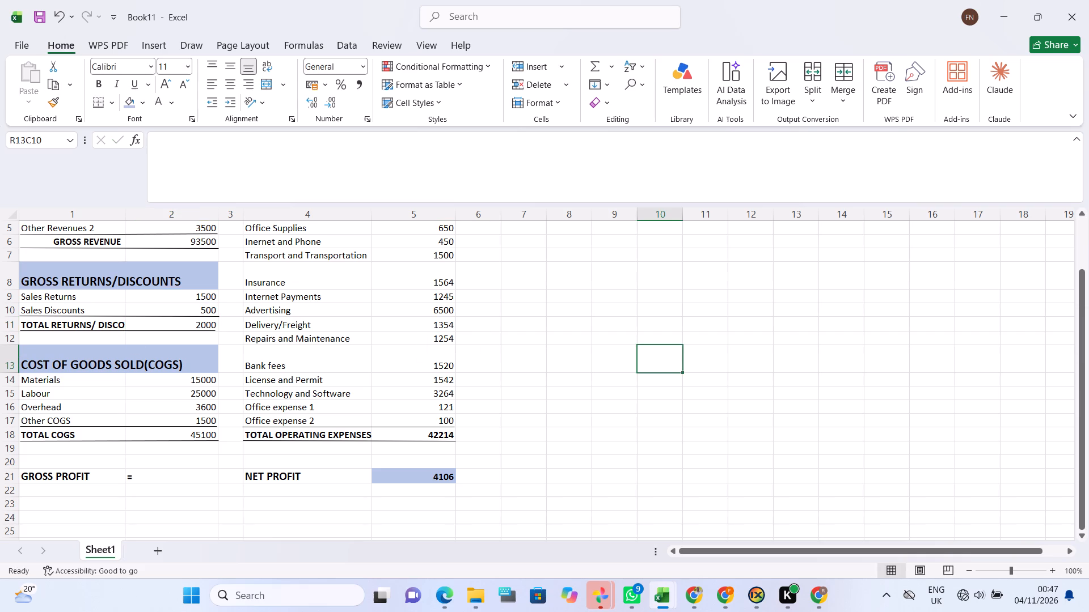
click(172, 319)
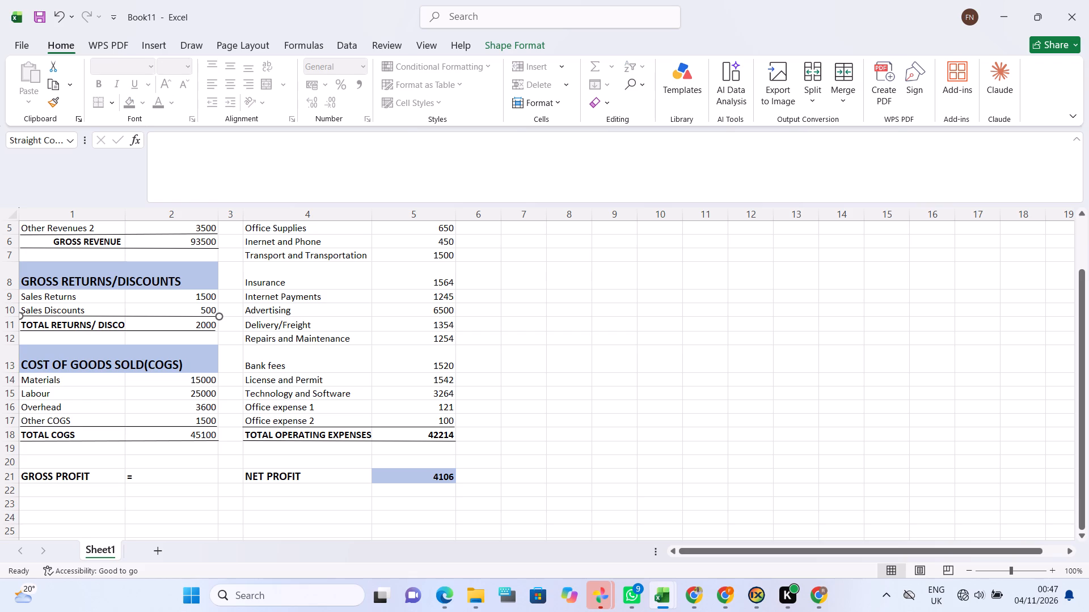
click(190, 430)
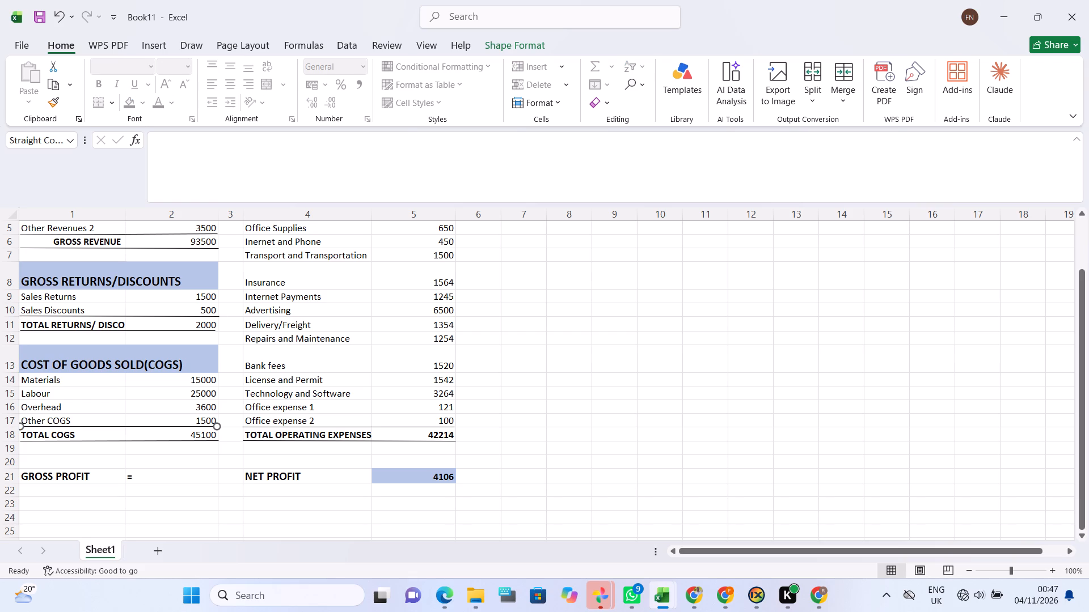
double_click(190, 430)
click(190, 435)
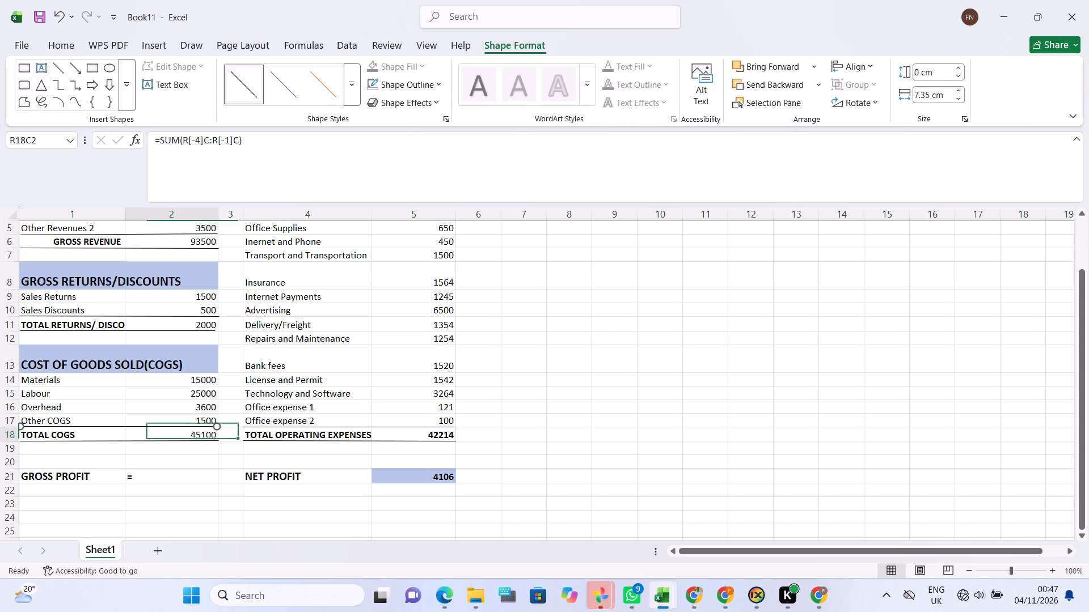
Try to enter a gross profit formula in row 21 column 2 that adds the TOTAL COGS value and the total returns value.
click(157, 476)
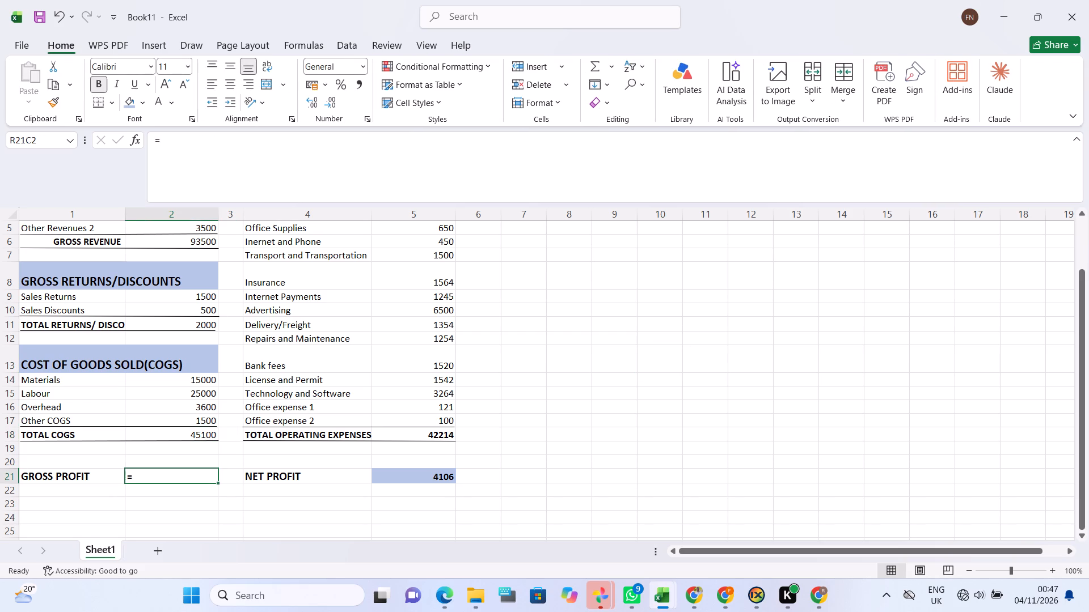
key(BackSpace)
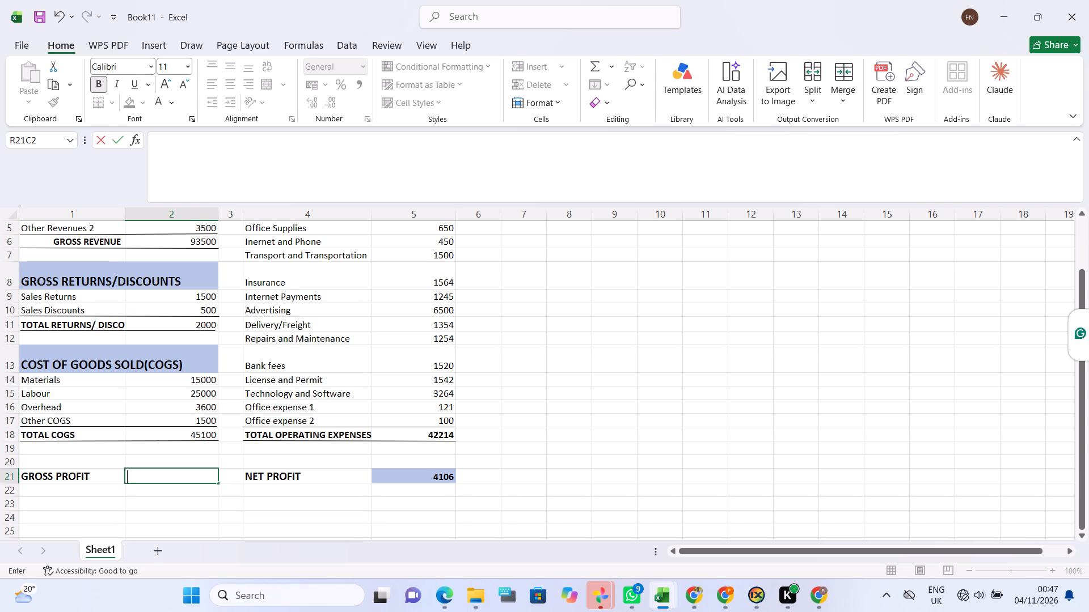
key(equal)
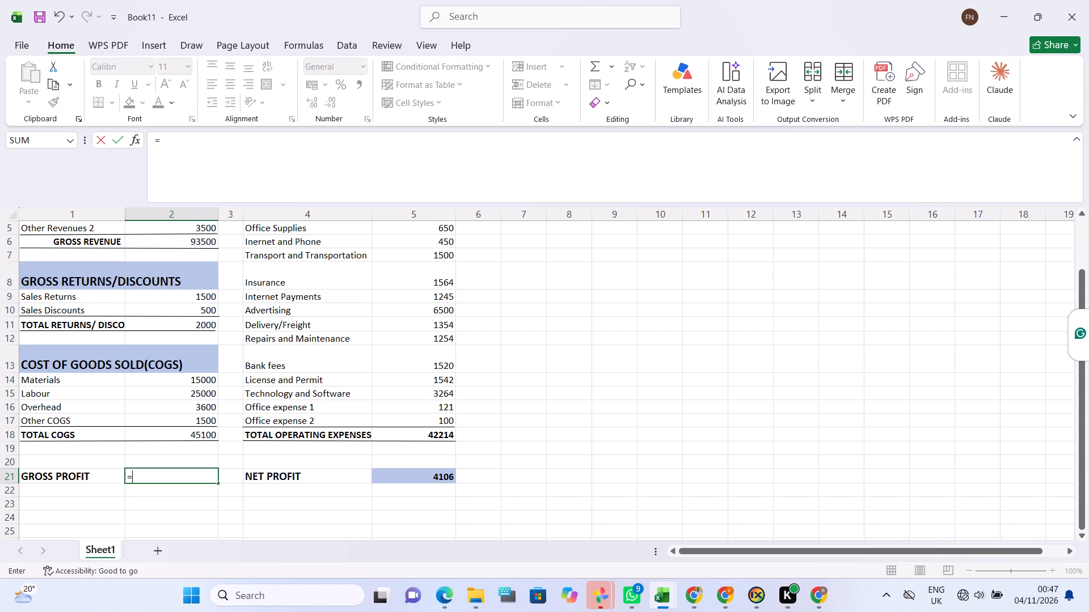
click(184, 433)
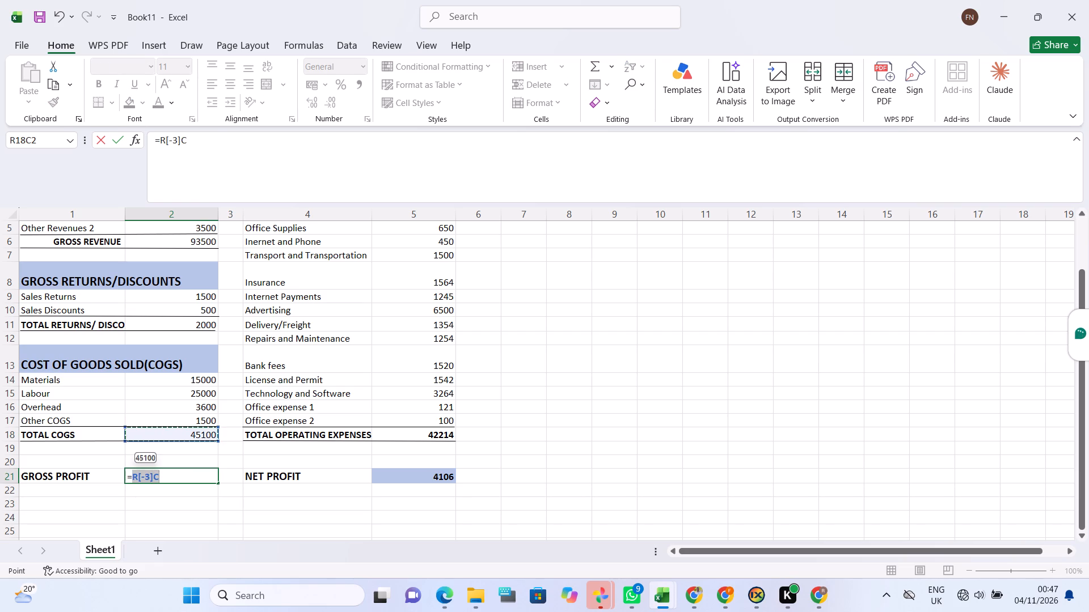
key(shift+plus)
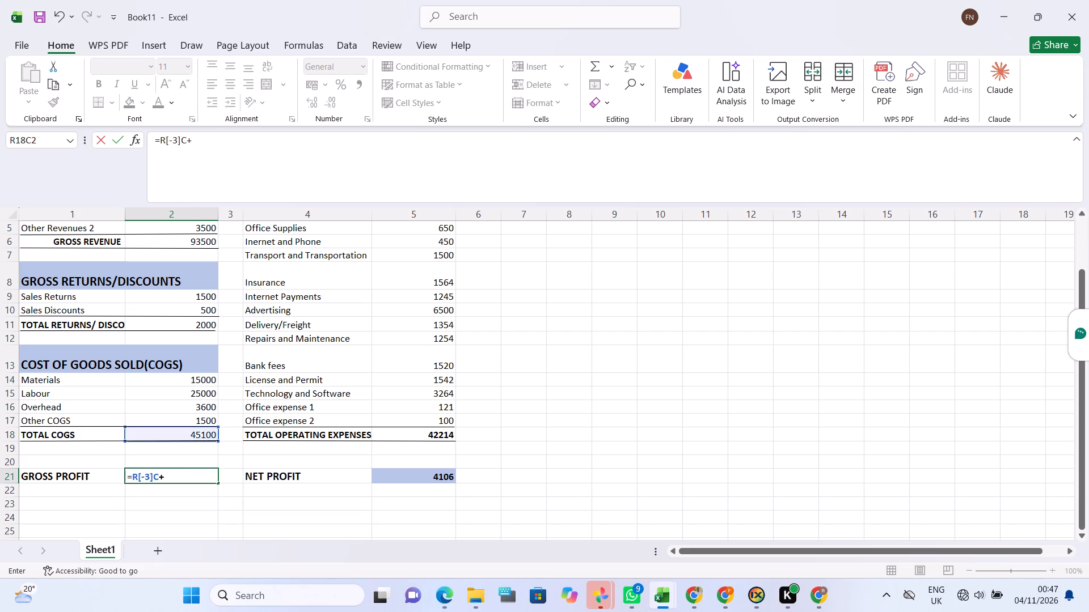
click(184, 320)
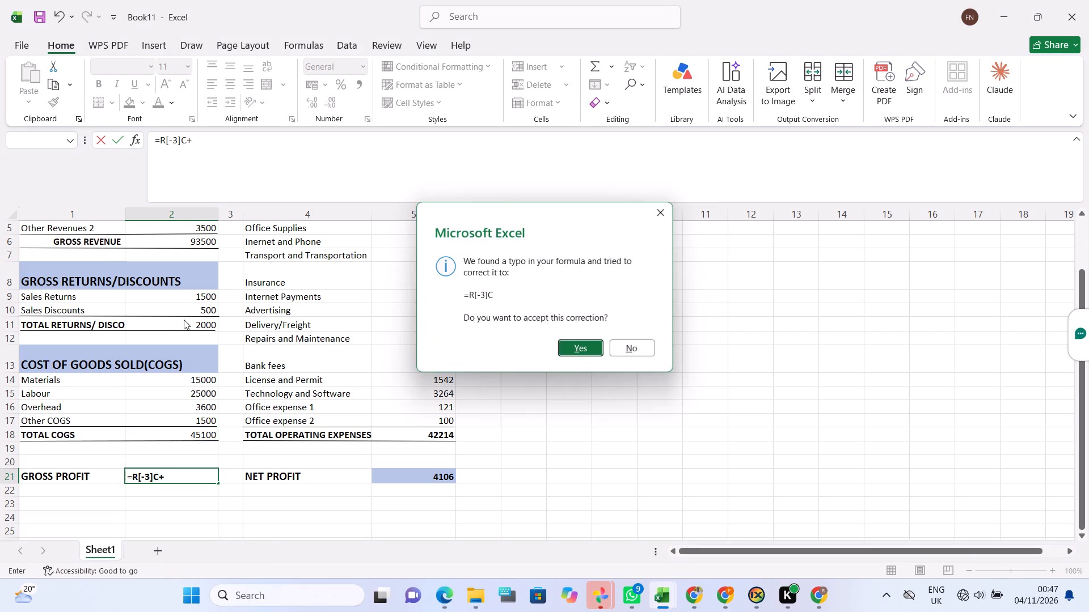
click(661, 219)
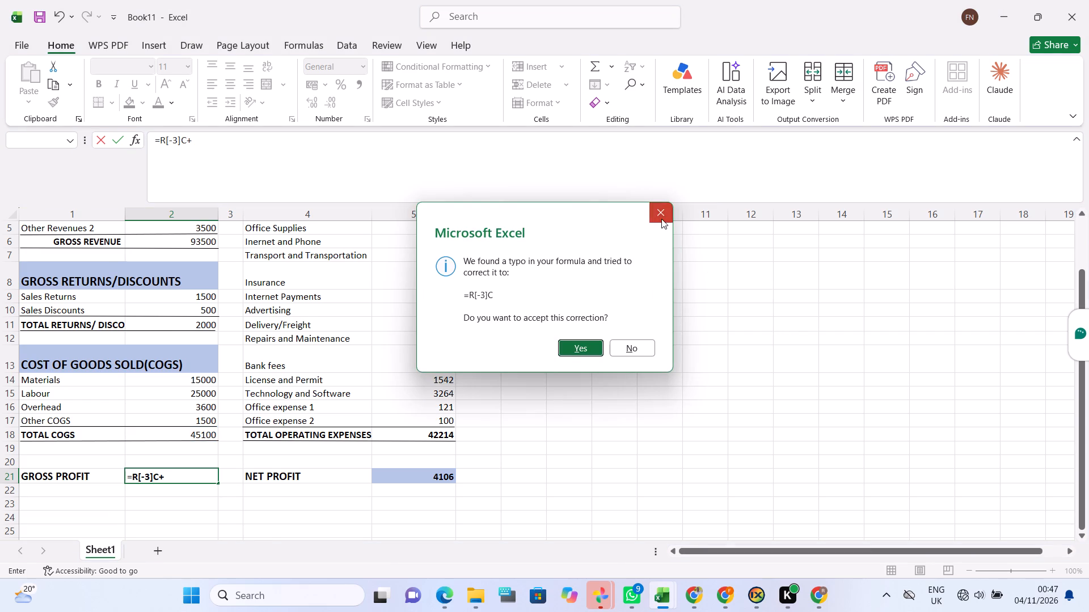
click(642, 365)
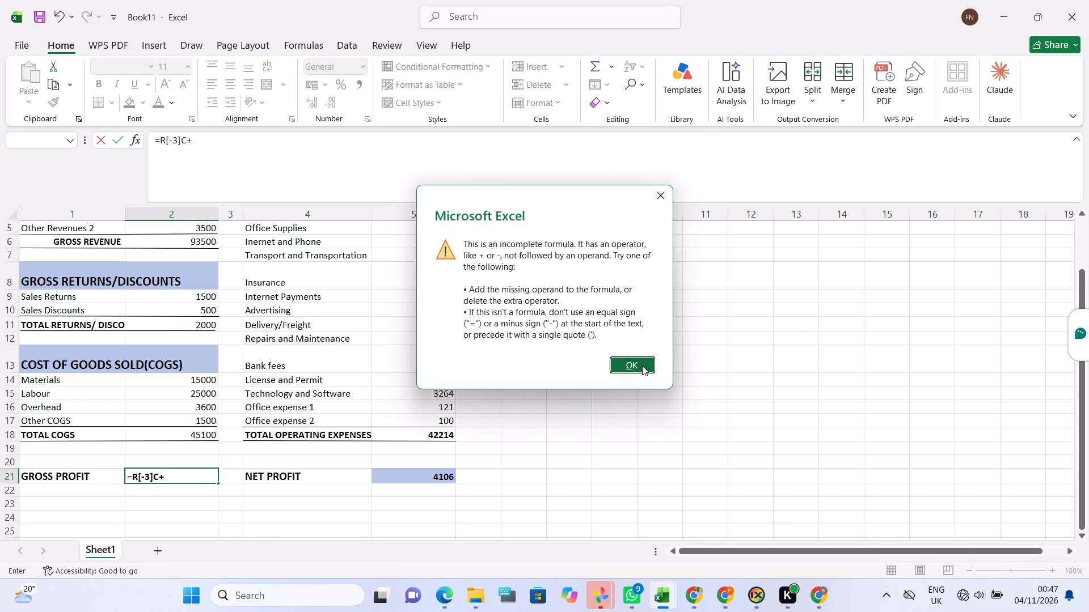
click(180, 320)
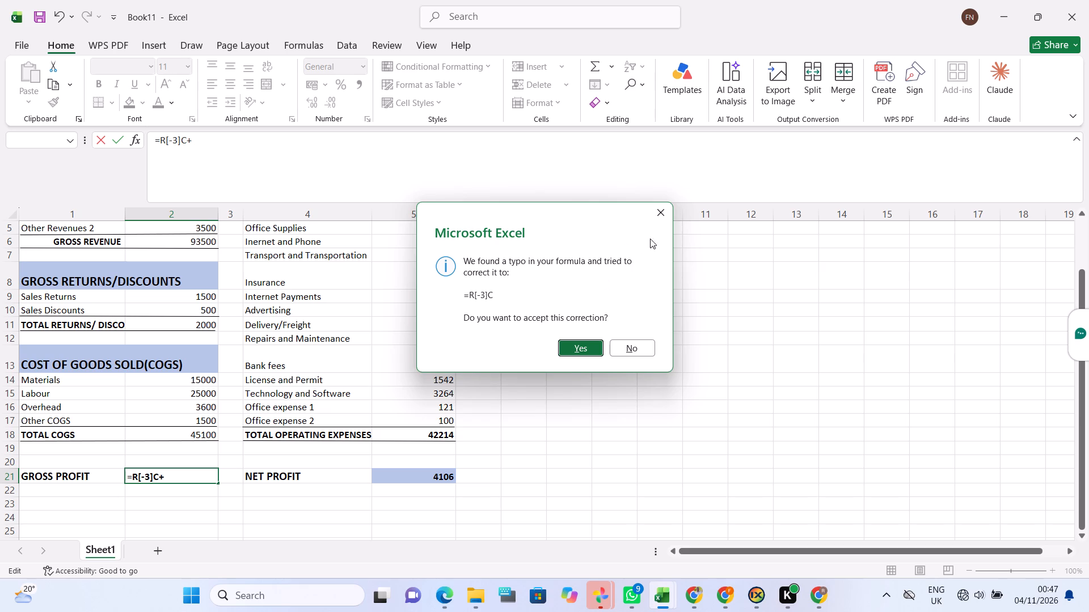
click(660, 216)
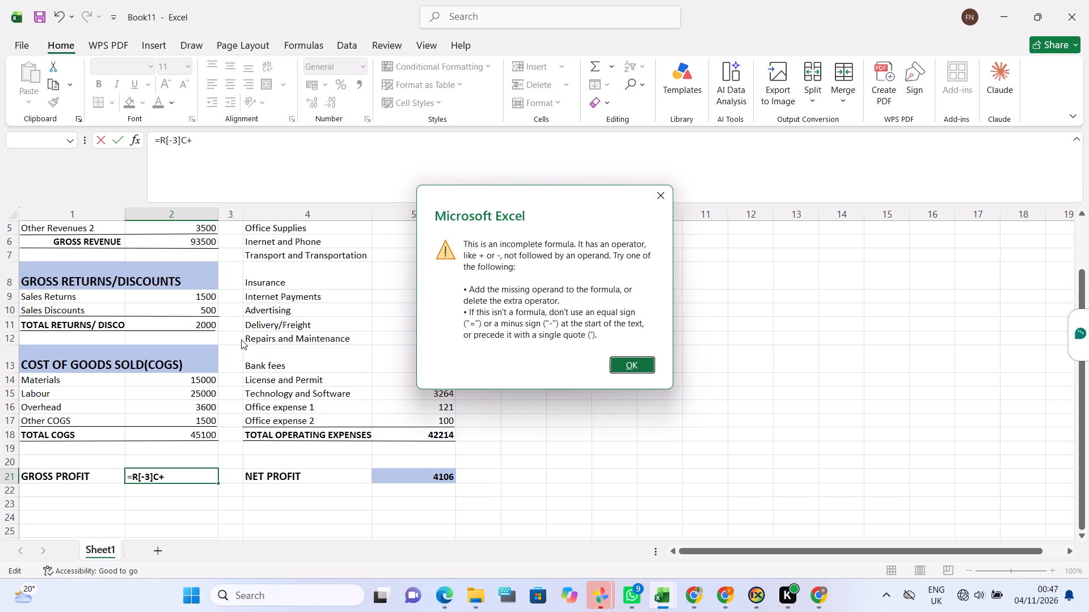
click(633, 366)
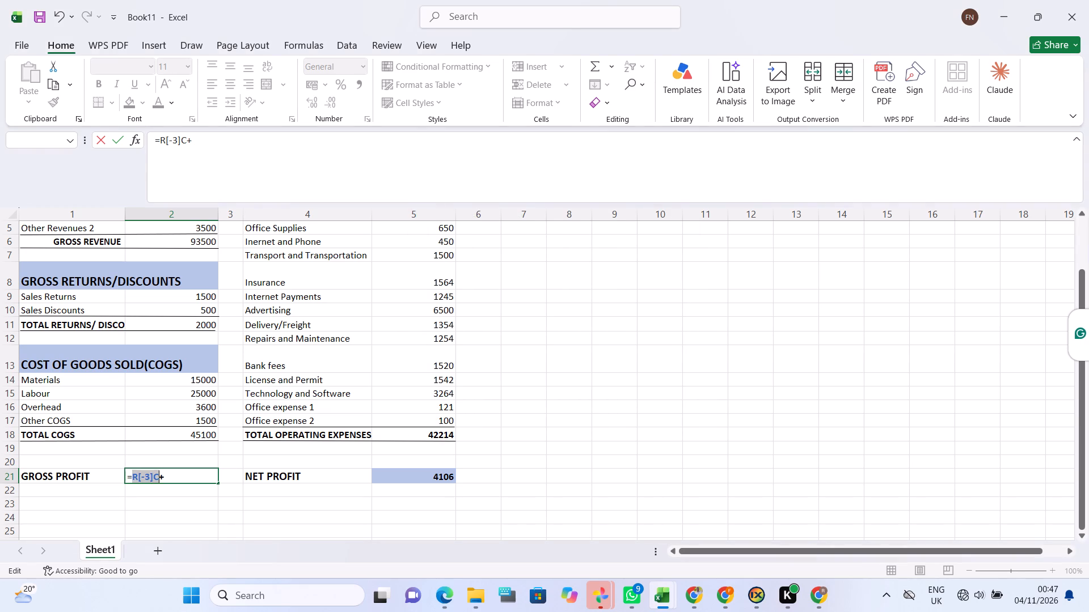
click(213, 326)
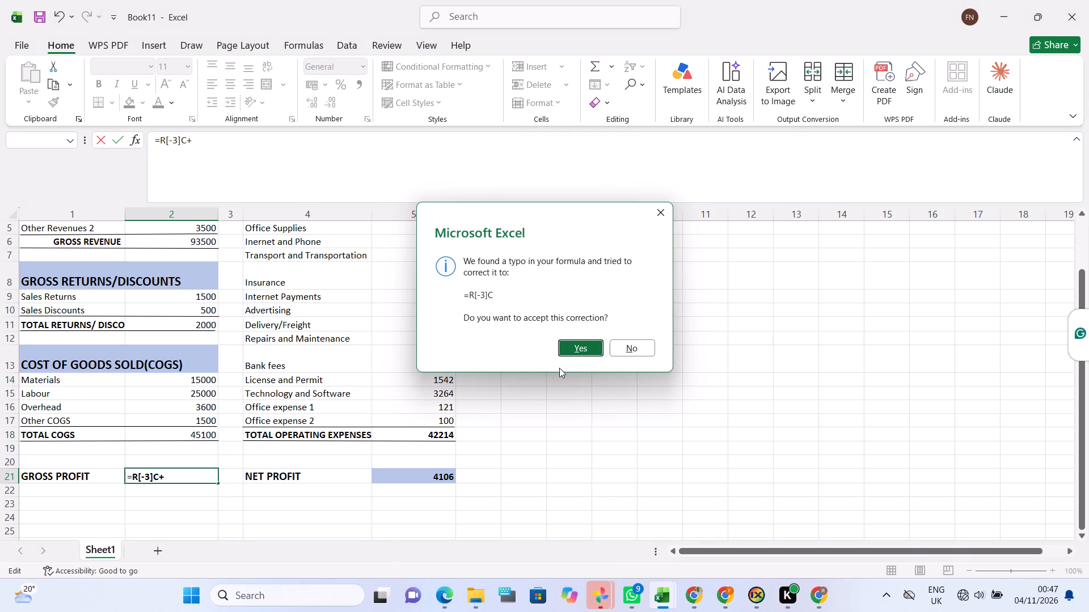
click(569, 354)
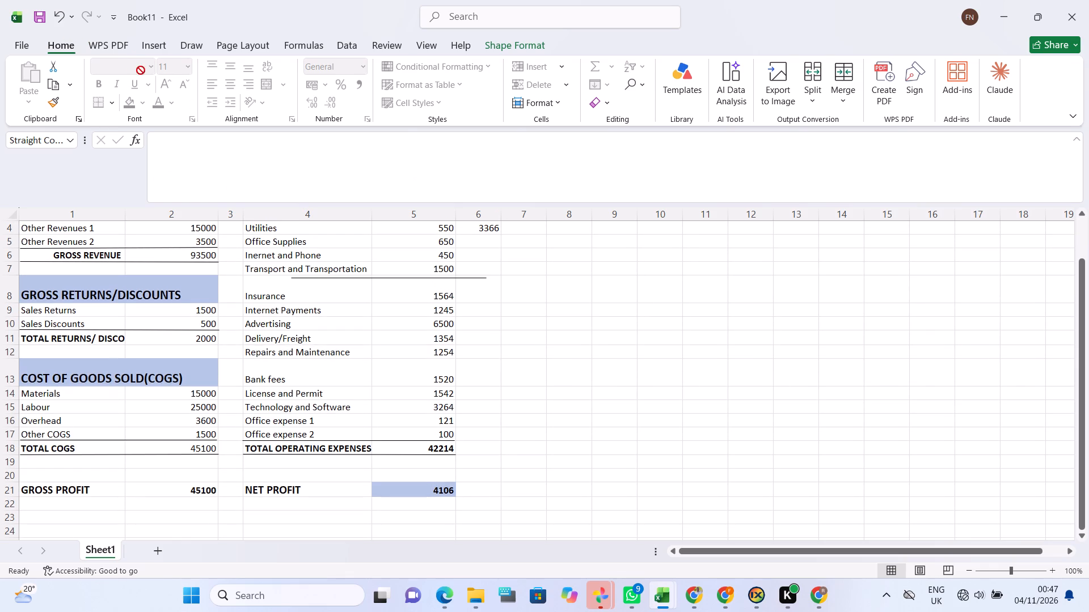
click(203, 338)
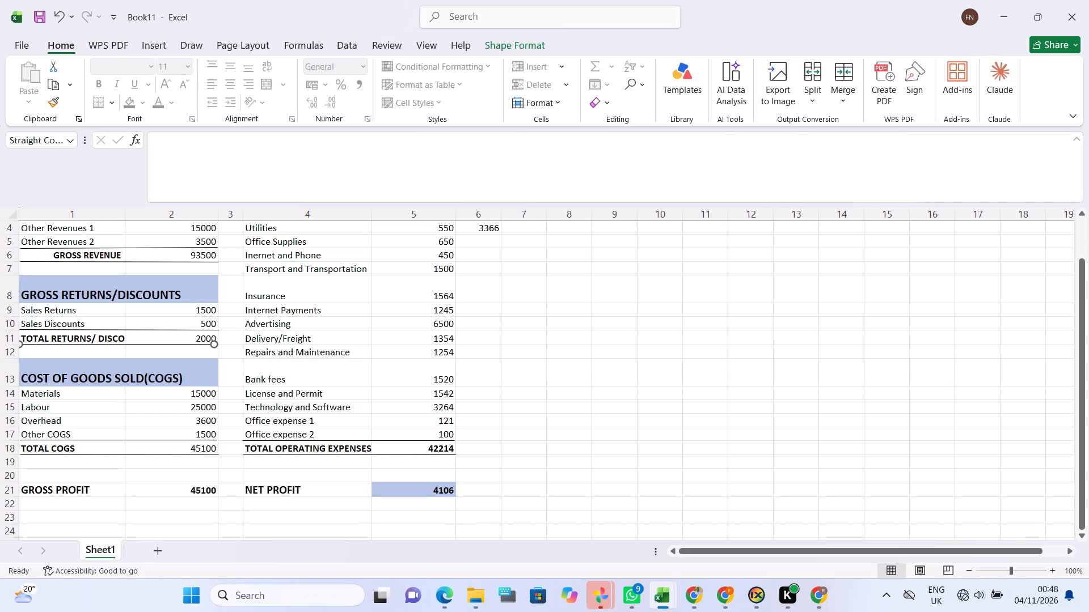
Replace the gross profit formula in row 21 column 2 with the value 46400.
click(213, 487)
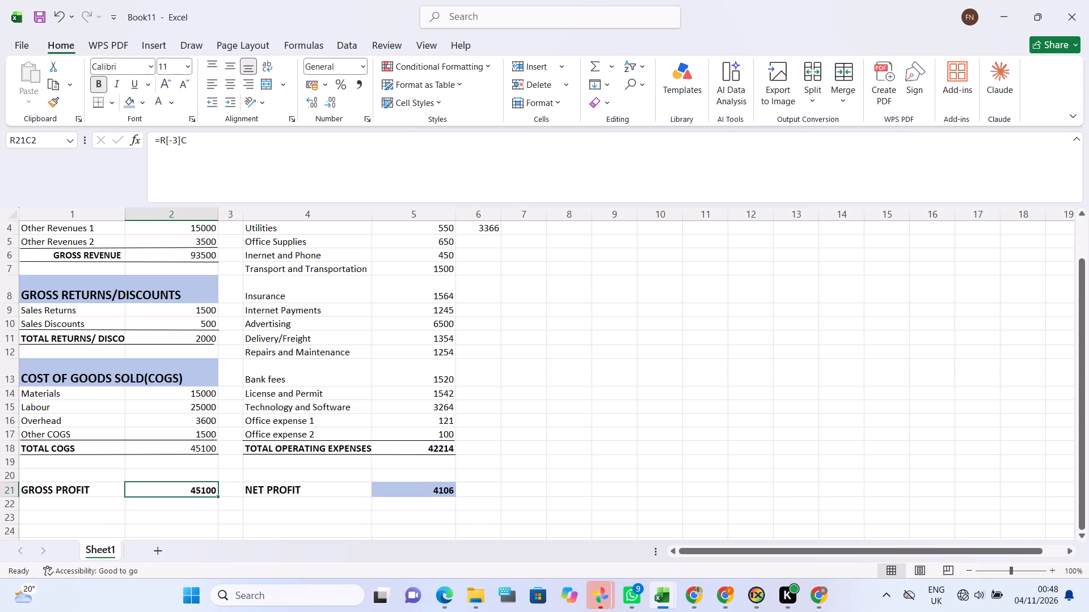
key(BackSpace)
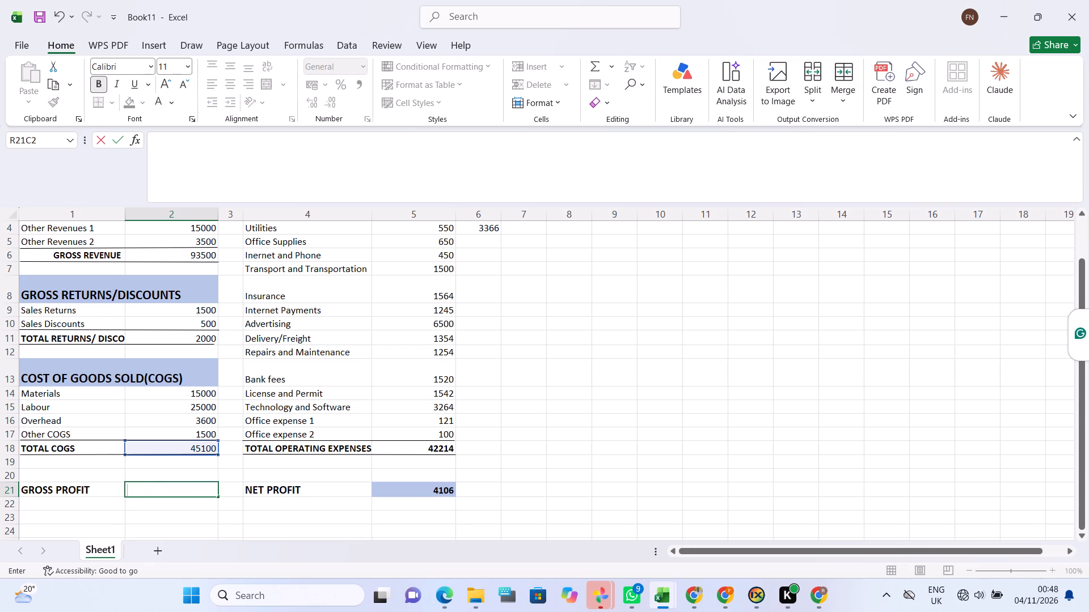
text(46400)
key(Return)
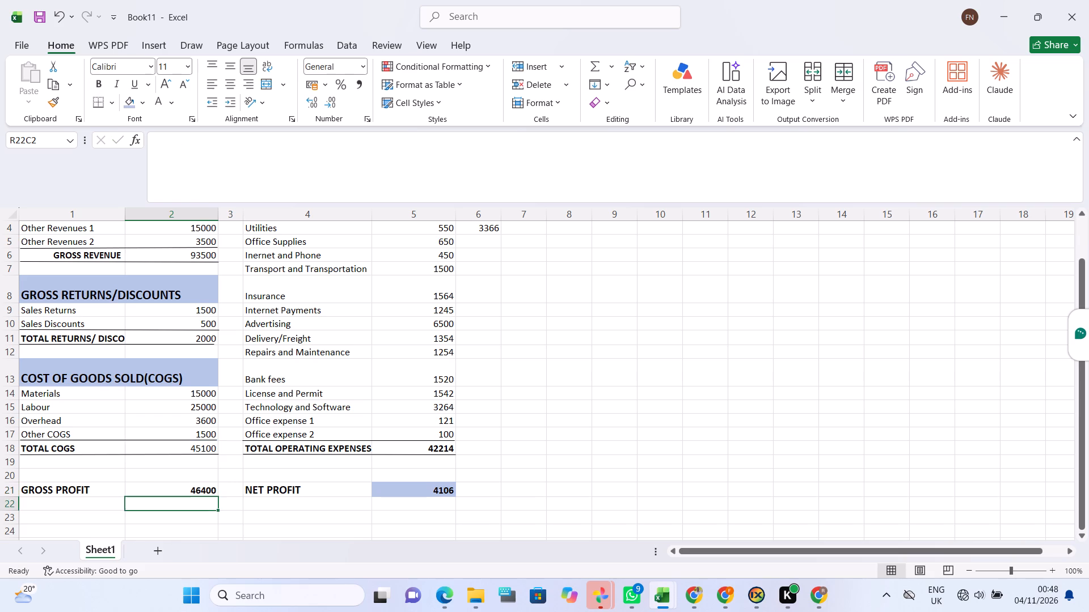
Format the income values in column 2, rows 2 to 6, as Number with two decimal places and a 1000 separator.
scroll(274, 545, down, 1)
scroll(407, 491, up, 1)
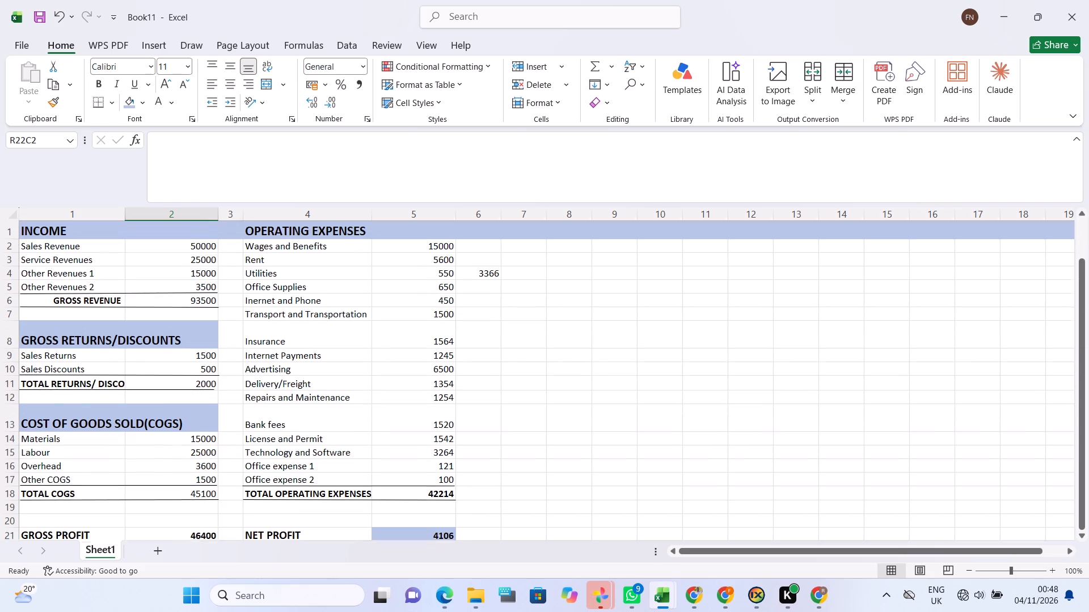
scroll(407, 491, up, 1)
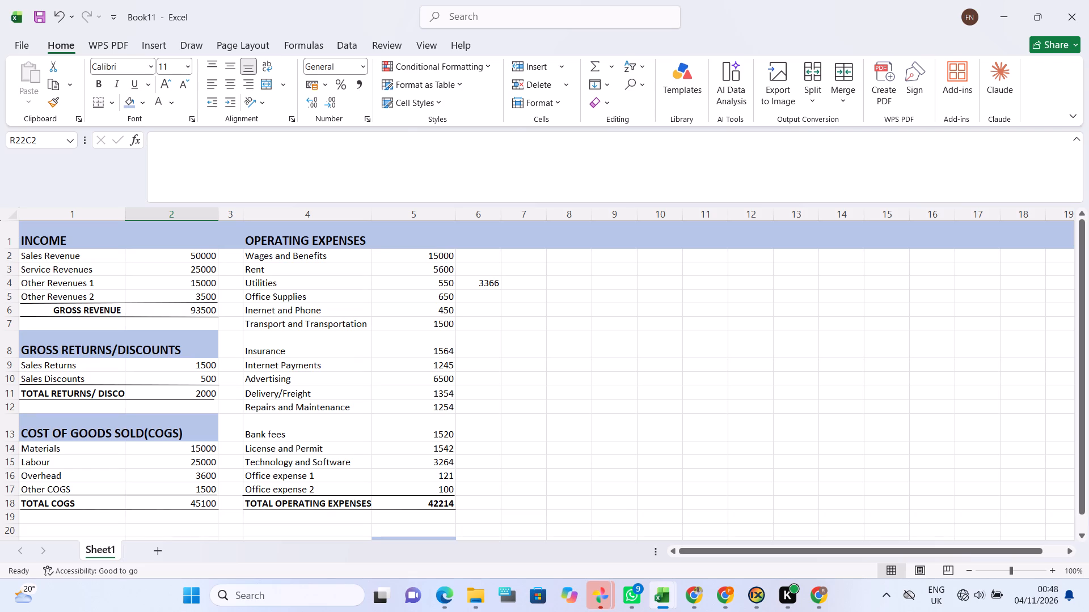
drag(132, 250, 178, 275)
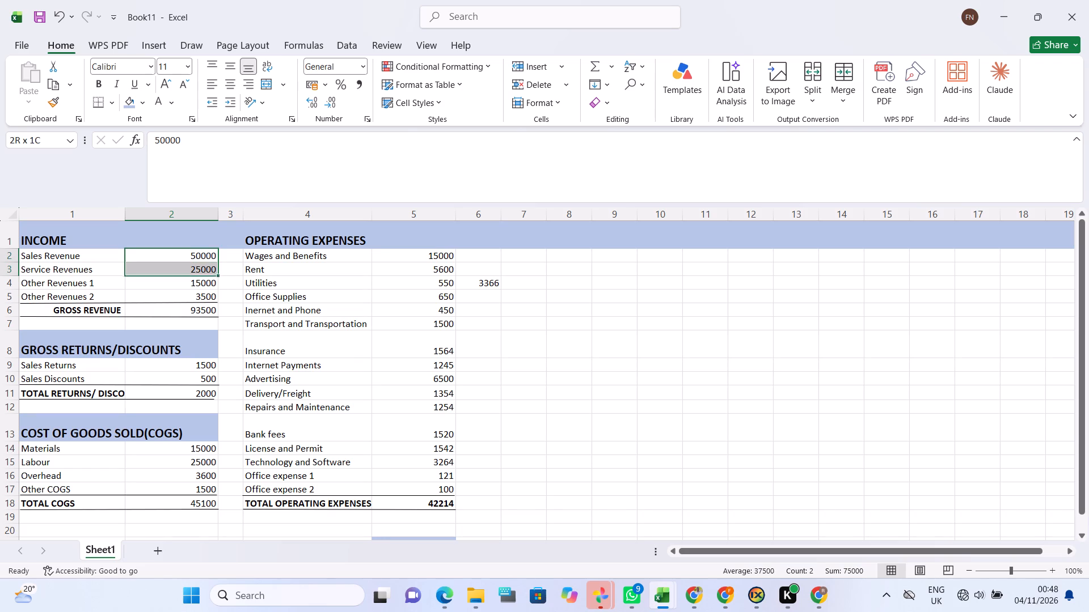
drag(178, 275, 188, 308)
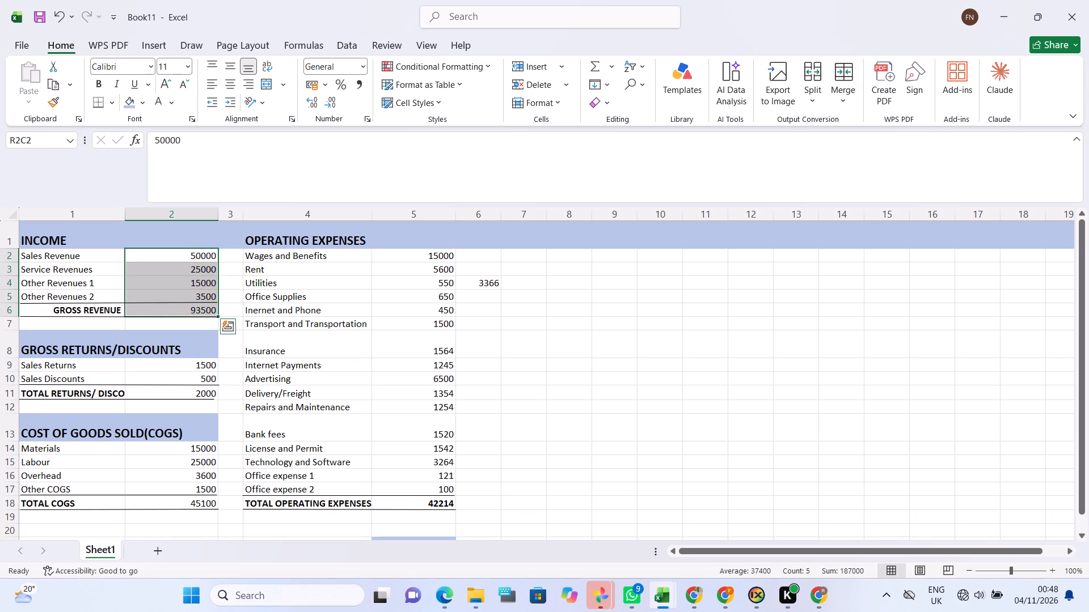
key(ctrl+1)
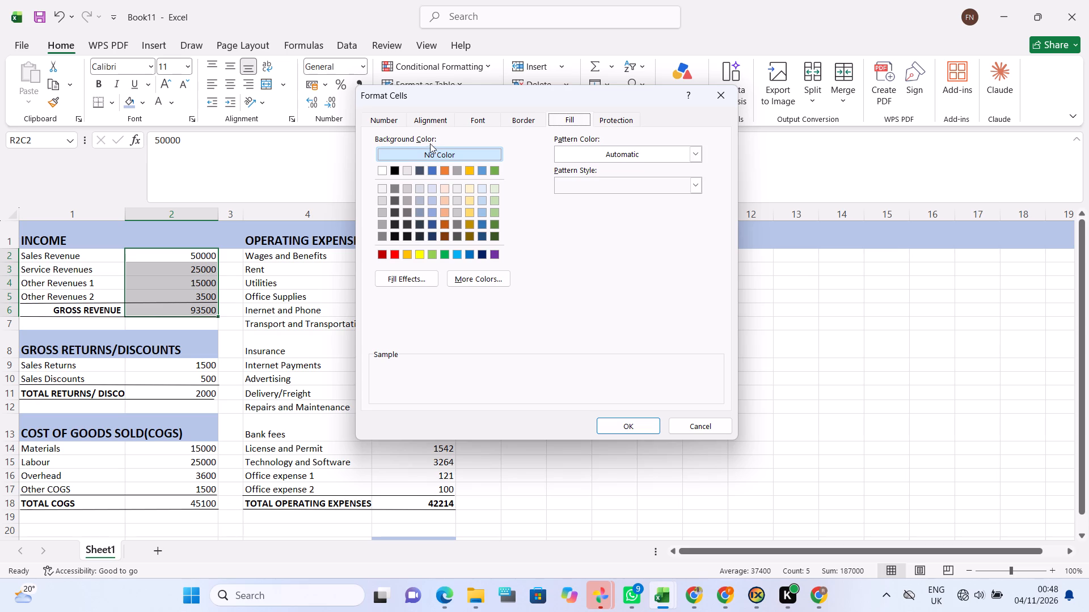
click(386, 120)
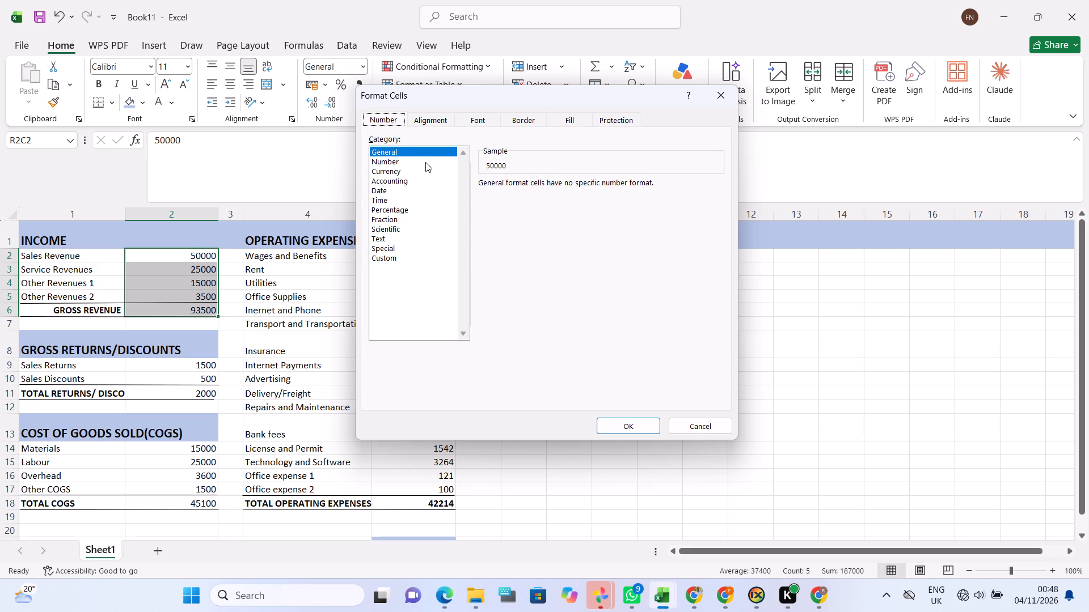
click(424, 160)
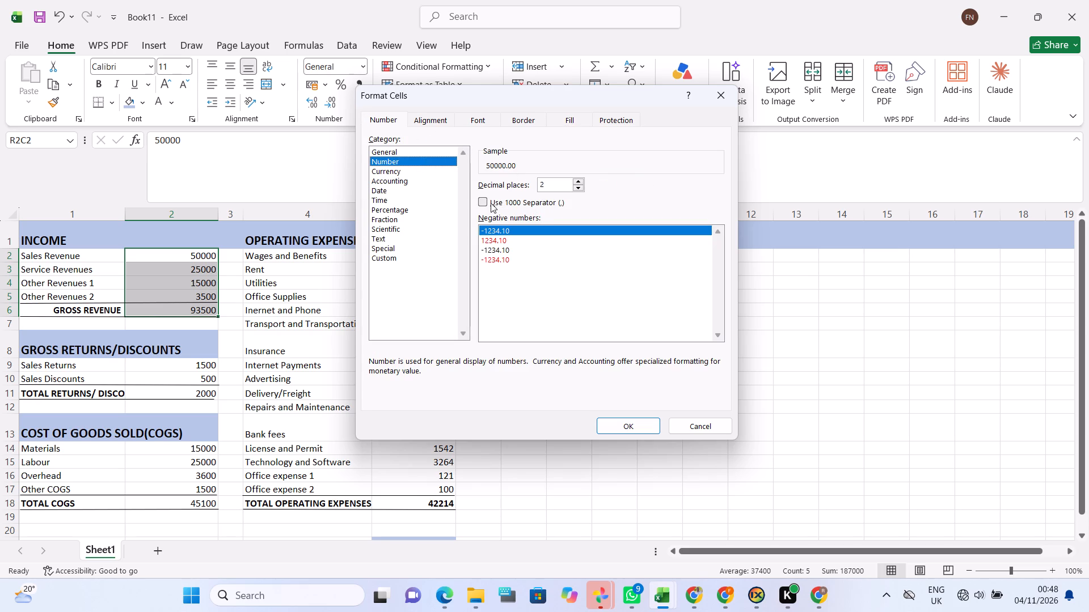
click(482, 202)
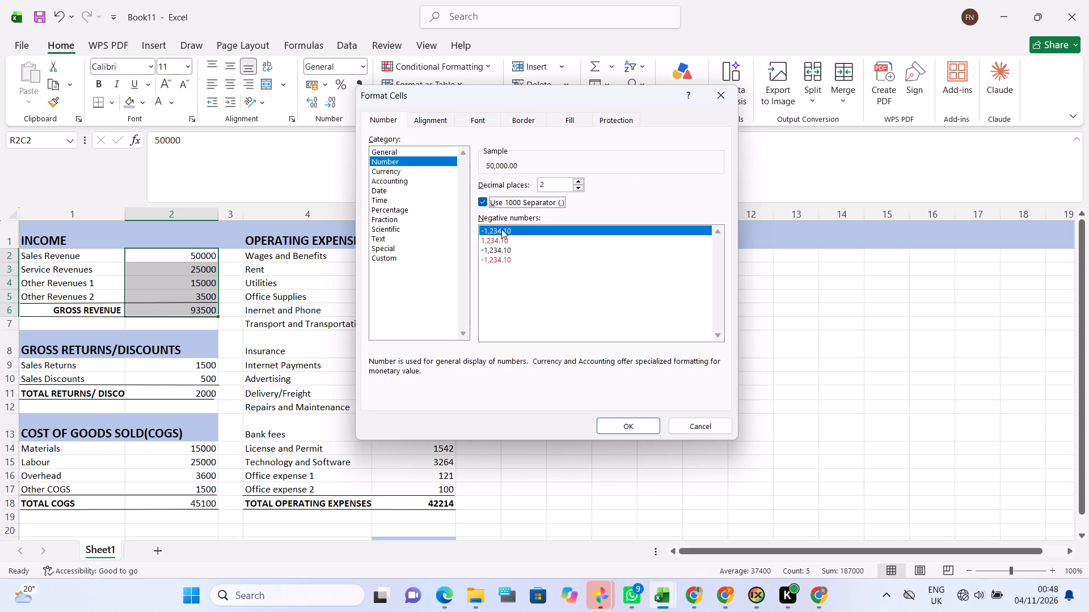
click(501, 229)
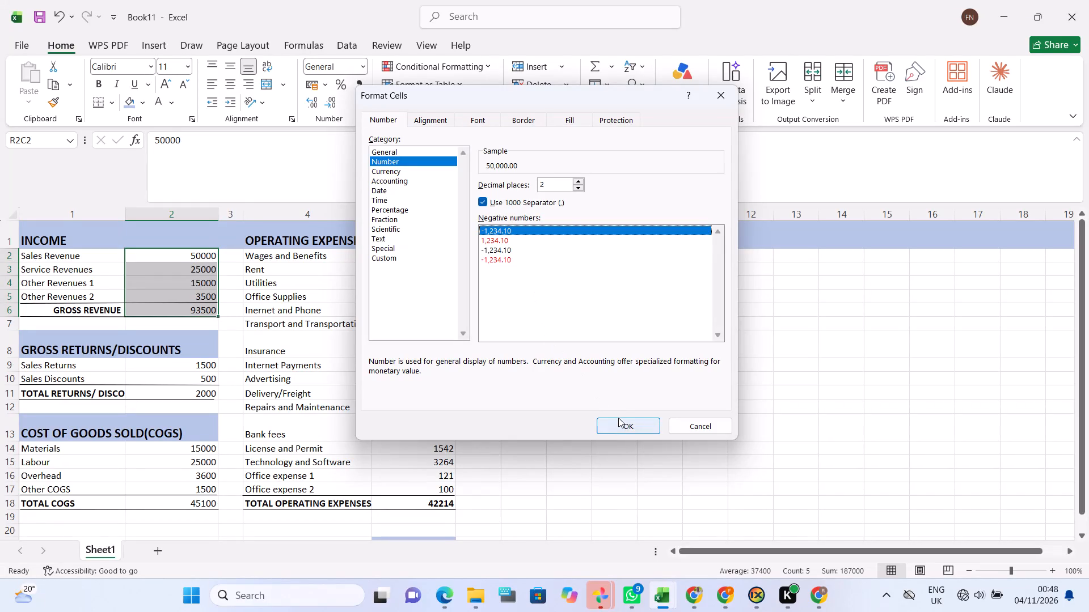
click(618, 418)
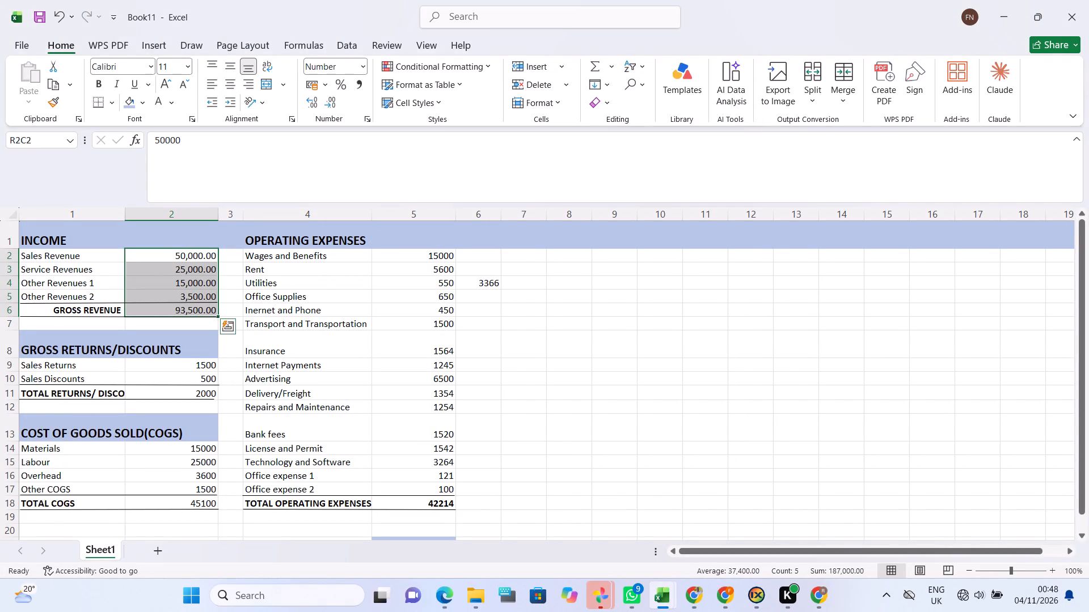
Format the income values in column 2, rows 2 to 6, as Currency with the $ Cherokee (Cherokee, United States) symbol.
key(ctrl+1)
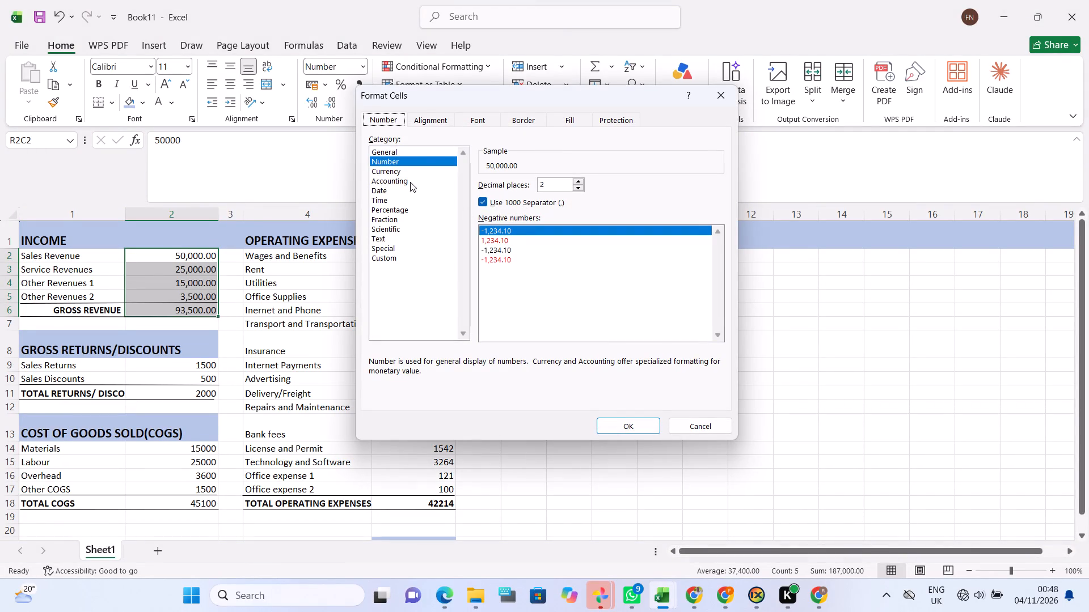
click(397, 168)
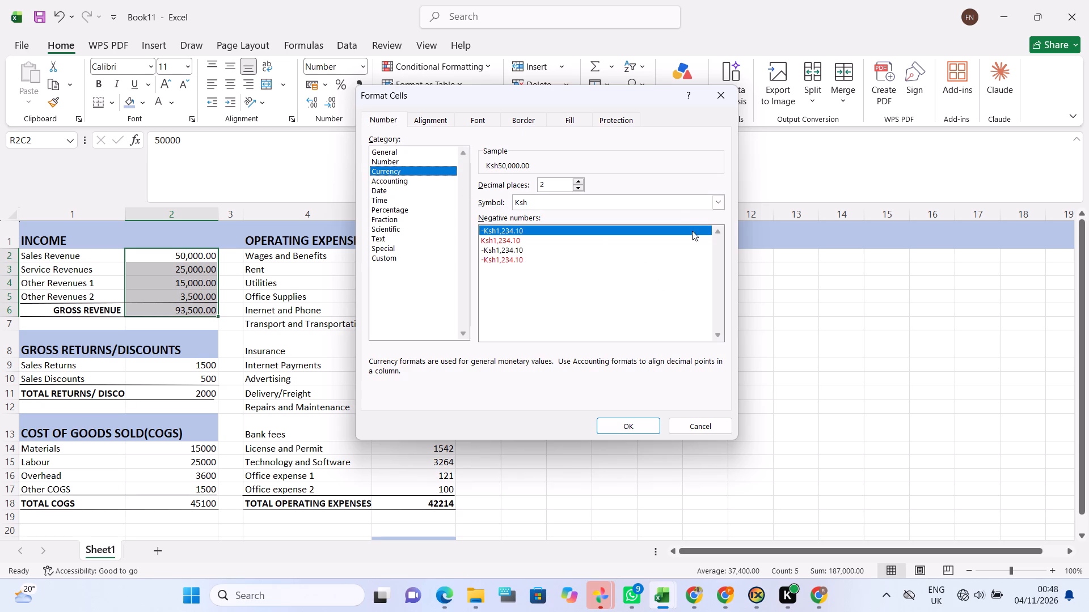
click(711, 202)
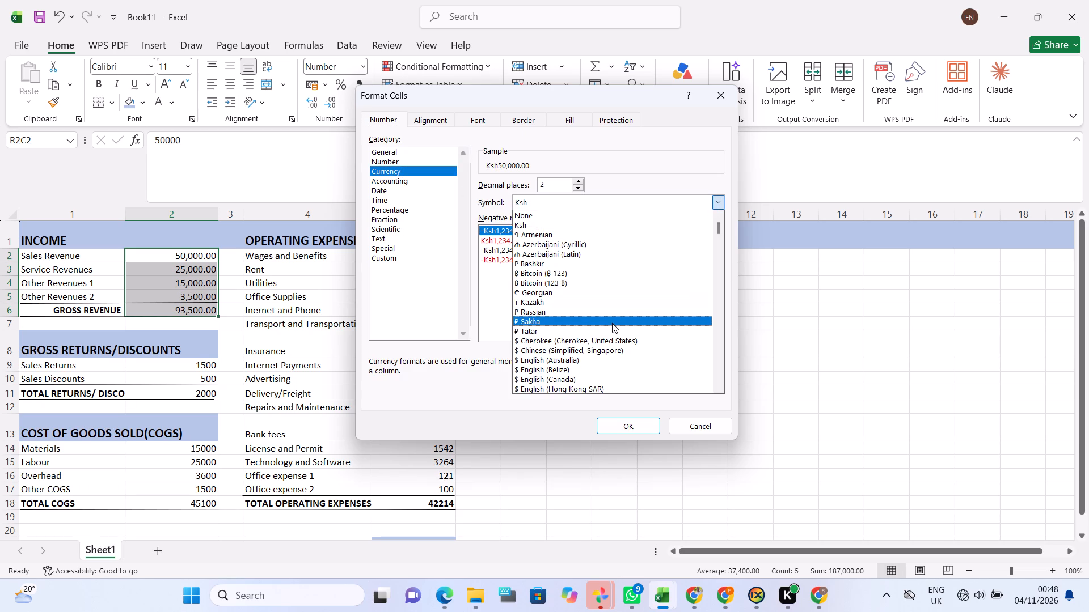
click(613, 339)
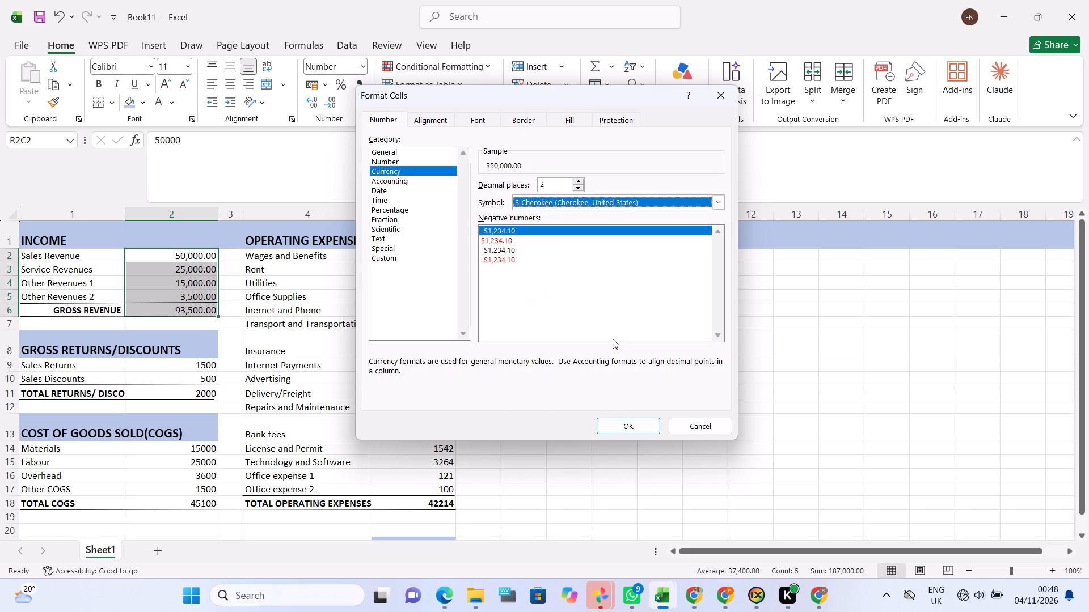
click(617, 422)
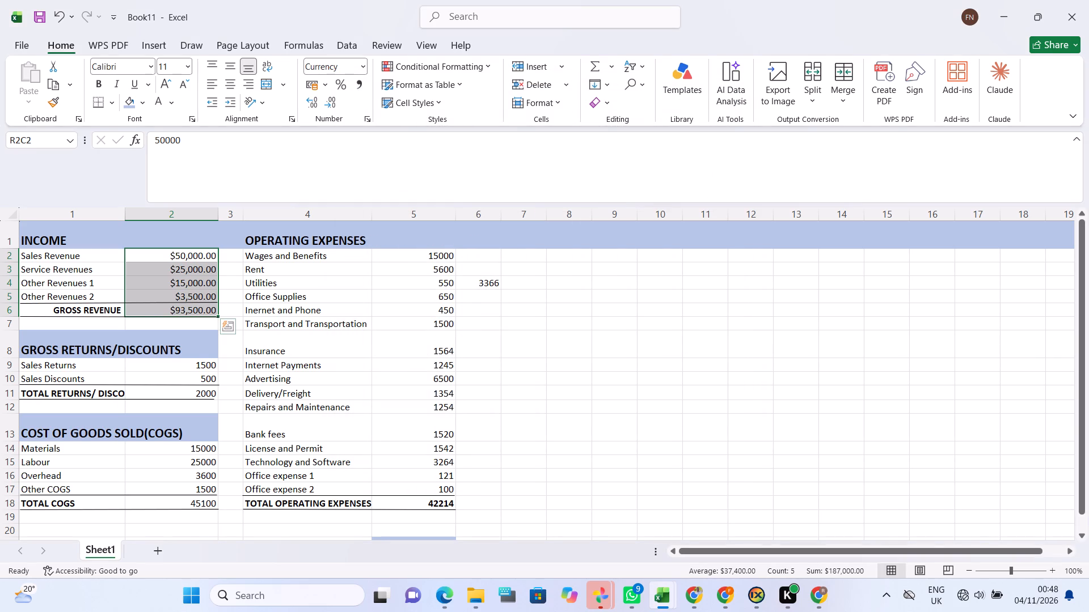
Format the returns and discounts values in column 2, rows 9 to 11, as Currency with the $ Cherokee (Cherokee, United States) symbol.
drag(125, 358, 175, 393)
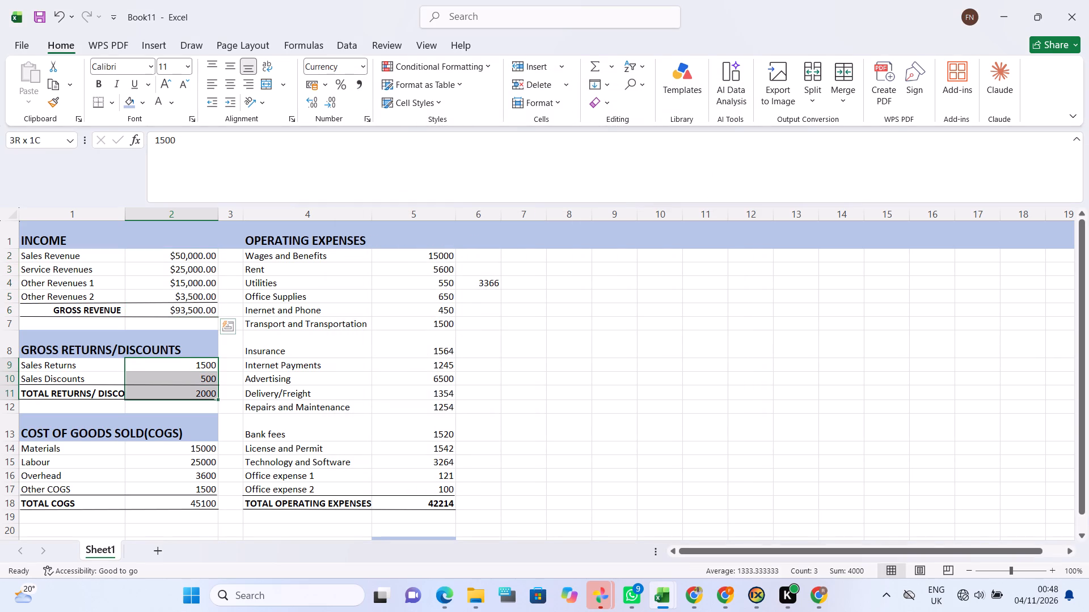
drag(175, 393, 176, 394)
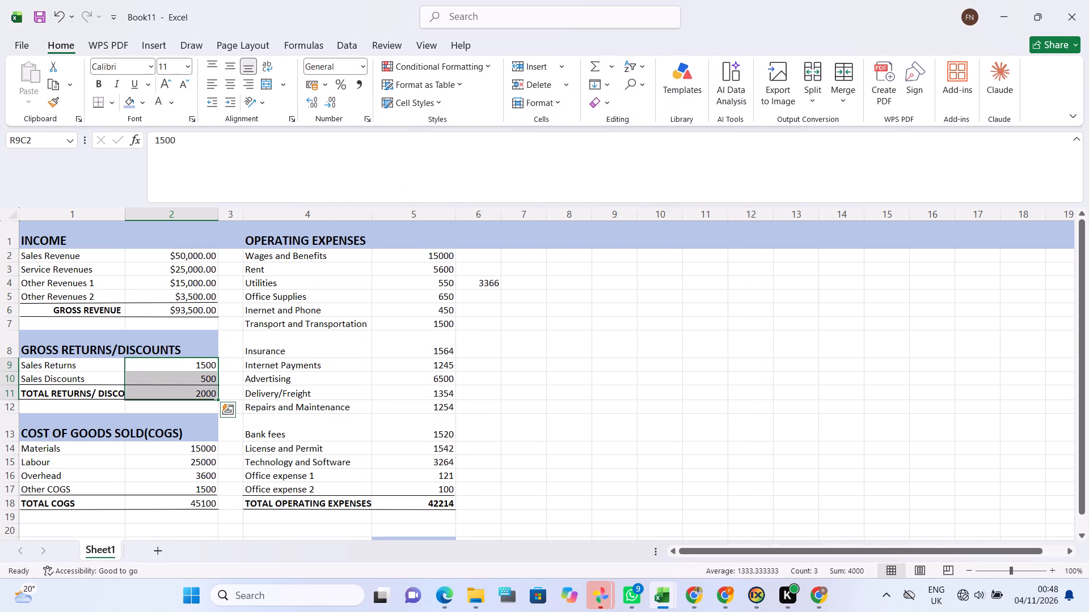
key(ctrl+1)
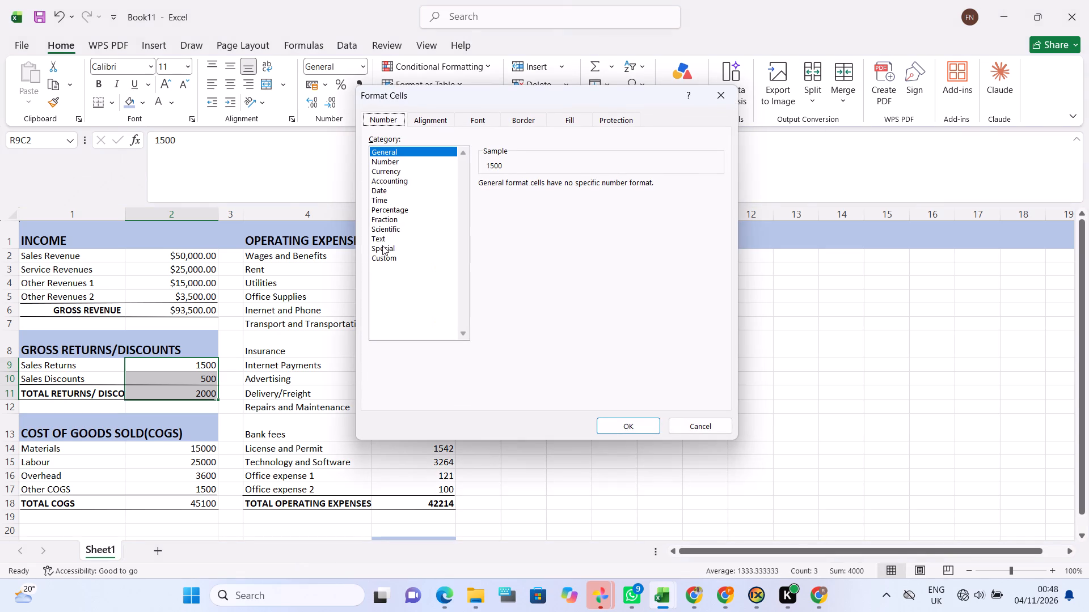
click(390, 160)
click(483, 202)
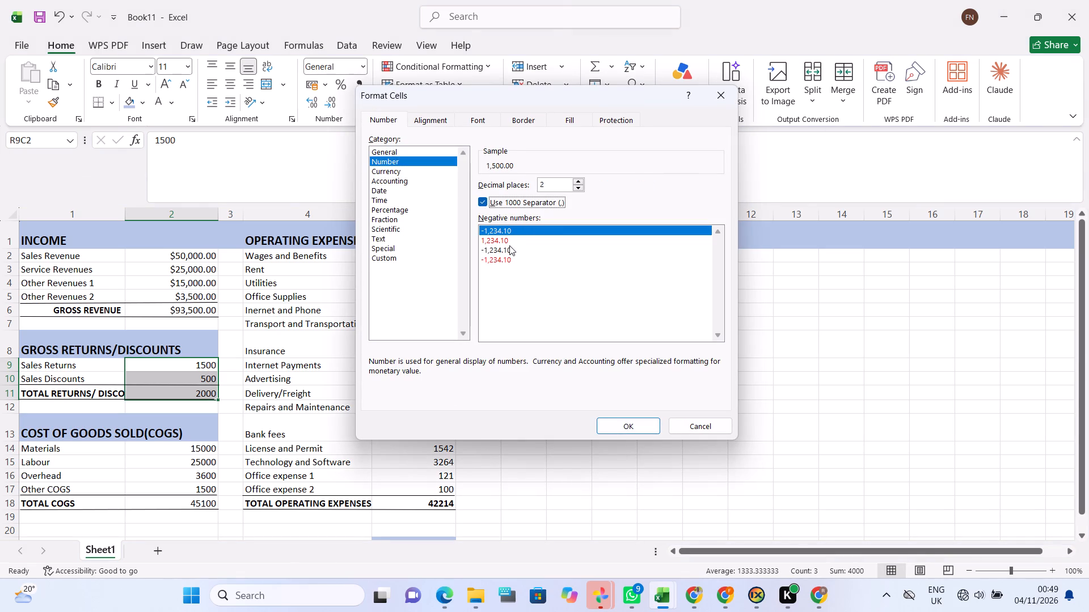
click(501, 227)
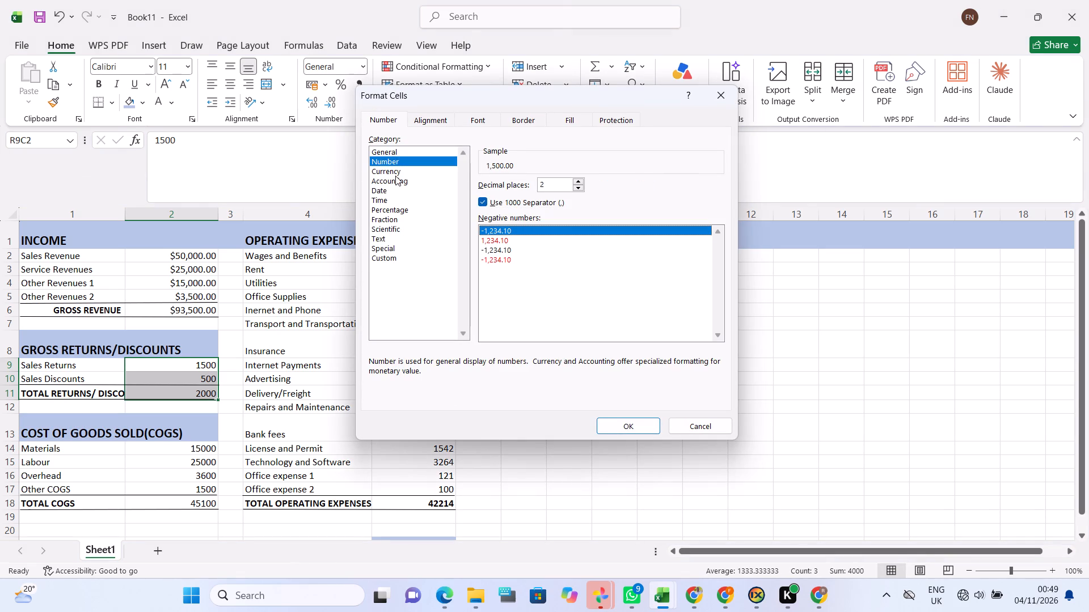
click(394, 171)
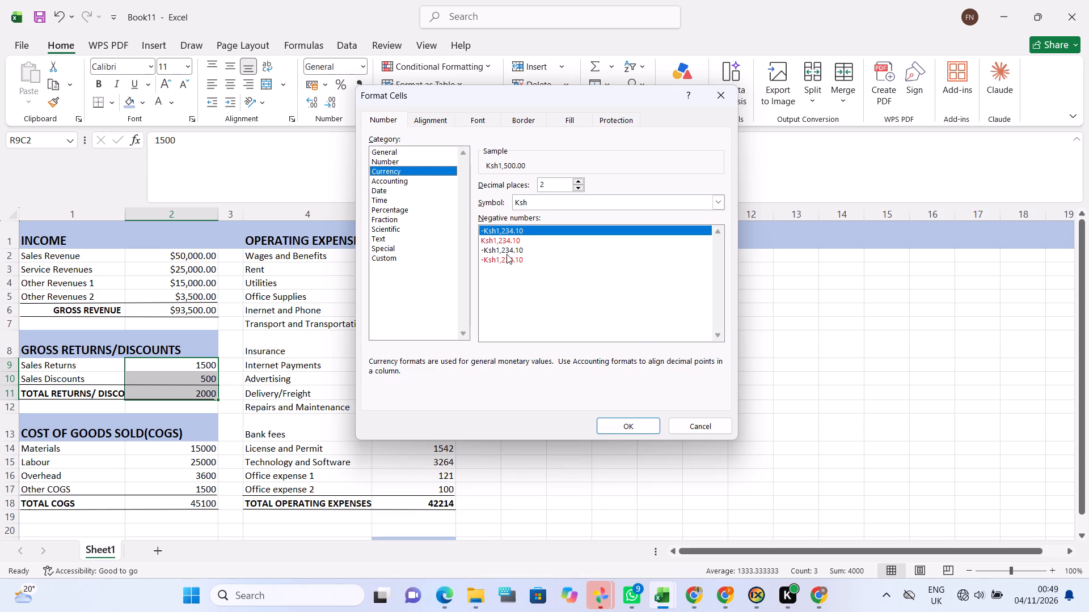
click(721, 199)
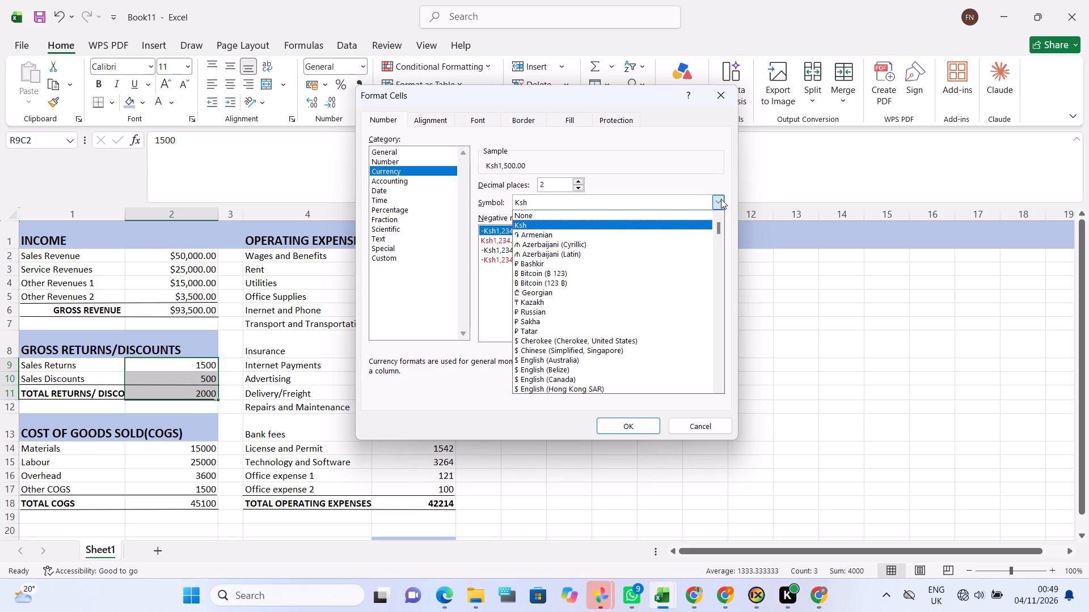
click(604, 340)
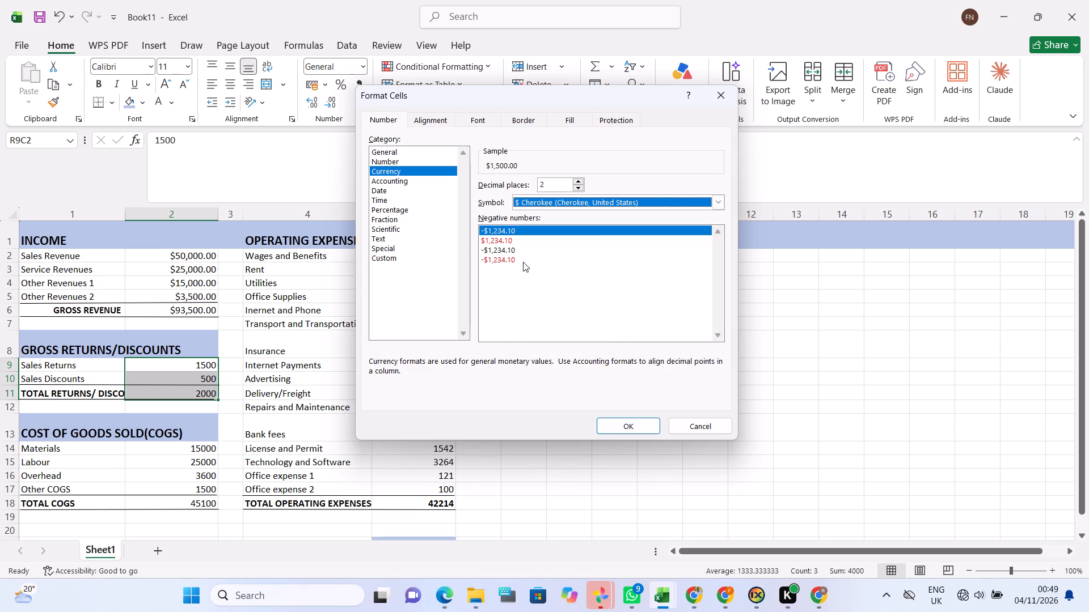
click(636, 428)
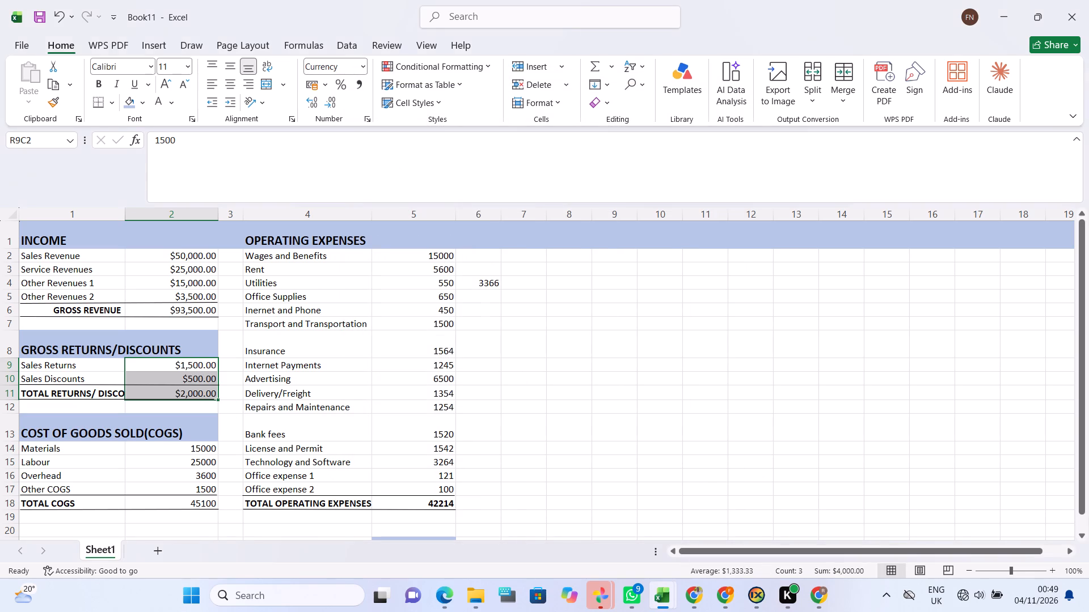
Format the COGS values in column 2, rows 14 to 18, as Currency with the $ Cherokee (Cherokee, United States) symbol.
drag(126, 444, 172, 504)
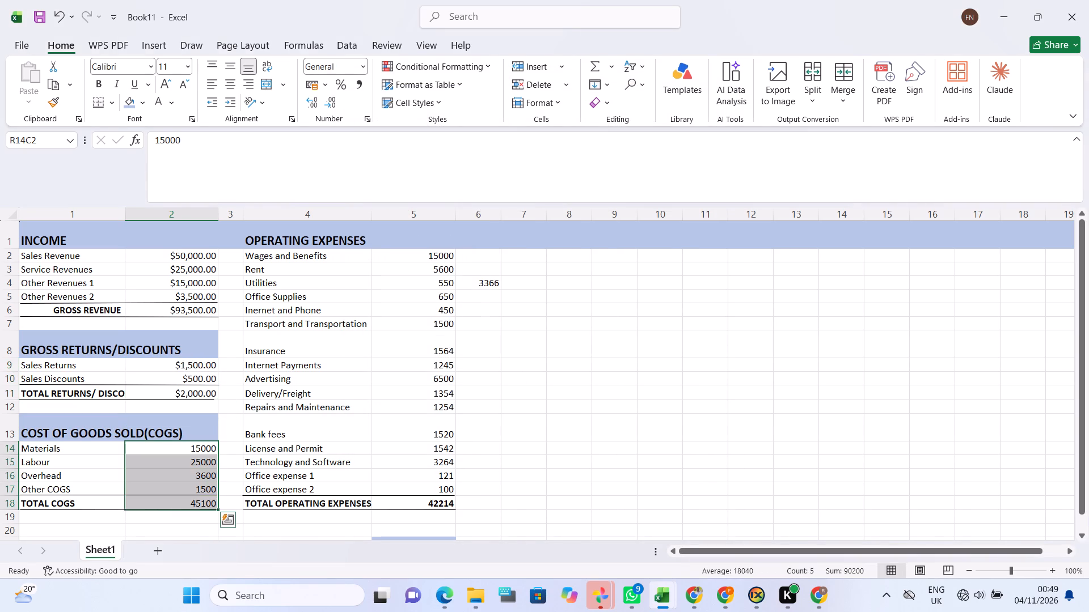
key(ctrl+1)
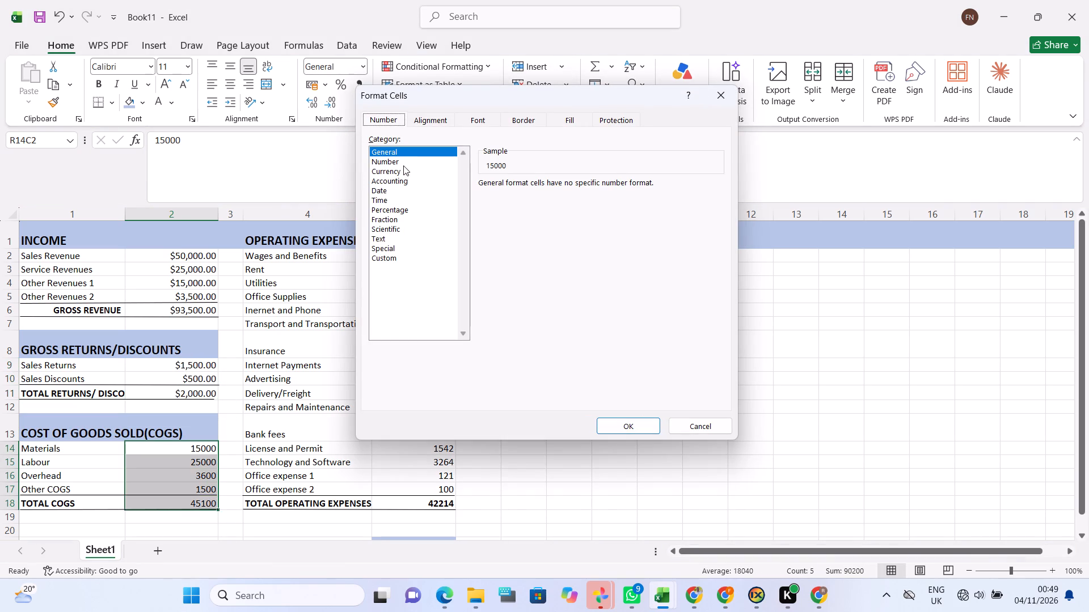
click(394, 160)
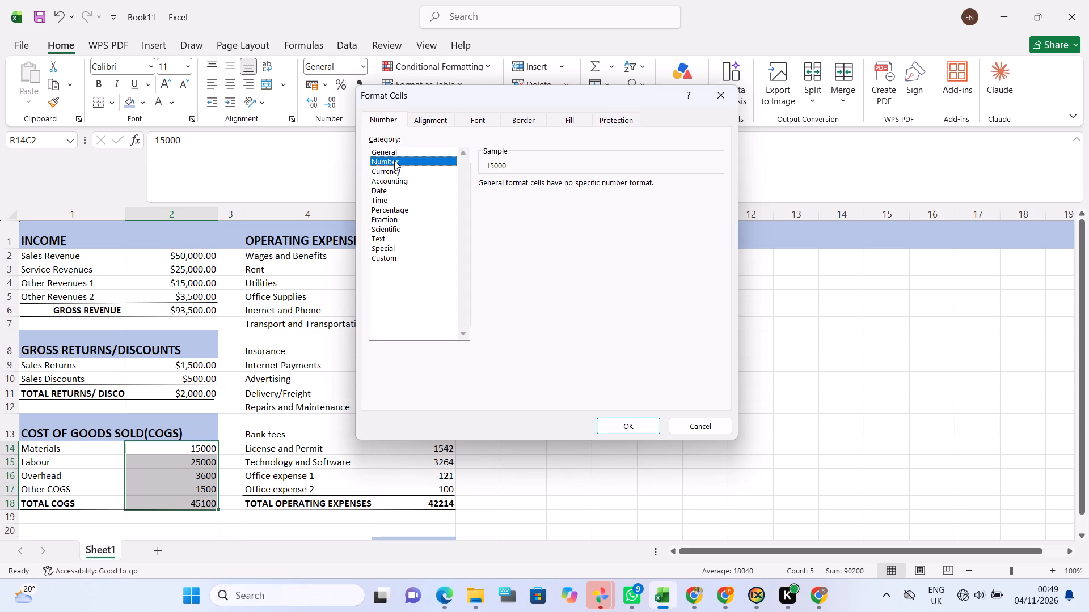
click(483, 199)
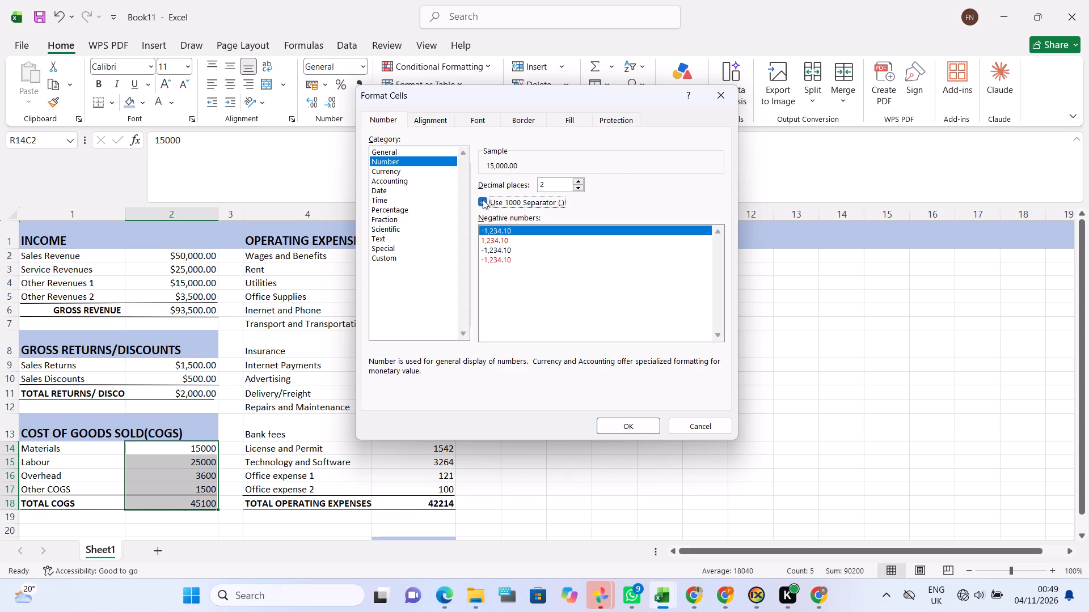
click(377, 174)
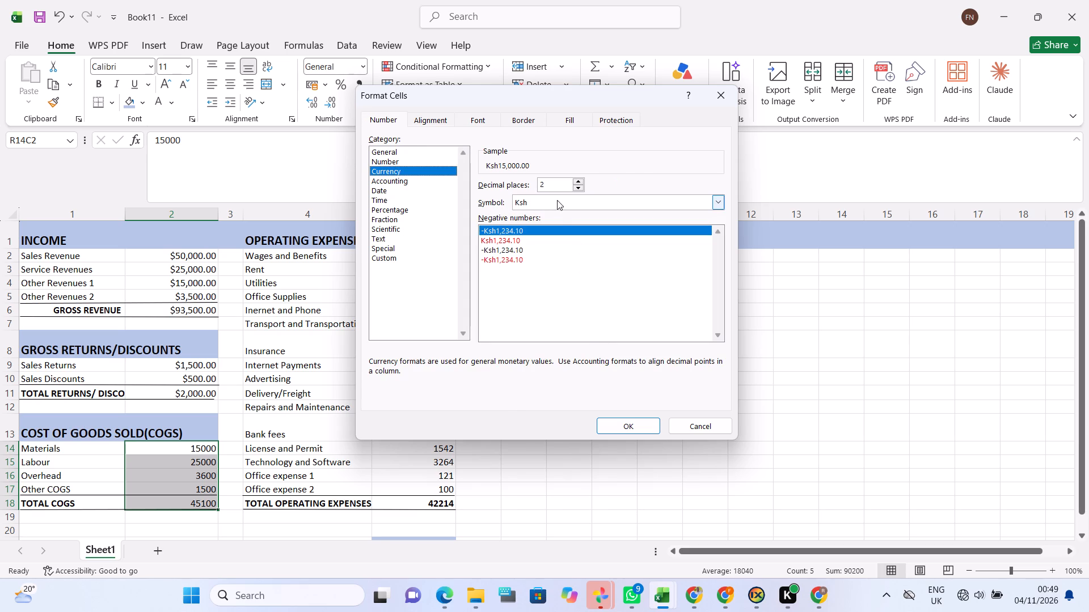
click(715, 207)
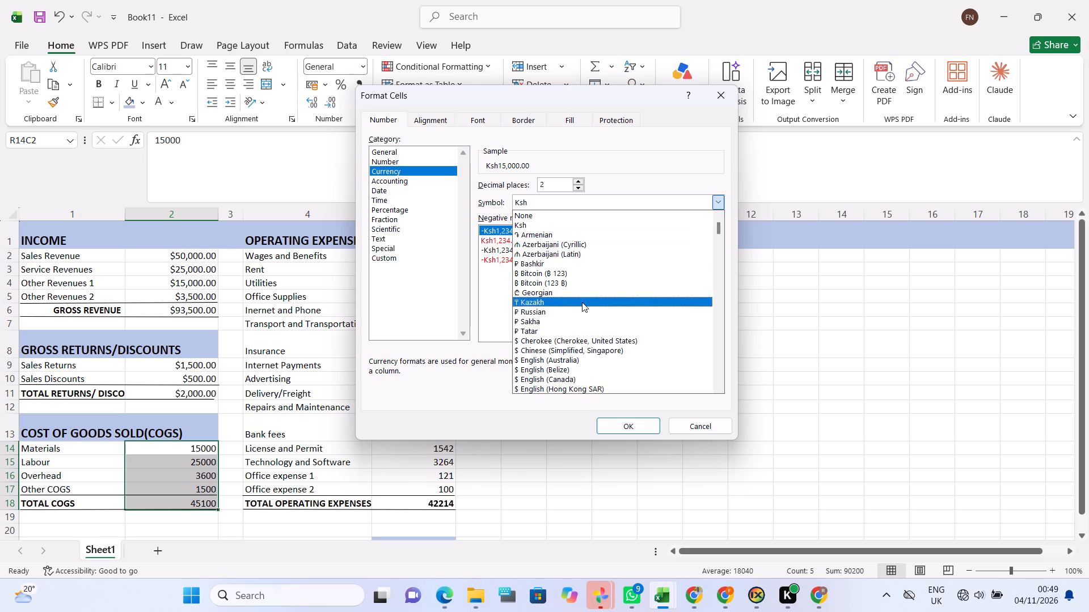
click(579, 340)
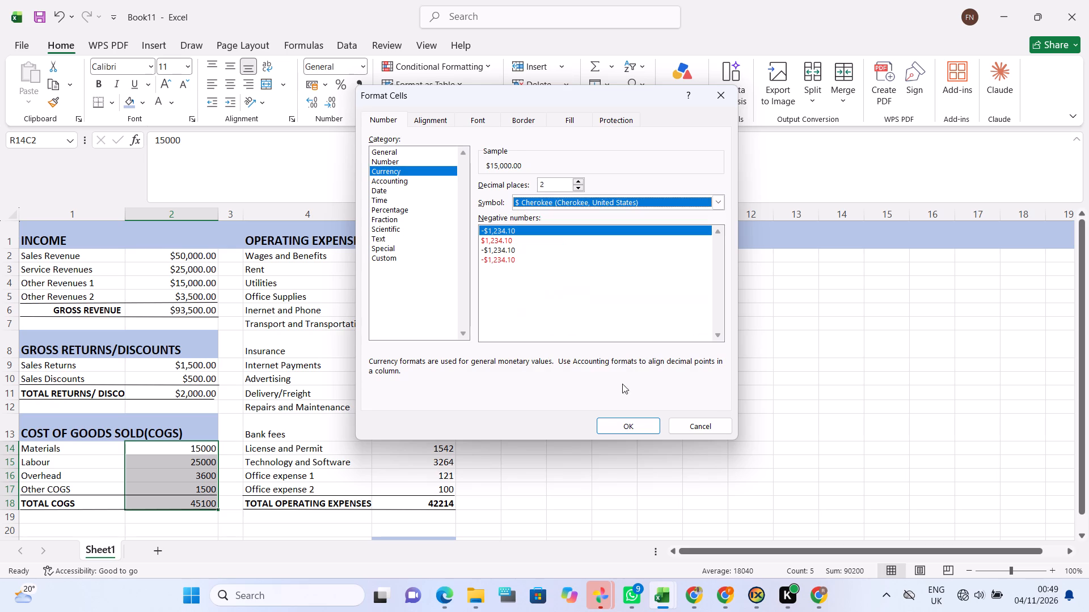
click(644, 421)
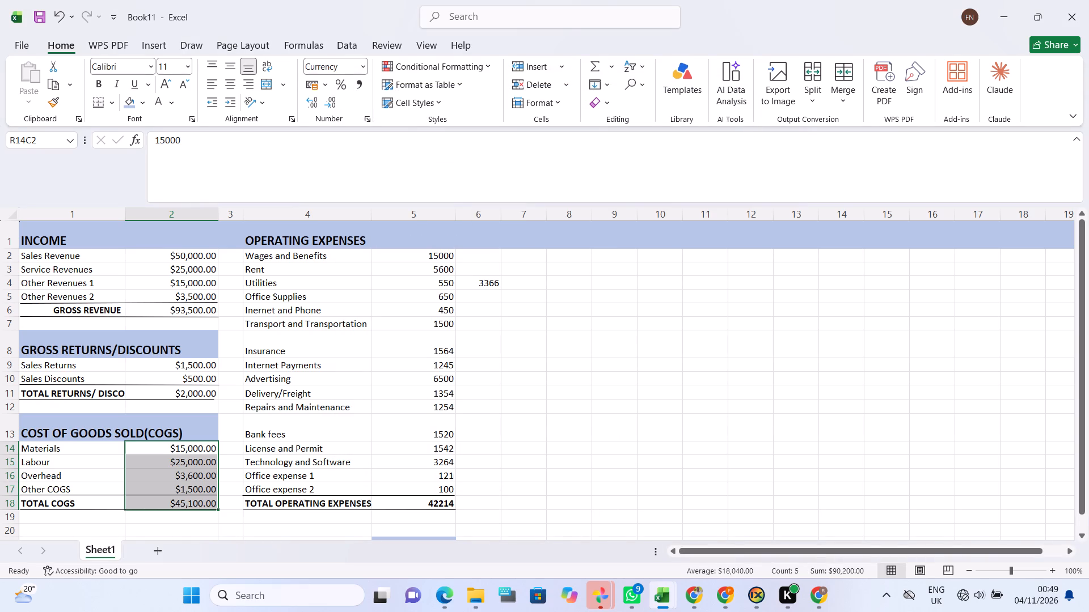
Format columns 5 and 6, rows 2 to 18, of the operating expenses as Currency with the $ Cherokee (Cherokee, United States) symbol.
drag(373, 250, 486, 309)
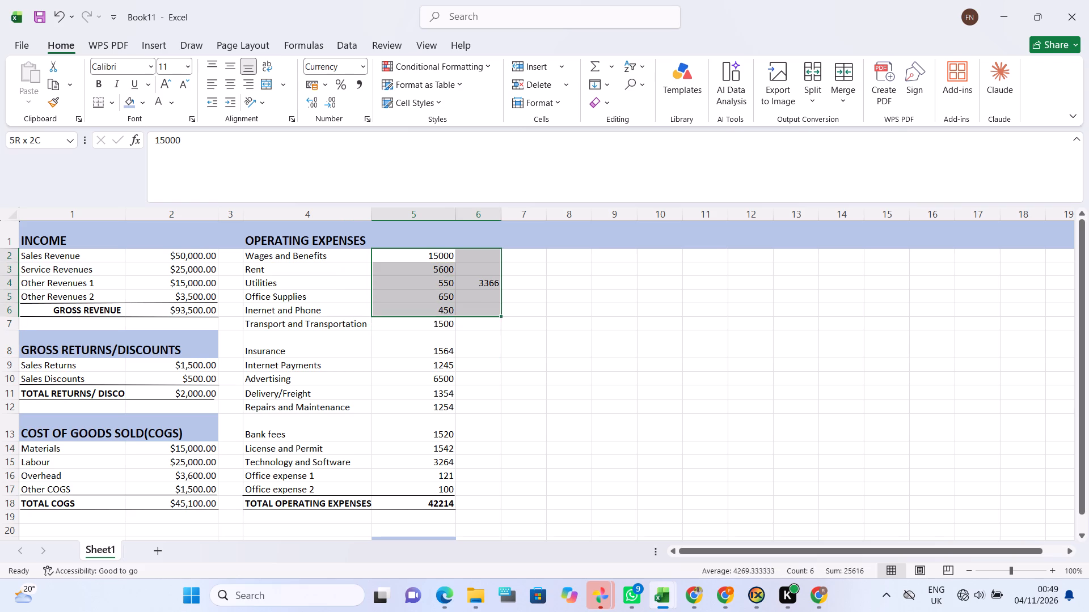
drag(486, 309, 491, 502)
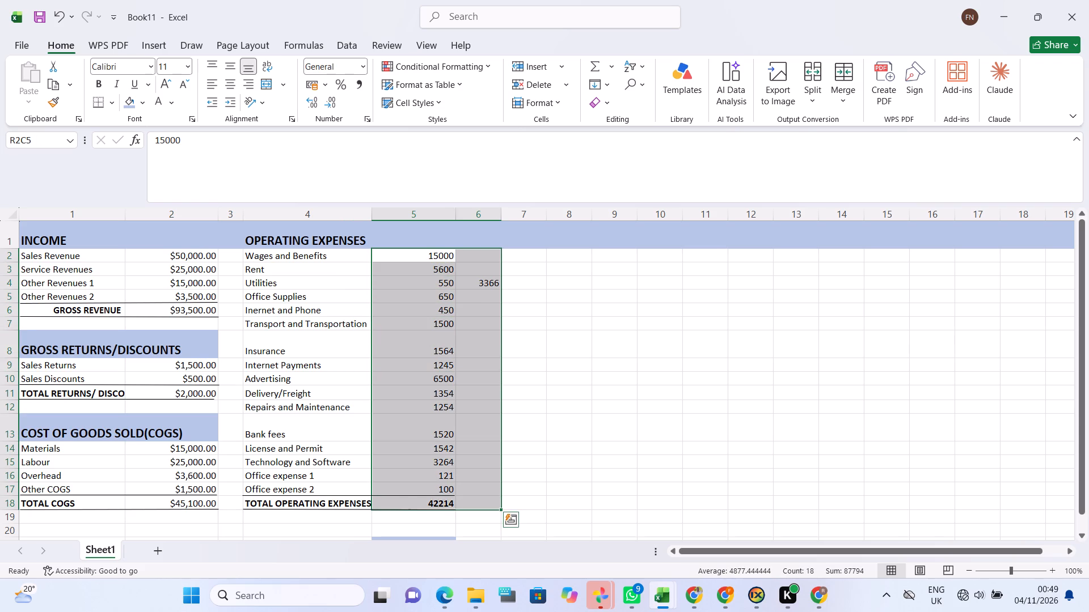
key(ctrl+1)
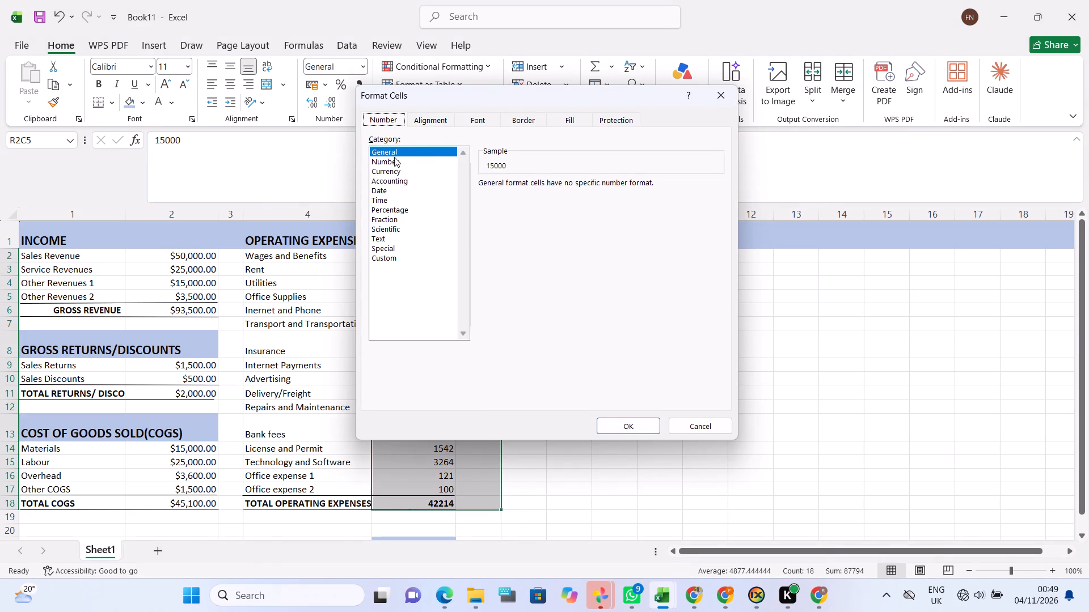
click(391, 159)
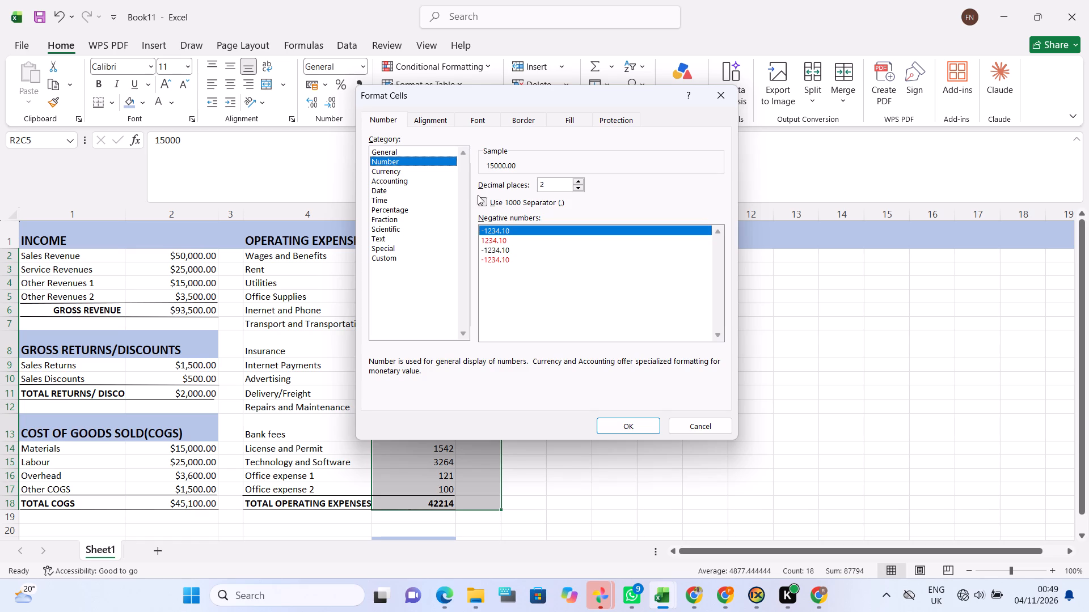
click(480, 198)
click(396, 171)
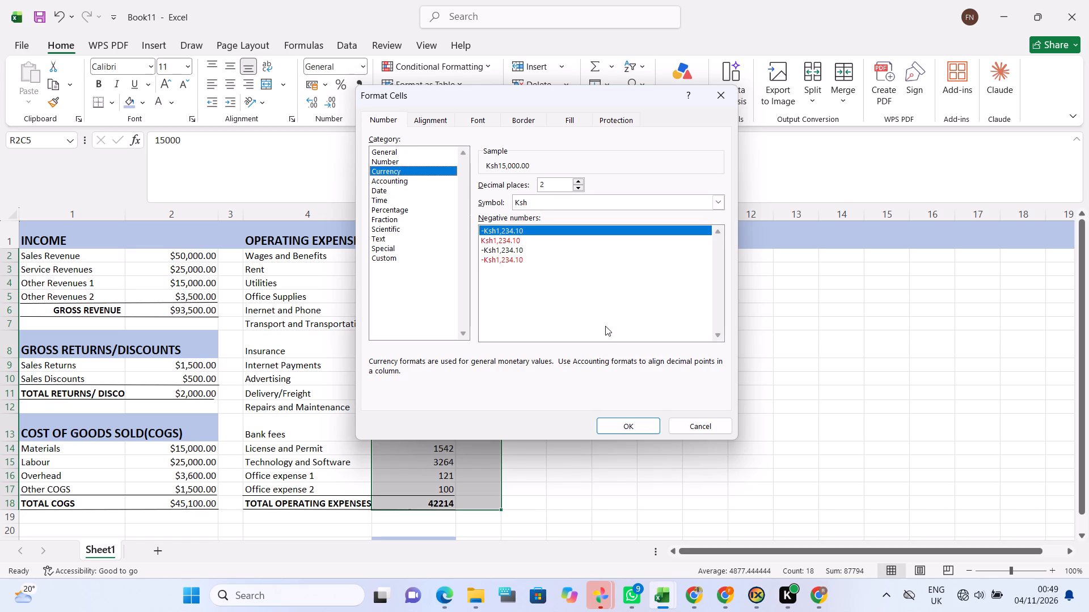
click(716, 202)
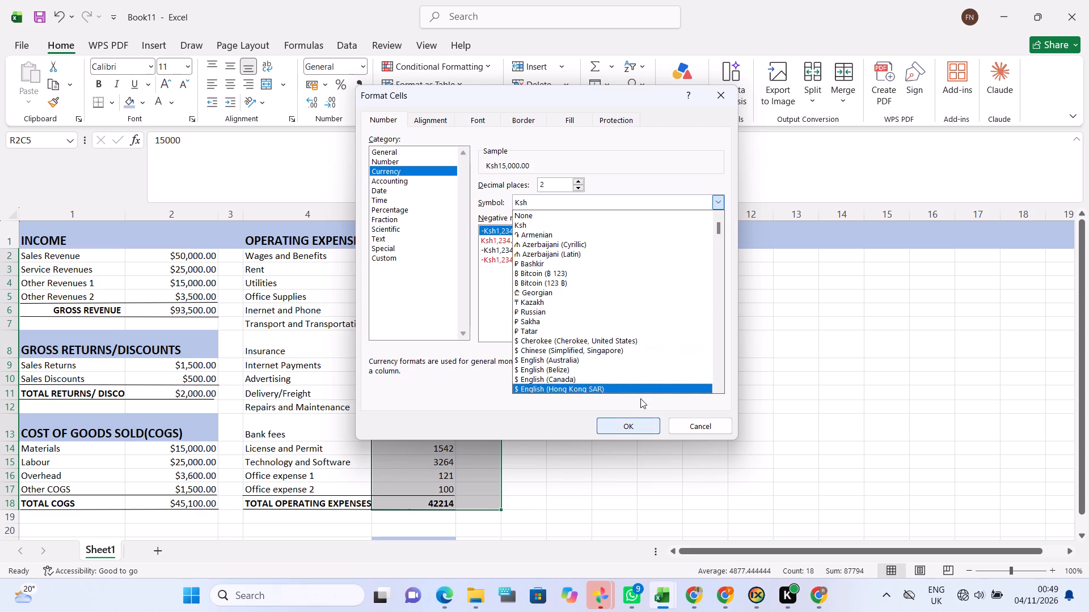
click(612, 342)
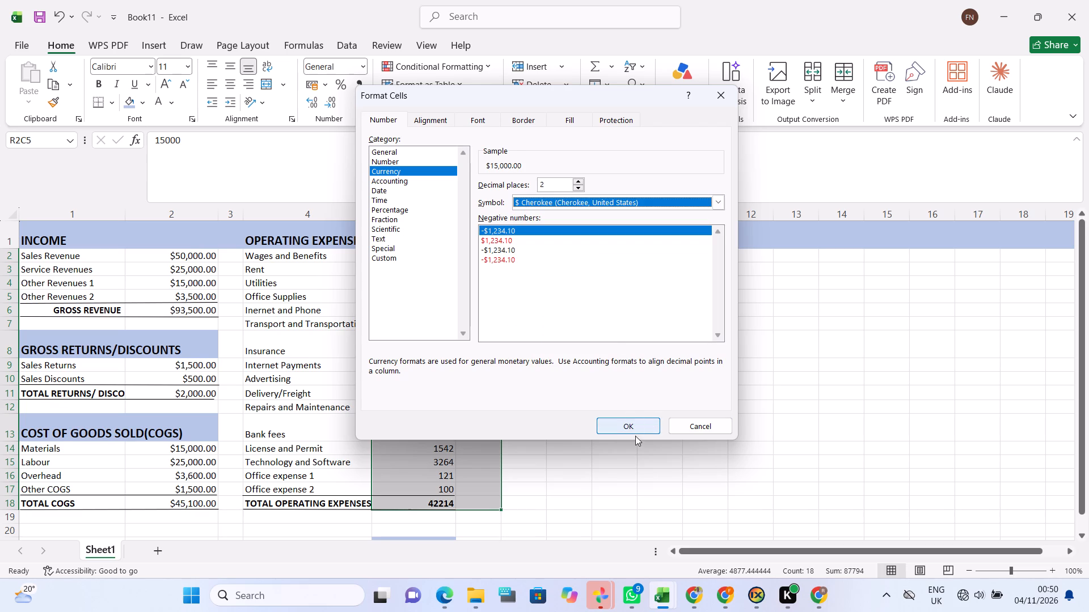
click(632, 427)
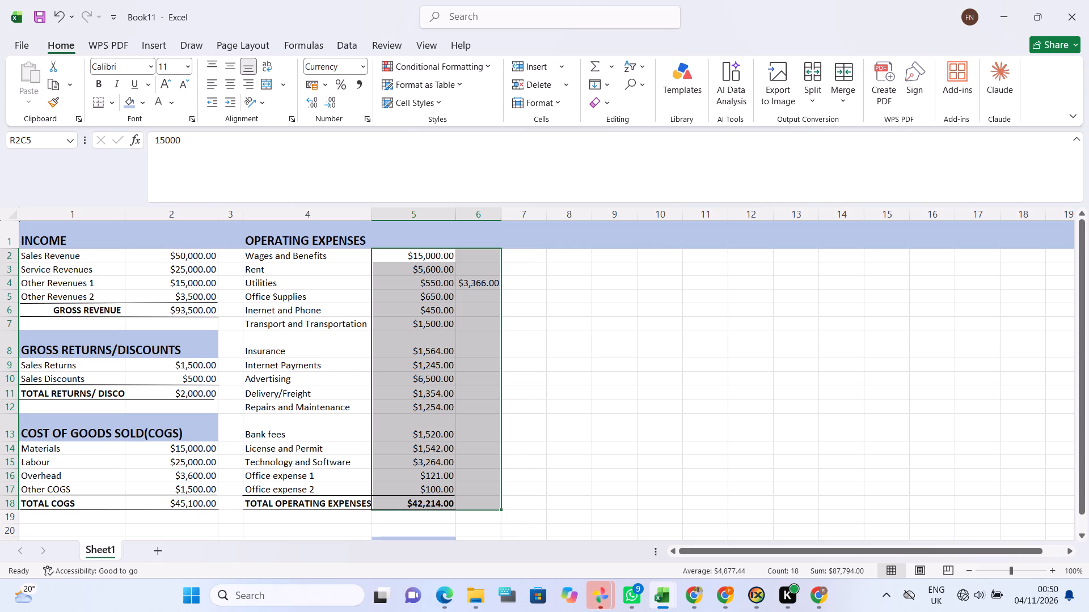
Clear the stray value beside the Utilities amount in row 4 column 6.
click(492, 302)
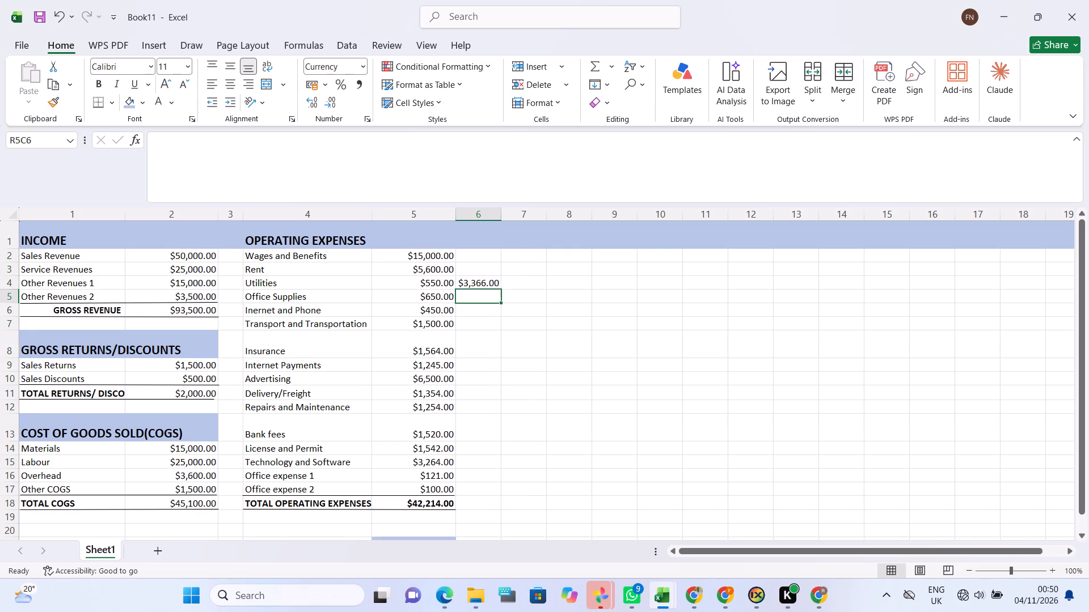
click(479, 284)
key(BackSpace)
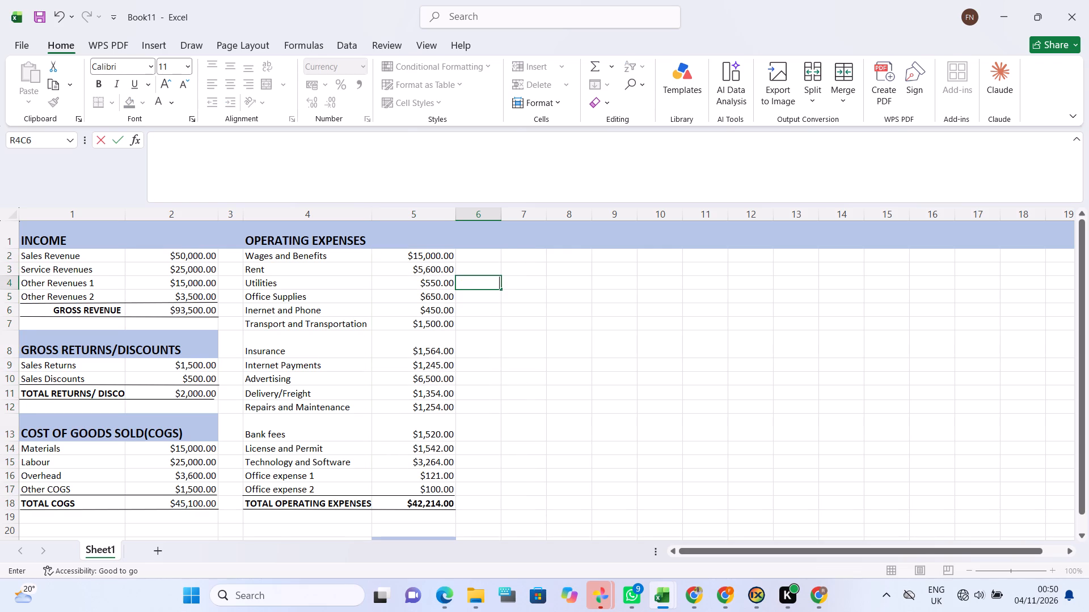
scroll(412, 280, up, 1)
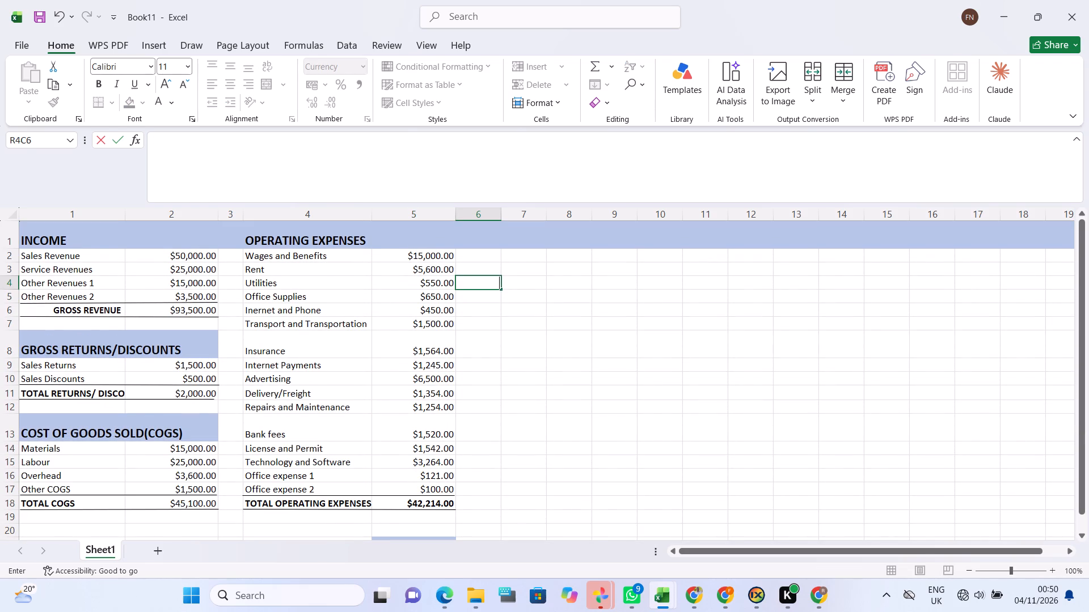
scroll(263, 254, up, 1)
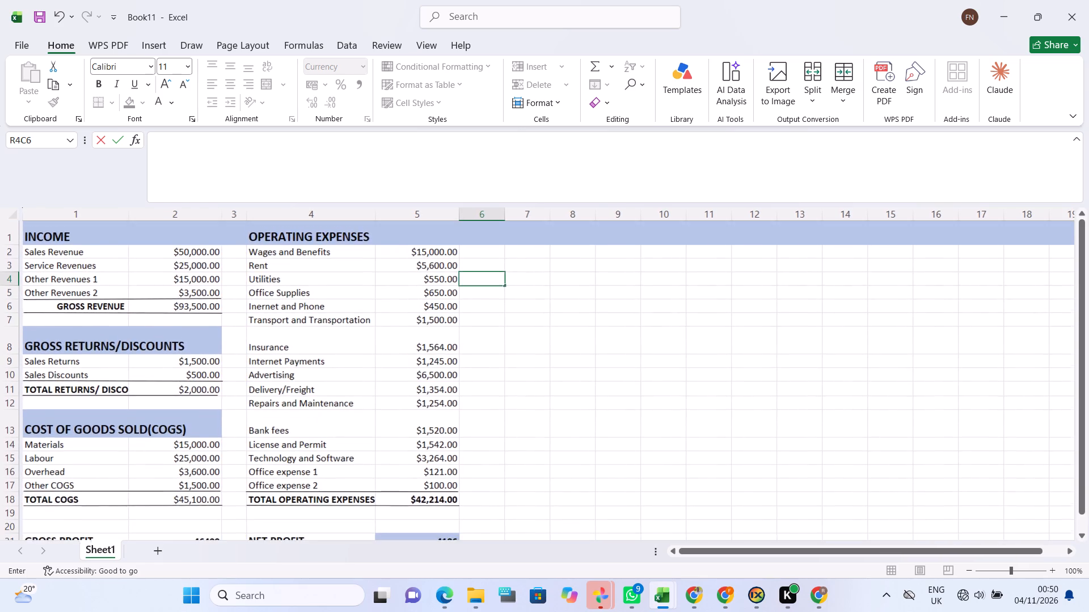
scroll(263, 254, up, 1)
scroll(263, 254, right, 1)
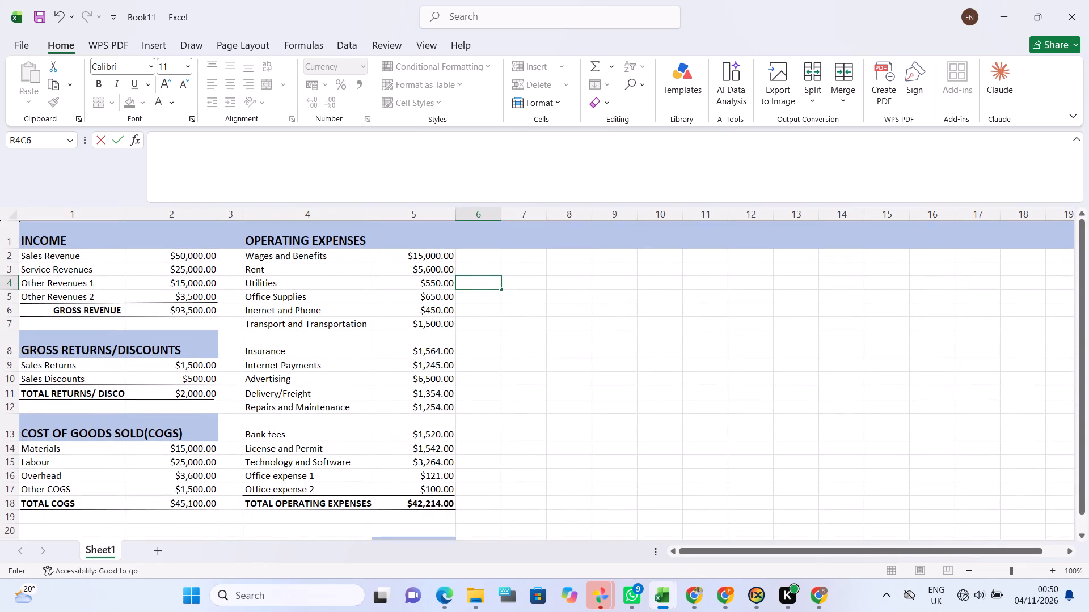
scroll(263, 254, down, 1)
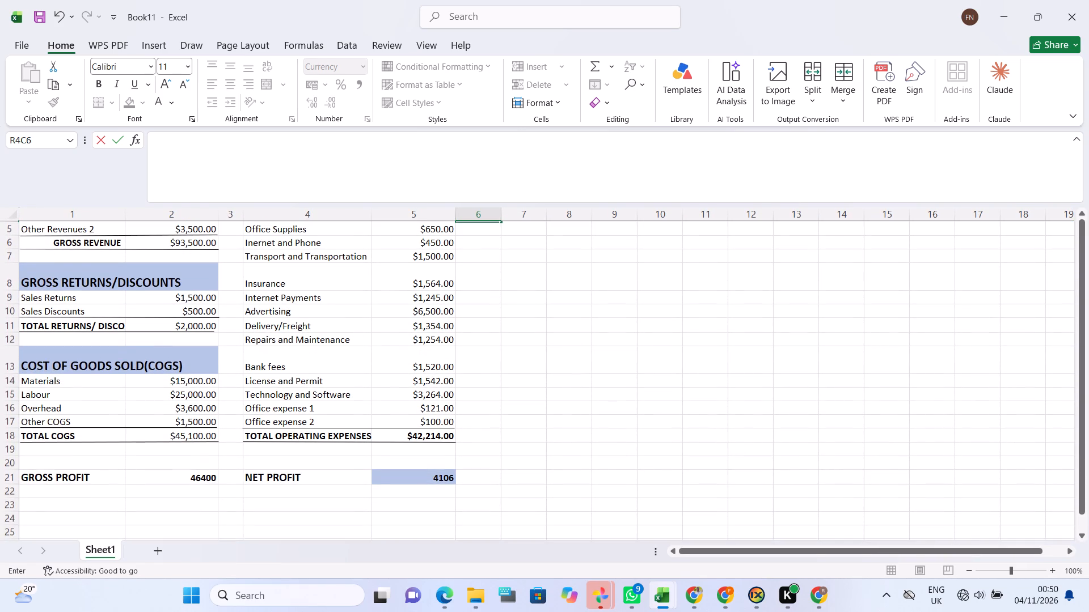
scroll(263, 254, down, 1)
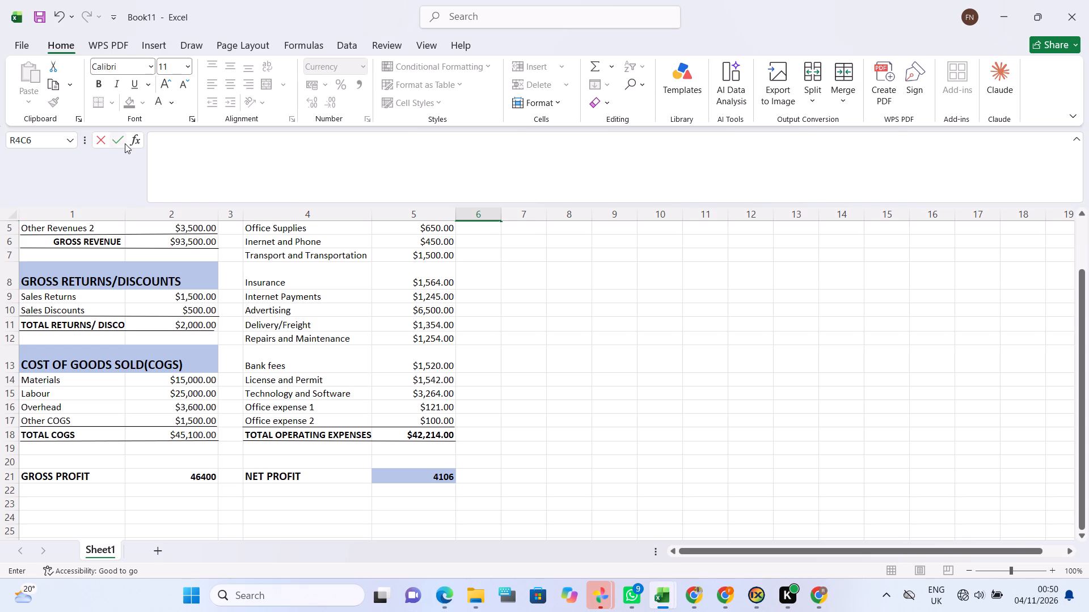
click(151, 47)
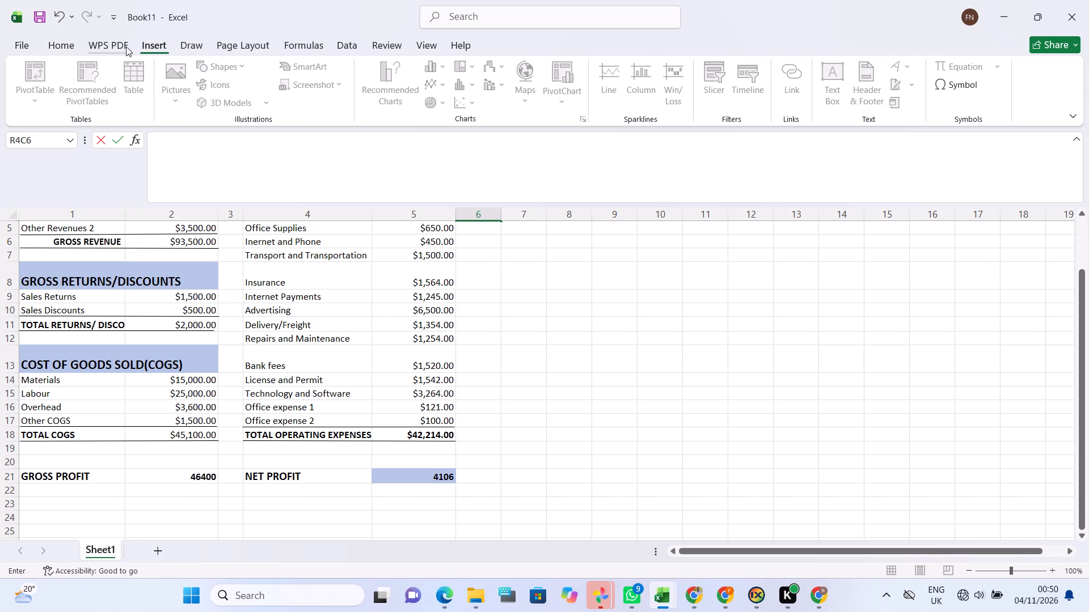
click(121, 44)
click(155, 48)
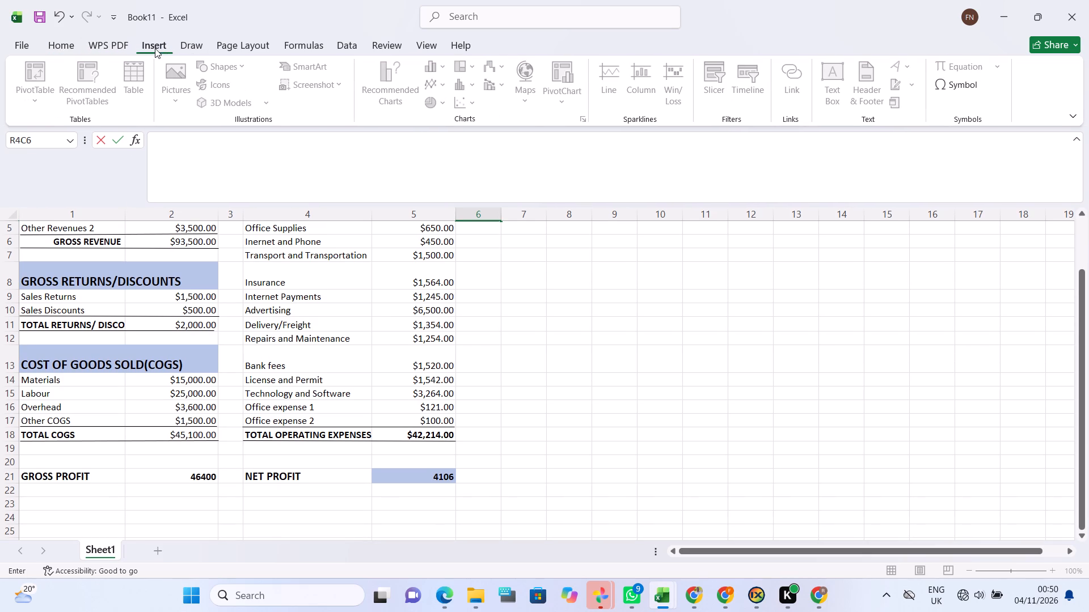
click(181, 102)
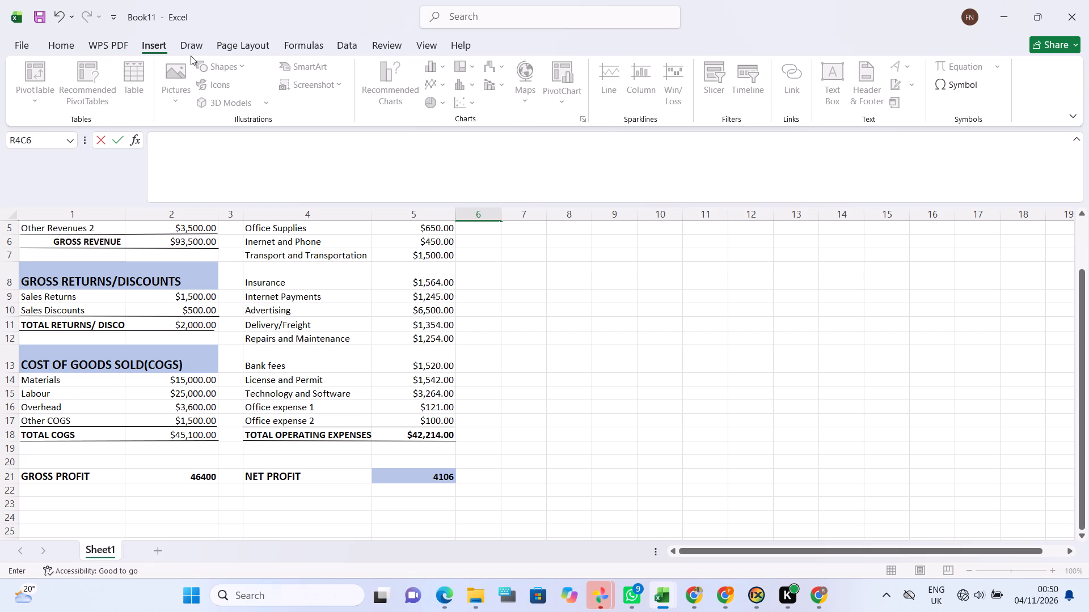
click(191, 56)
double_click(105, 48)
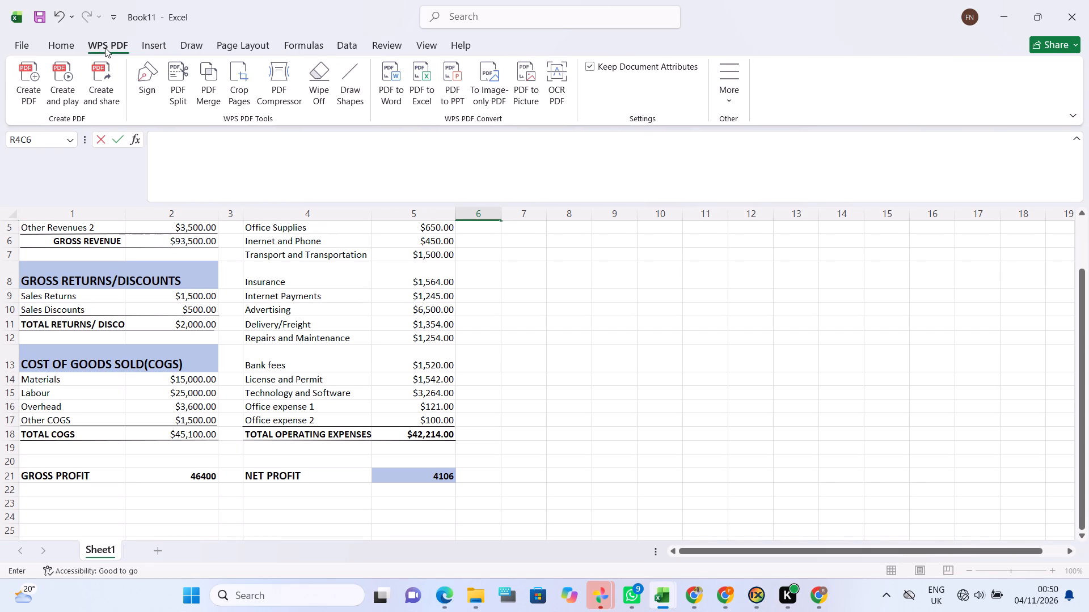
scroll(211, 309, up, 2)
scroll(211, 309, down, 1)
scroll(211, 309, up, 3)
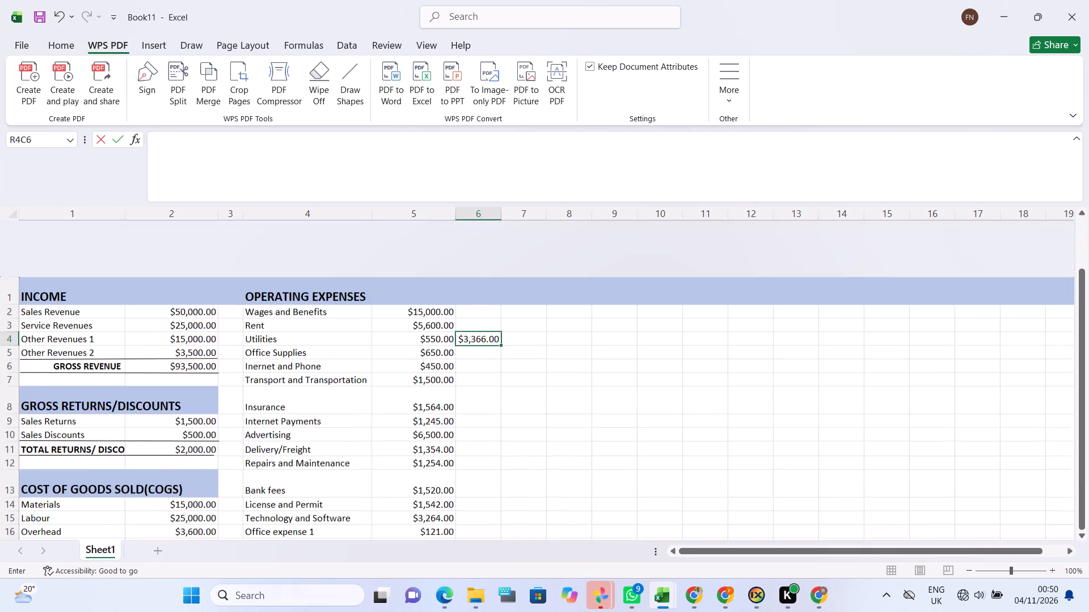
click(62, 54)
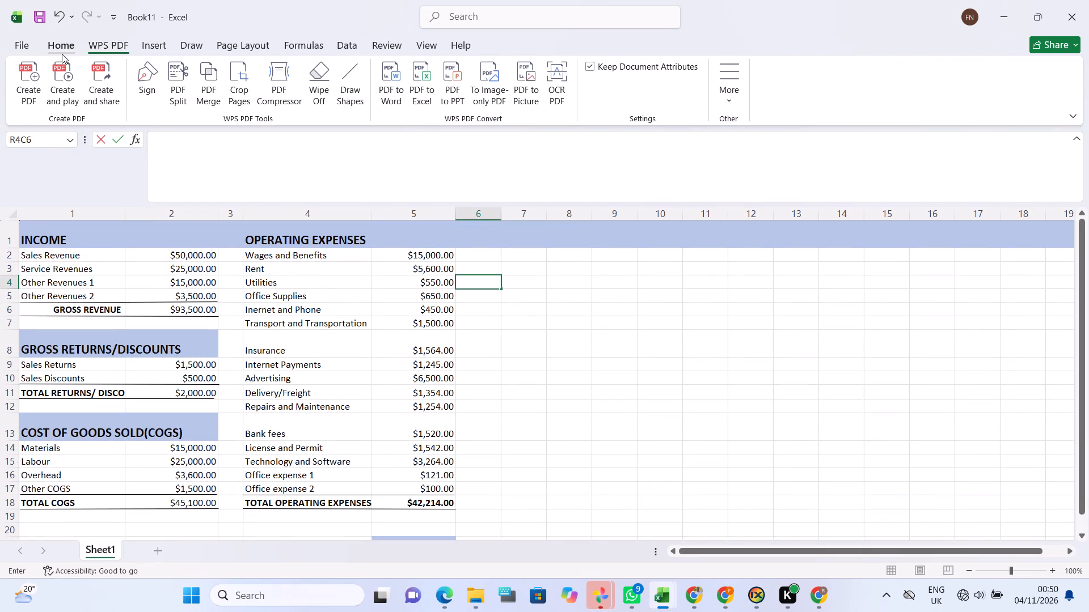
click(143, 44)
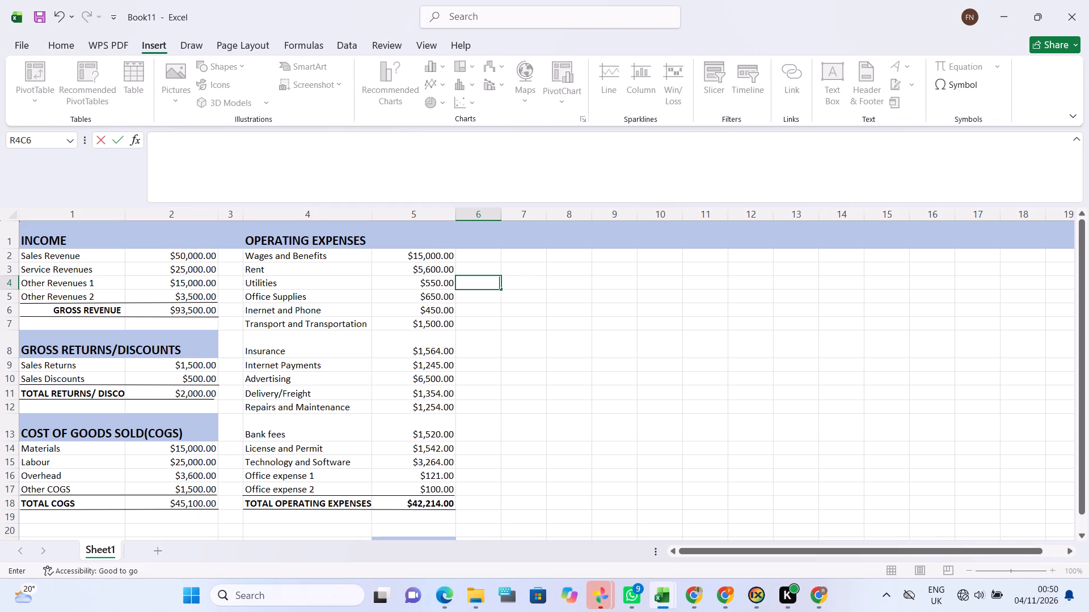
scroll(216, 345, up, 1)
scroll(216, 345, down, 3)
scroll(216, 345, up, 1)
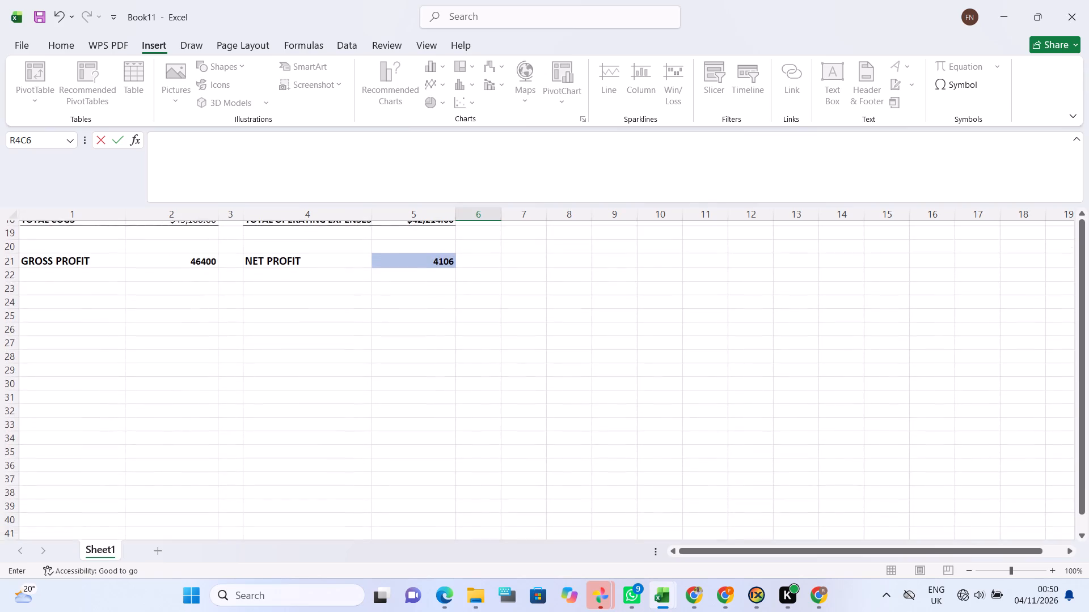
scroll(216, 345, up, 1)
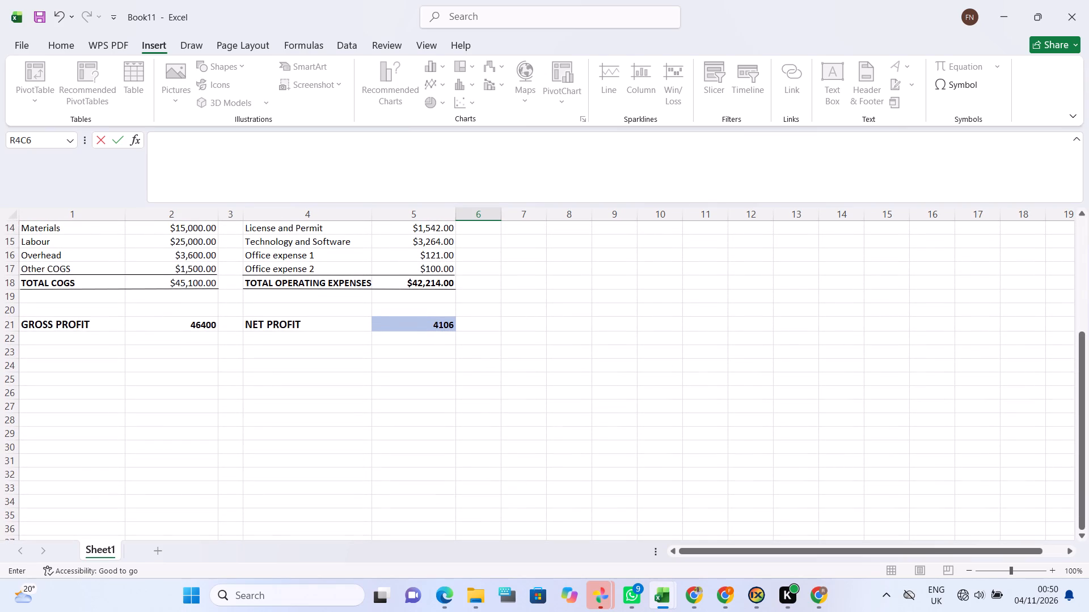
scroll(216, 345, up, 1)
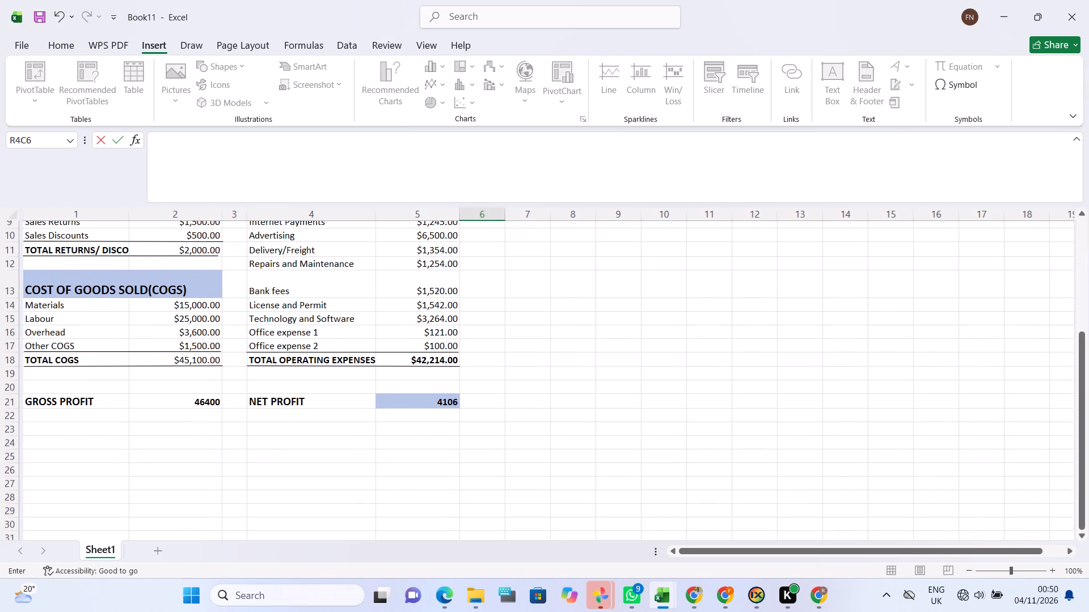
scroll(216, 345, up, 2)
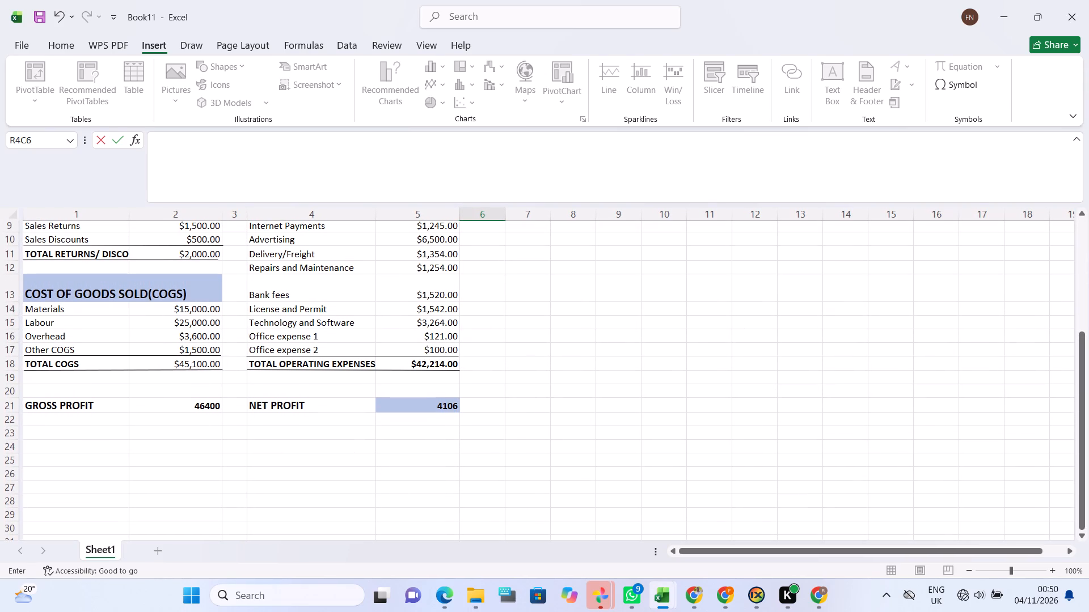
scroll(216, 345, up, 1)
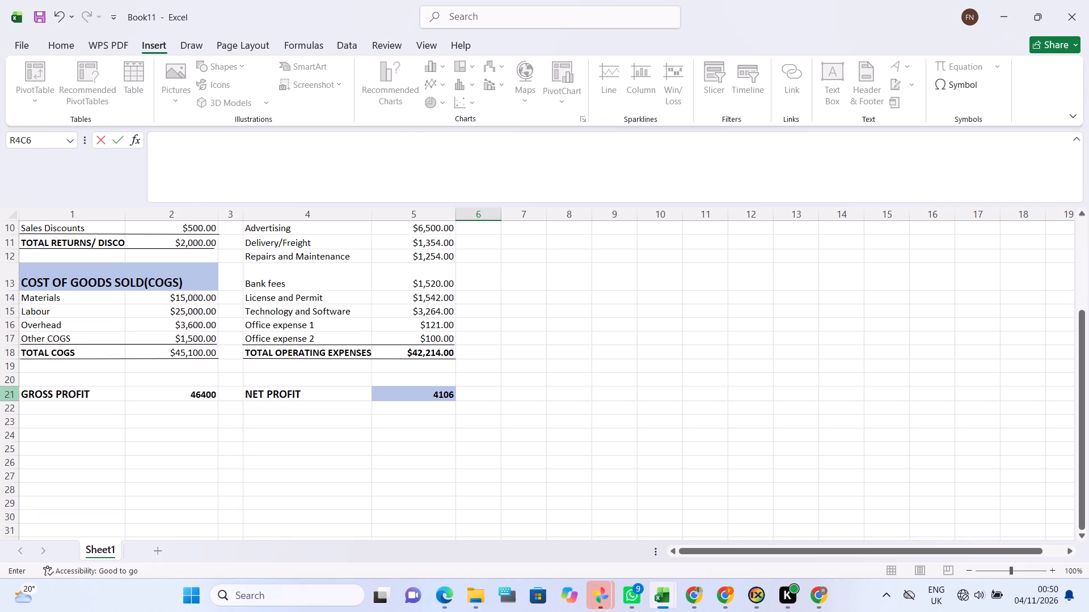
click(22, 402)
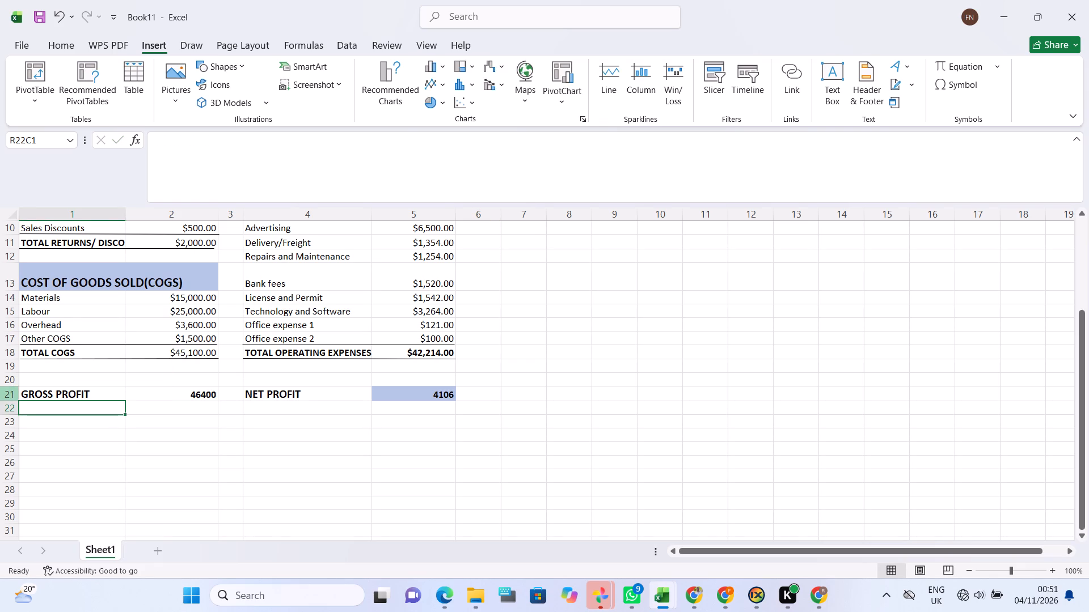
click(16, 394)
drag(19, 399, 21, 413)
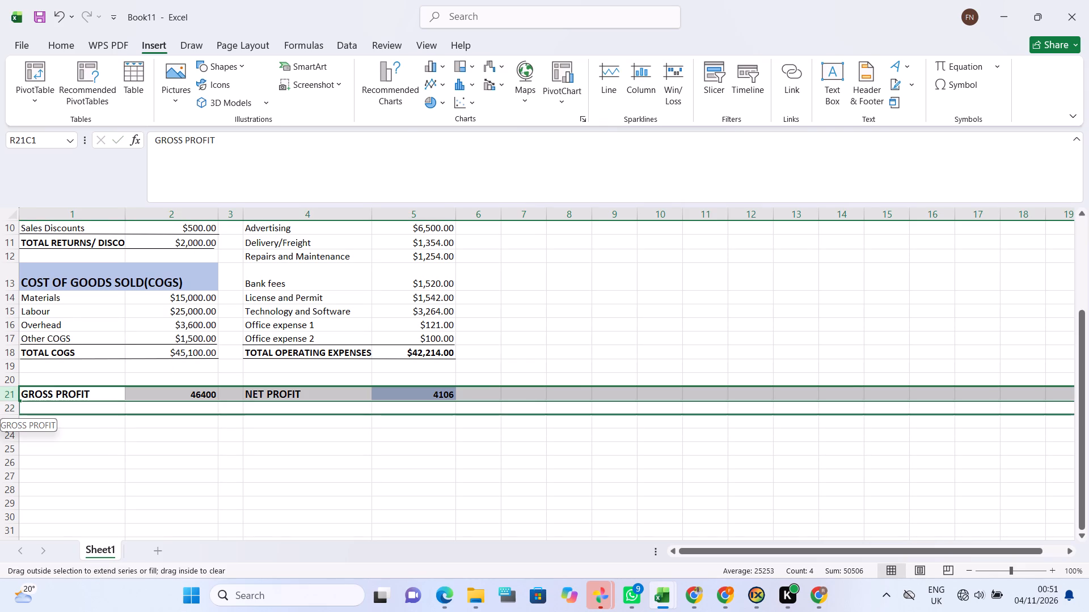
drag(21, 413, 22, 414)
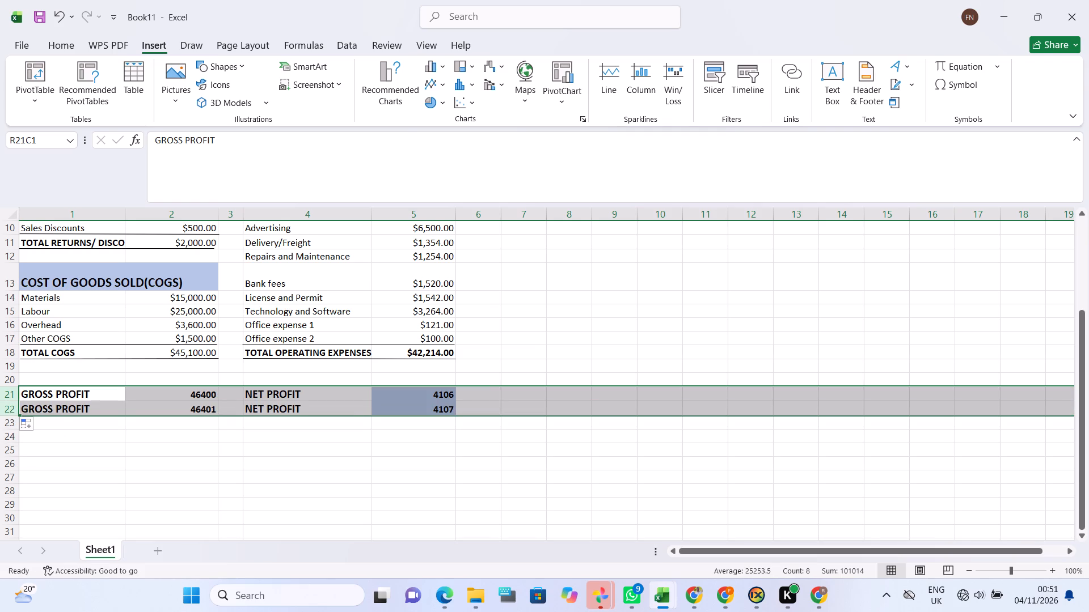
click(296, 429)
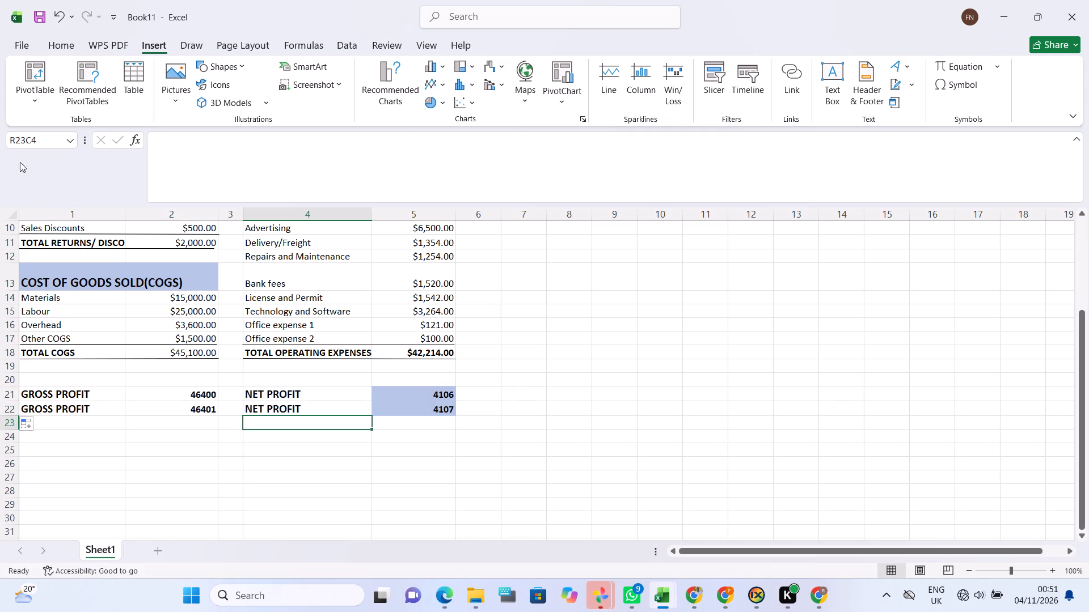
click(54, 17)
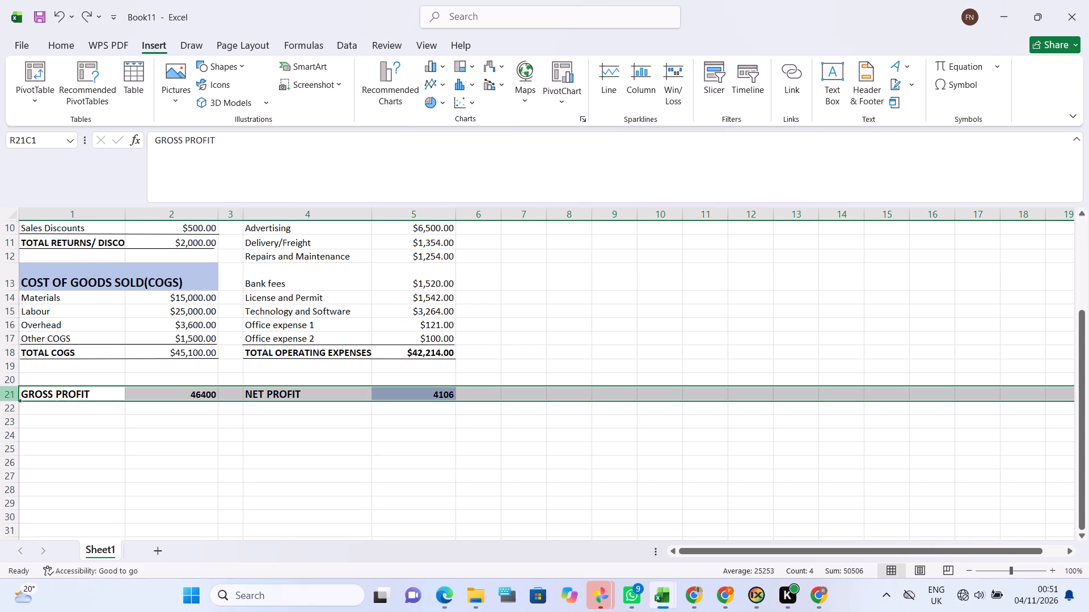
Increase the height of row 21, which holds the gross profit and net profit figures, to about double.
drag(14, 399, 14, 407)
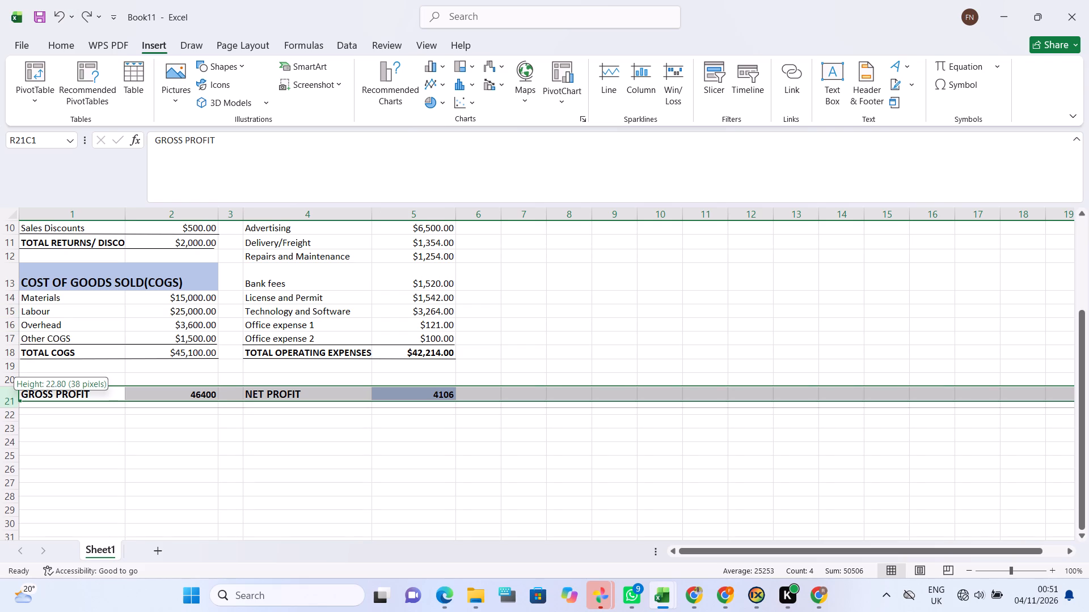
drag(14, 407, 14, 414)
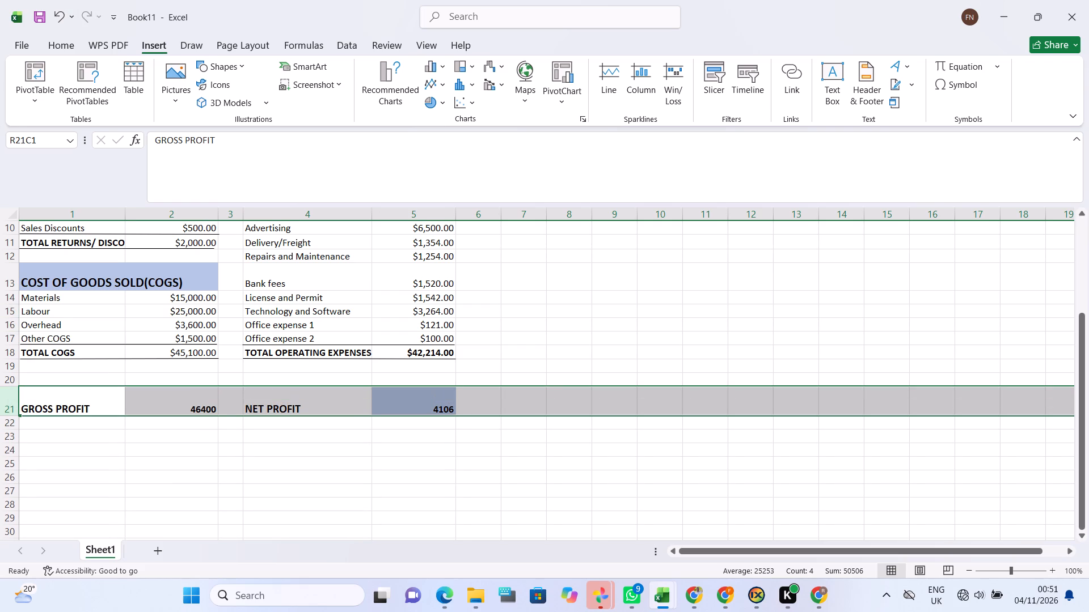
click(380, 452)
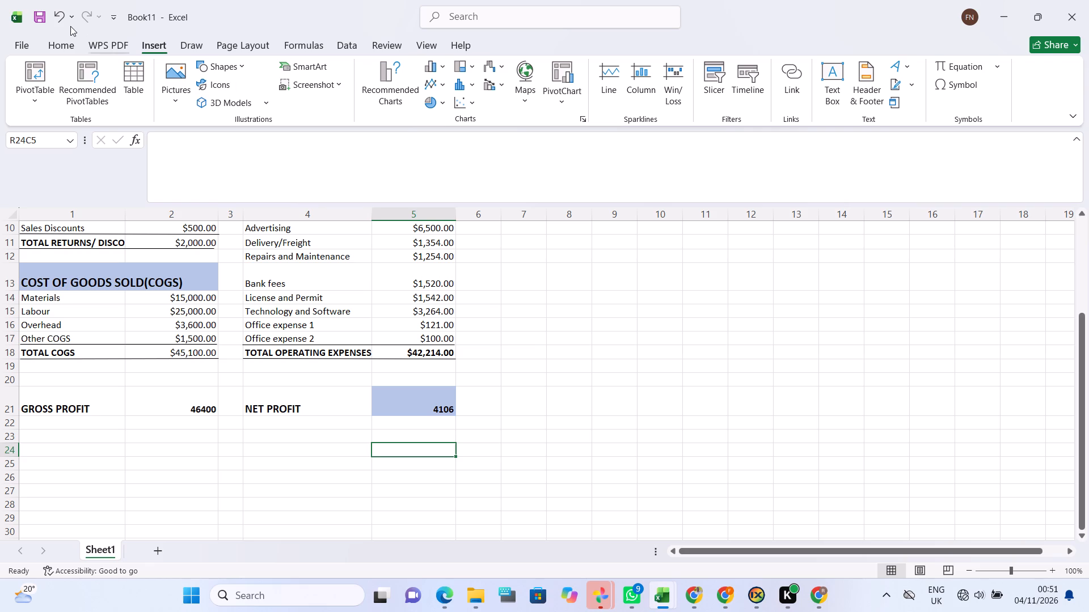
Set the font size of the net profit value and the gross profit value in row 21 to 12.
click(65, 45)
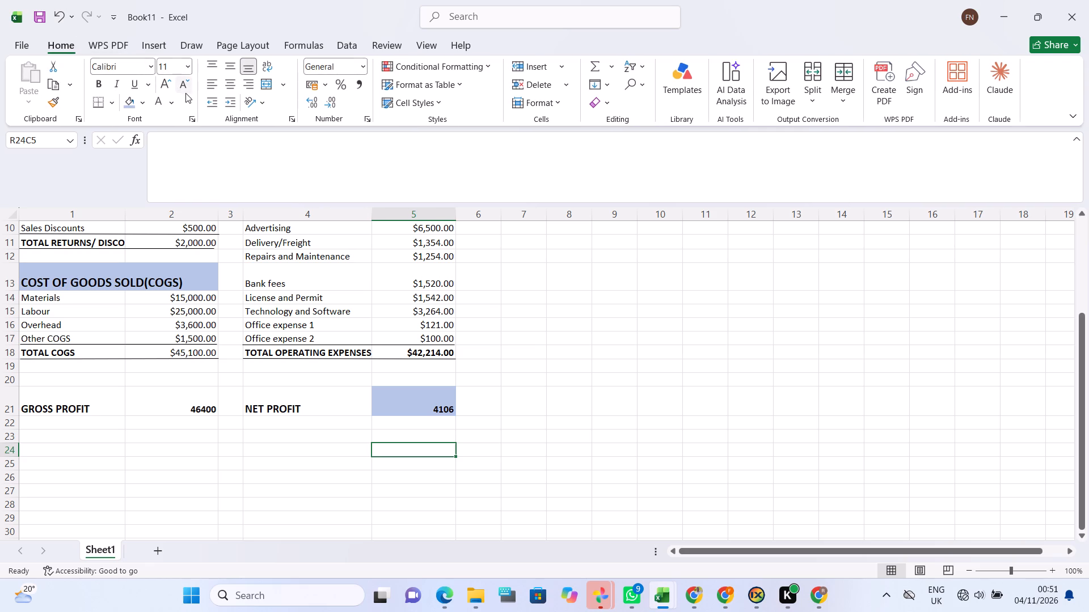
click(179, 88)
click(390, 404)
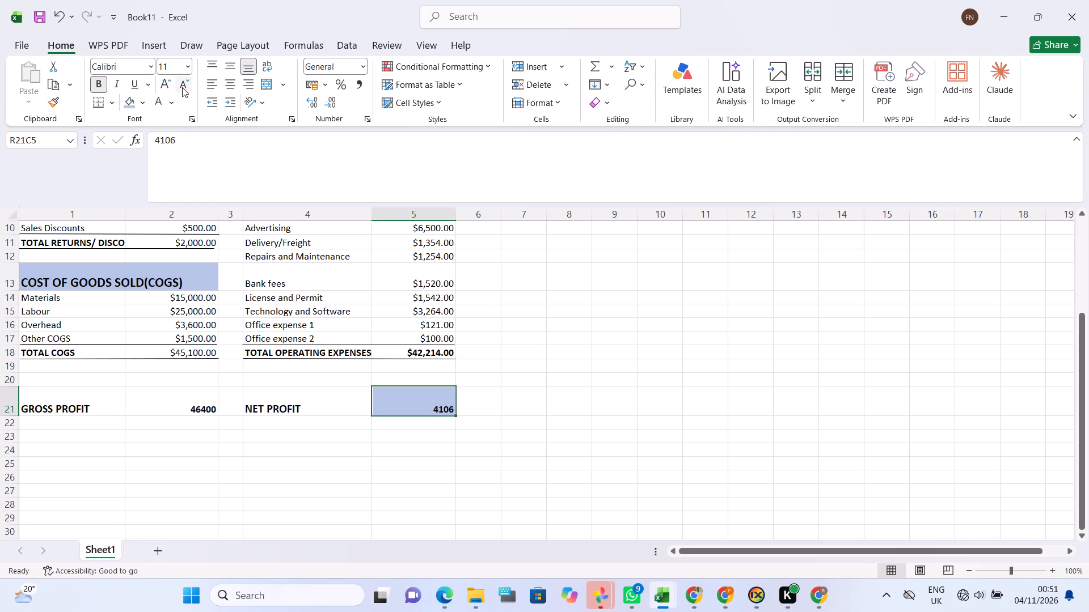
click(182, 87)
click(182, 87)
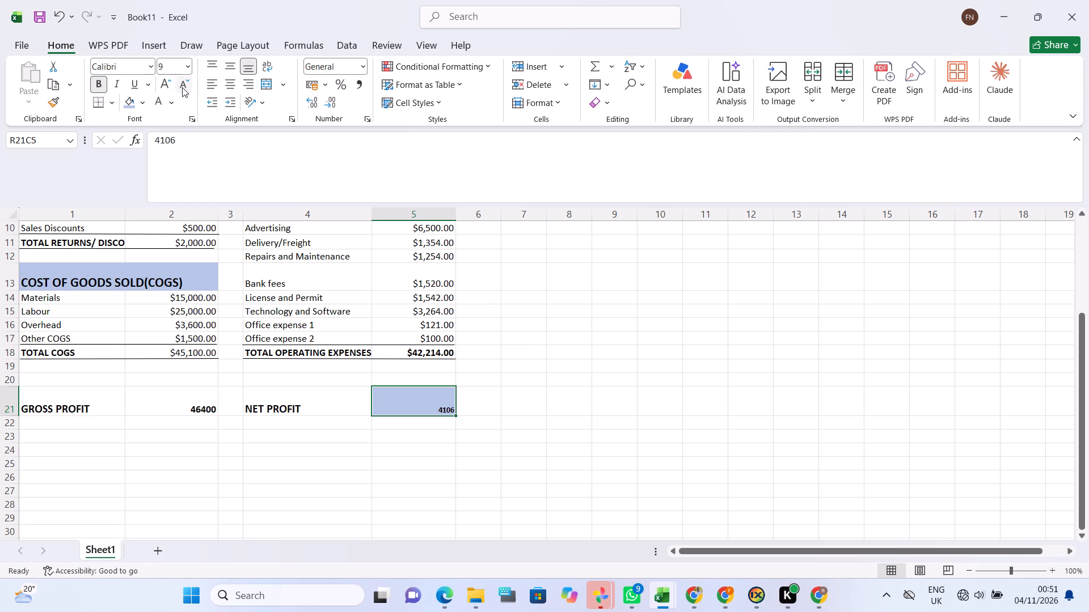
click(169, 87)
click(169, 87)
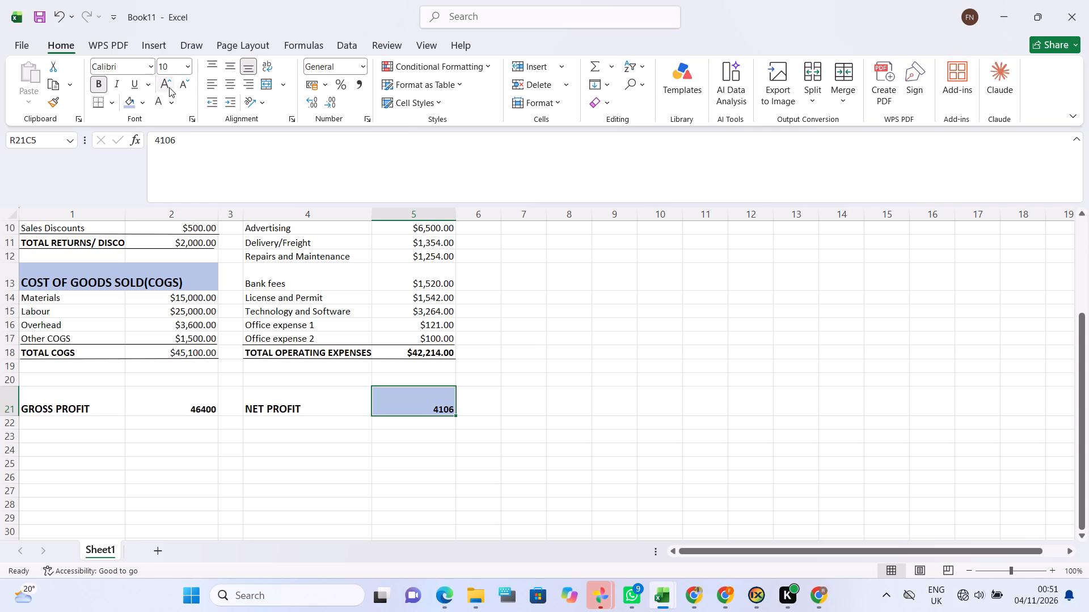
click(169, 87)
click(193, 409)
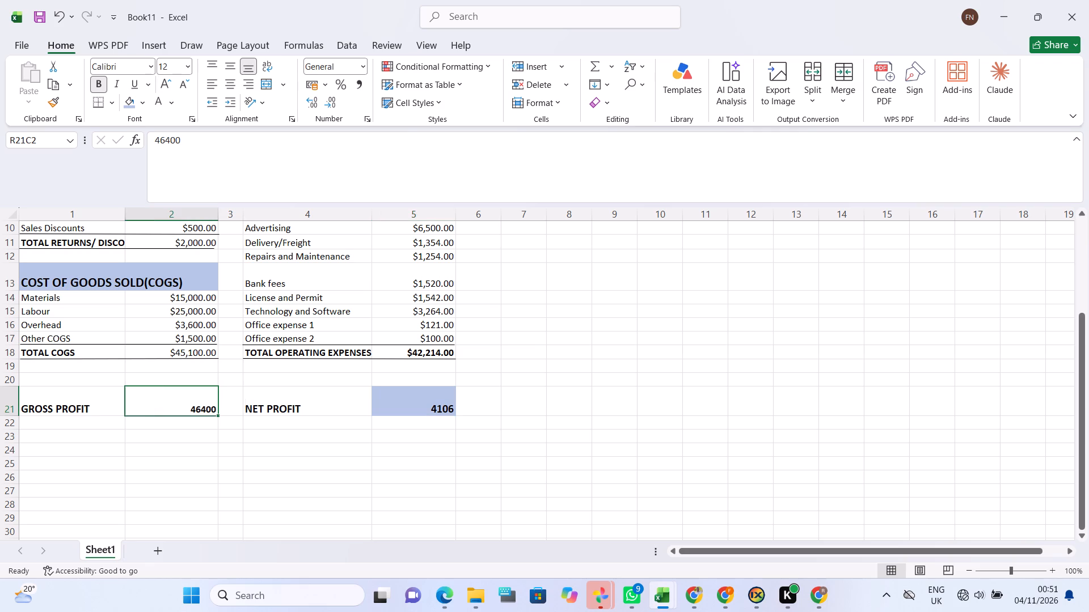
click(161, 85)
click(270, 444)
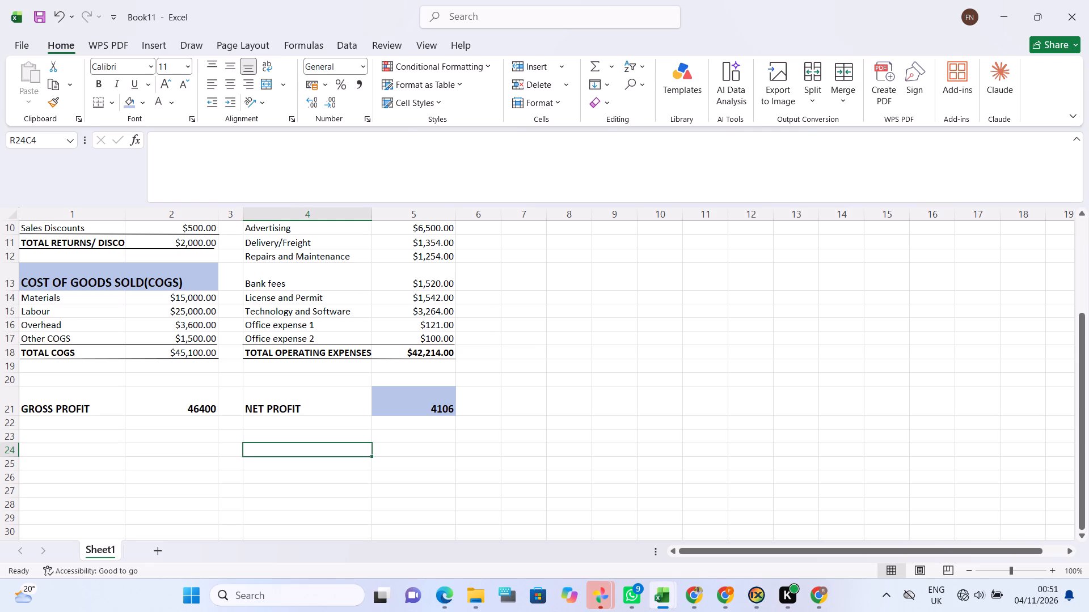
click(82, 421)
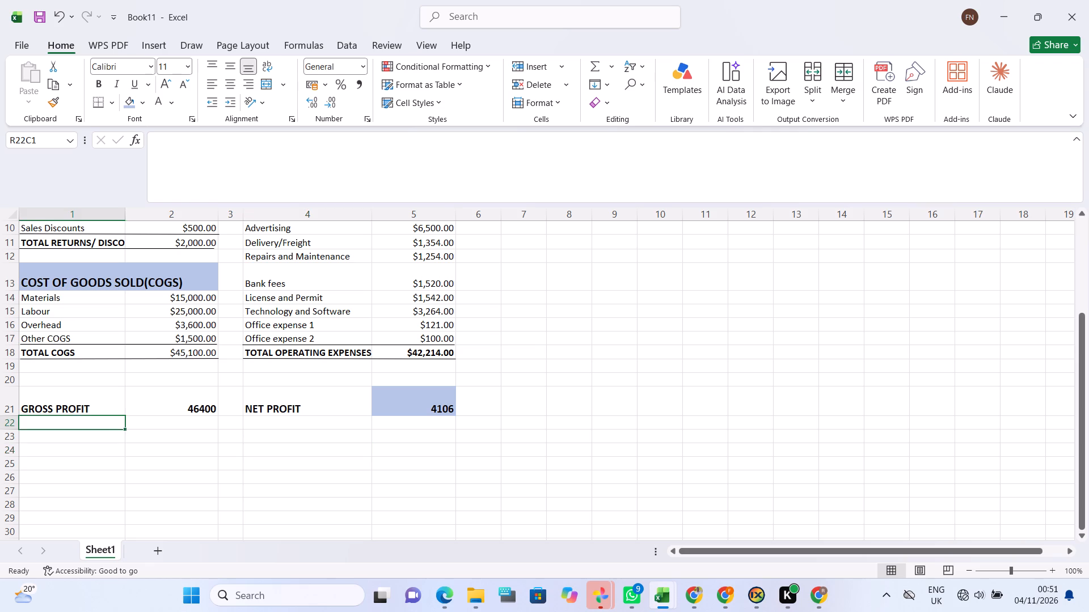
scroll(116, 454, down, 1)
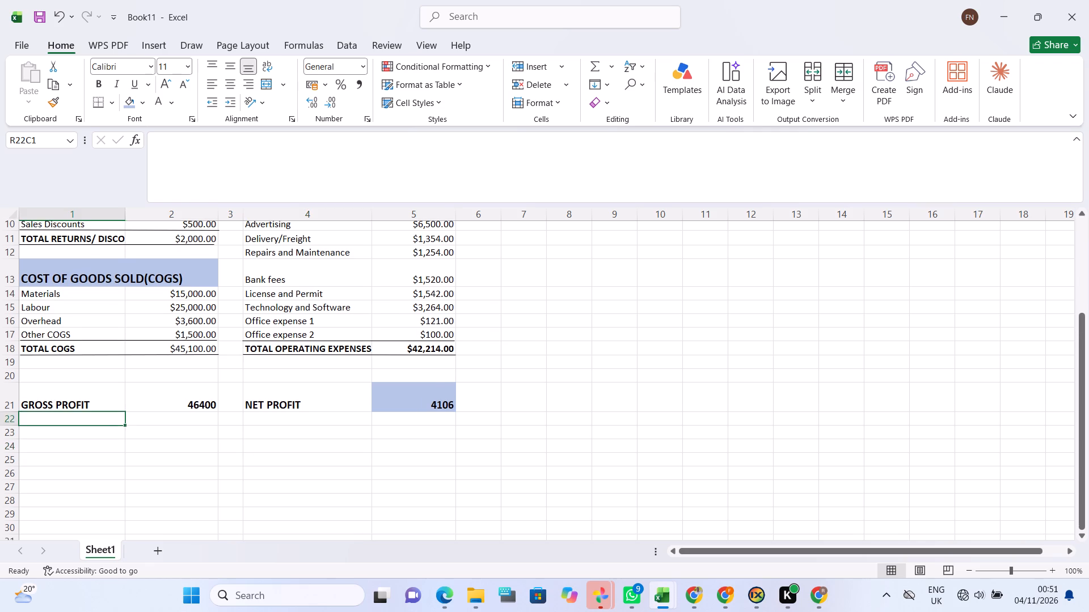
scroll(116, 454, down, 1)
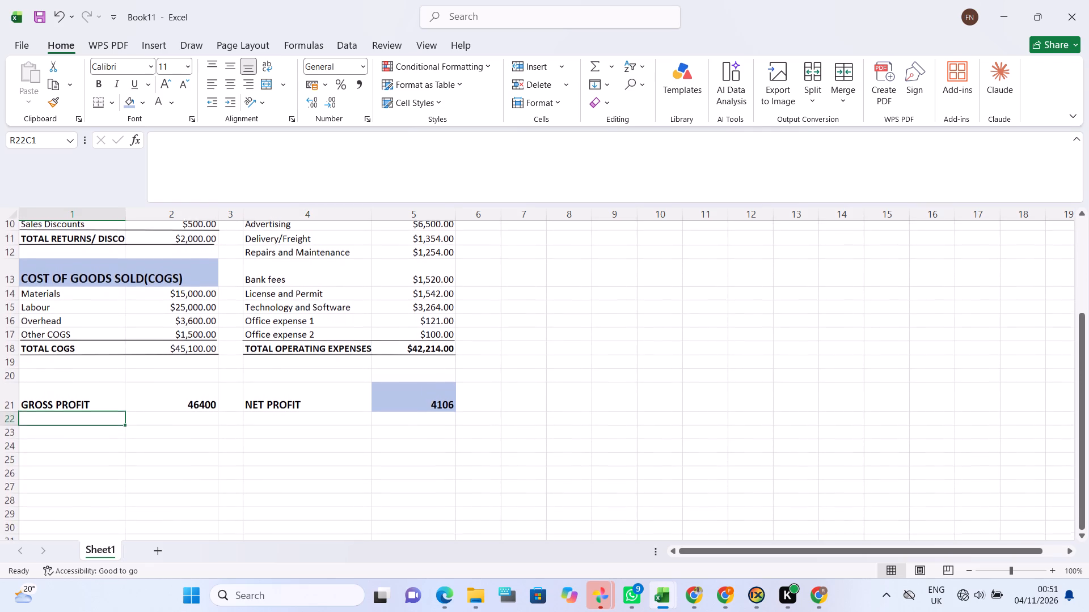
Review the layout and formatting of the whole sheet, from the income and operating expenses headings to the profit row.
scroll(116, 454, down, 1)
scroll(116, 454, up, 1)
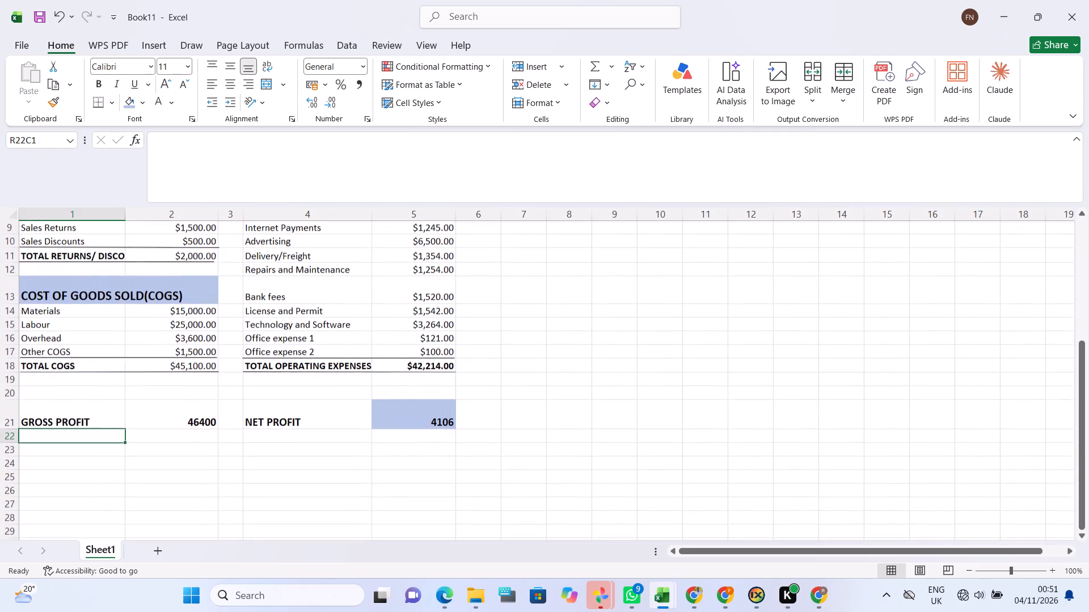
scroll(116, 454, right, 1)
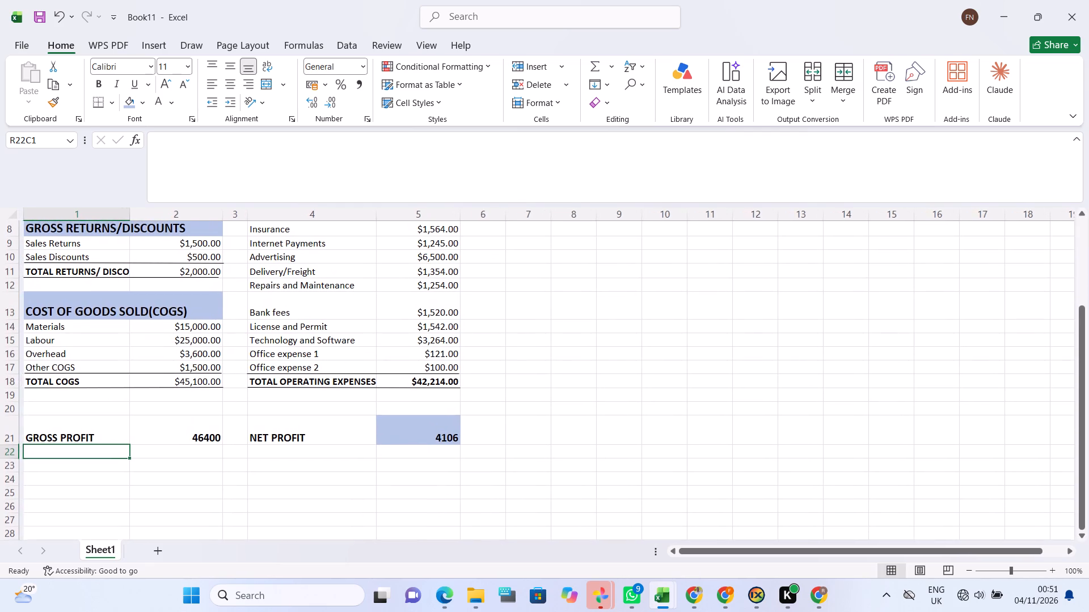
scroll(116, 454, right, 1)
scroll(116, 454, up, 1)
scroll(116, 454, down, 1)
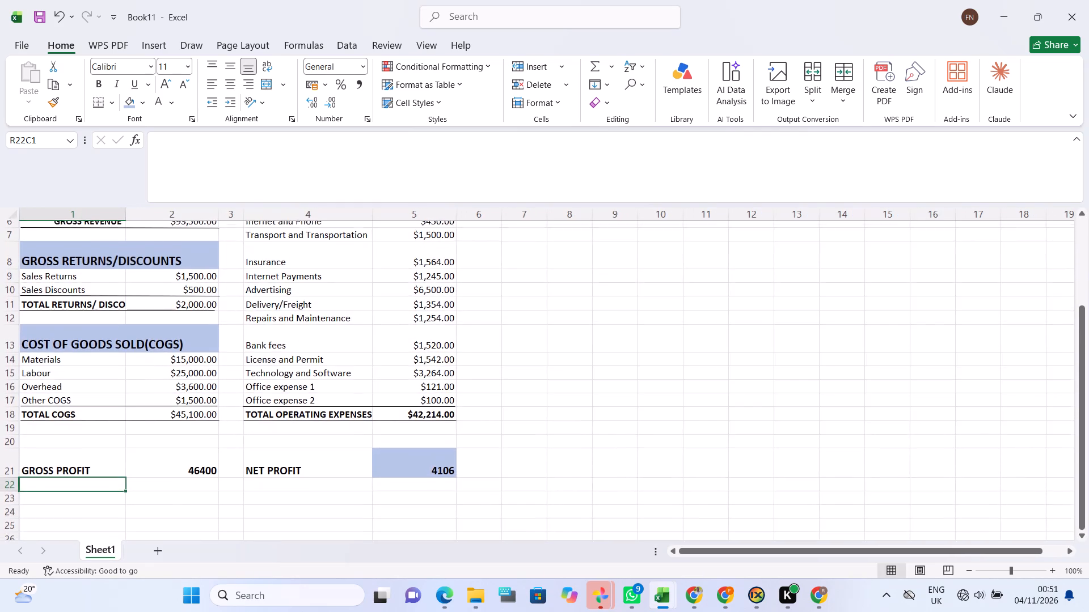
scroll(116, 454, down, 2)
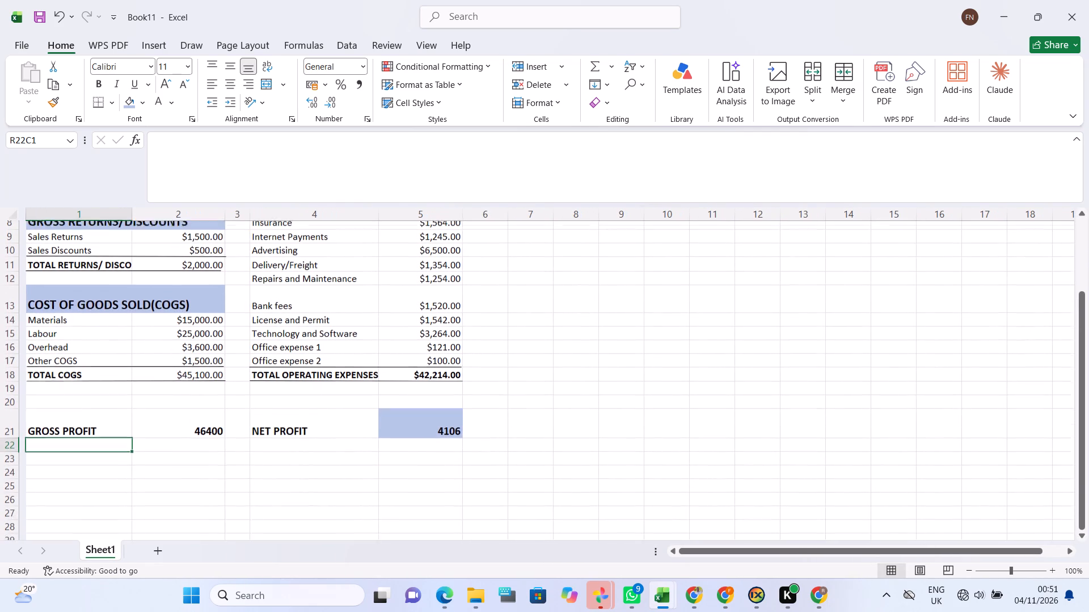
scroll(116, 454, down, 2)
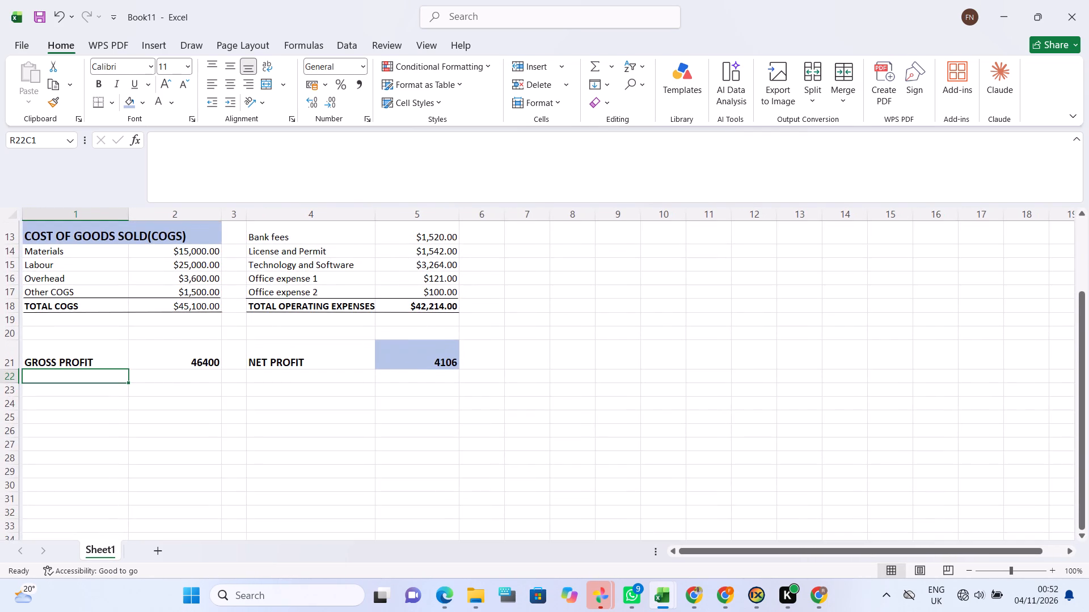
scroll(116, 454, down, 1)
scroll(116, 454, up, 1)
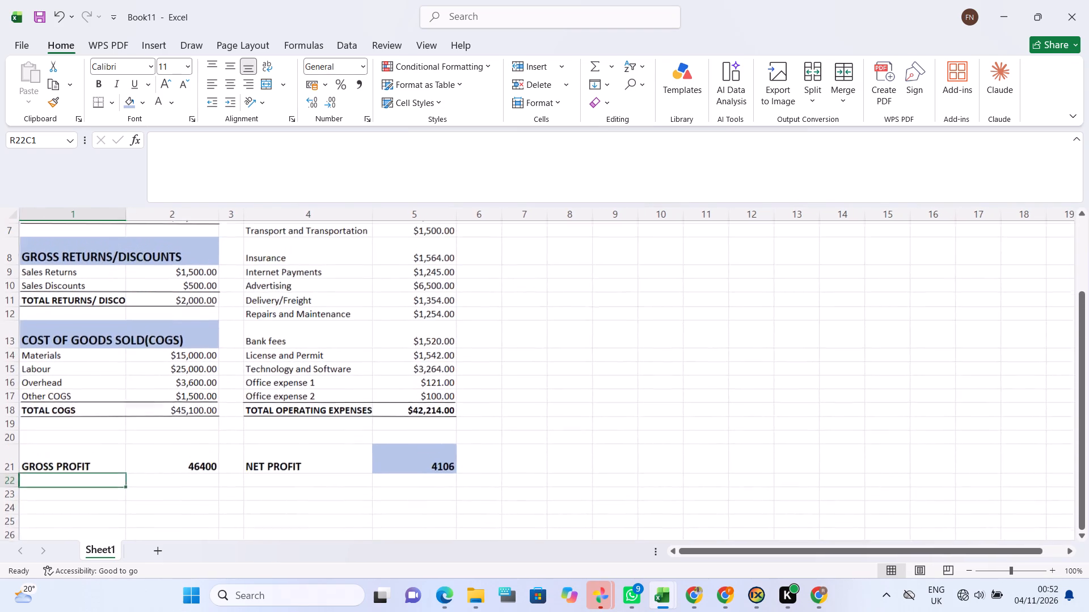
scroll(116, 454, up, 2)
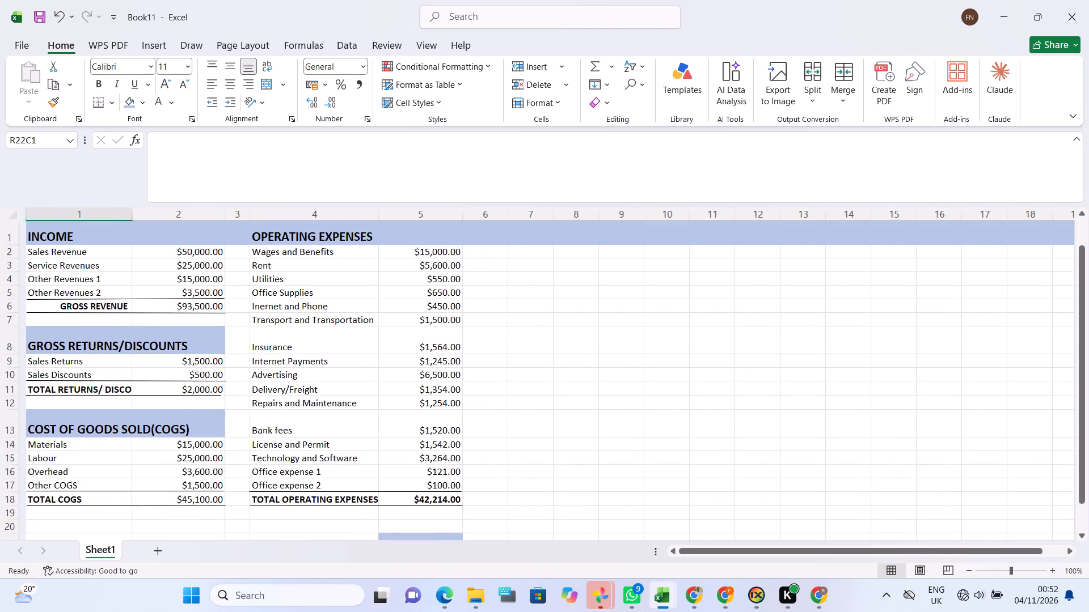
scroll(116, 454, up, 1)
scroll(116, 454, down, 1)
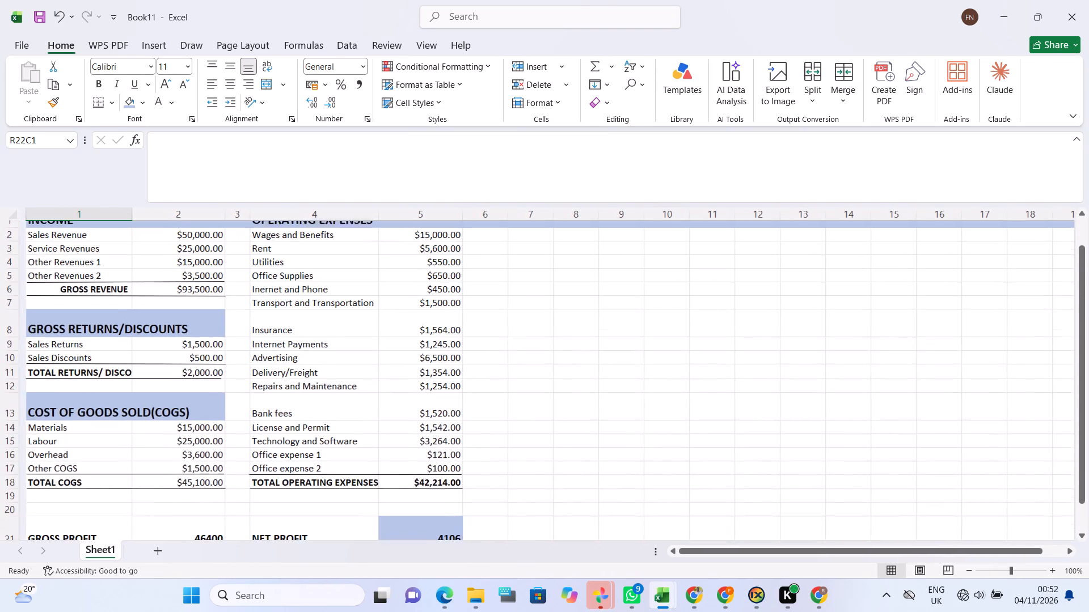
scroll(116, 454, down, 1)
scroll(116, 454, up, 2)
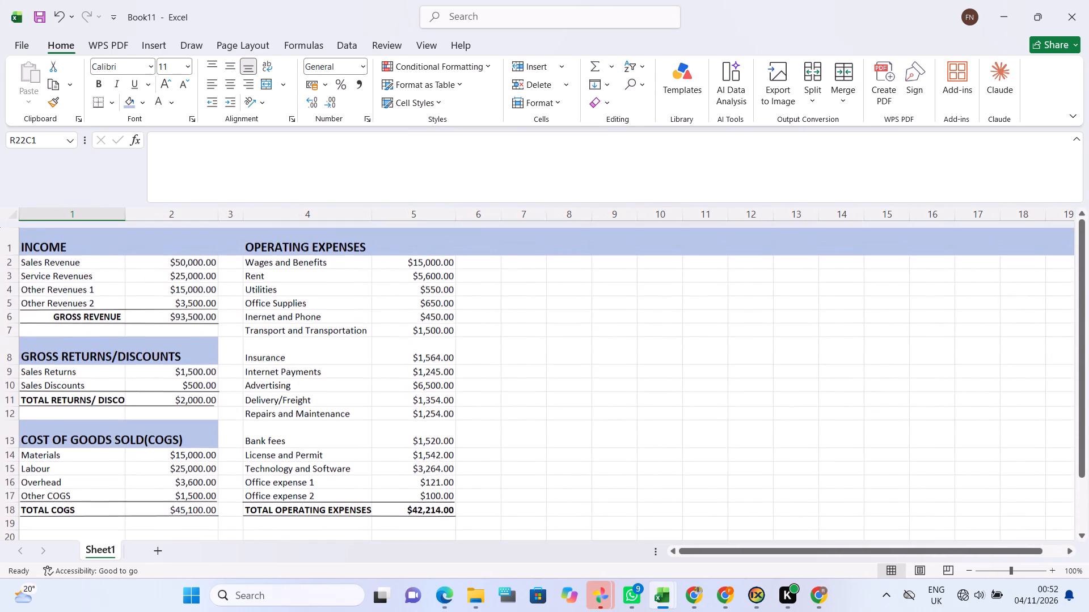
scroll(116, 454, up, 1)
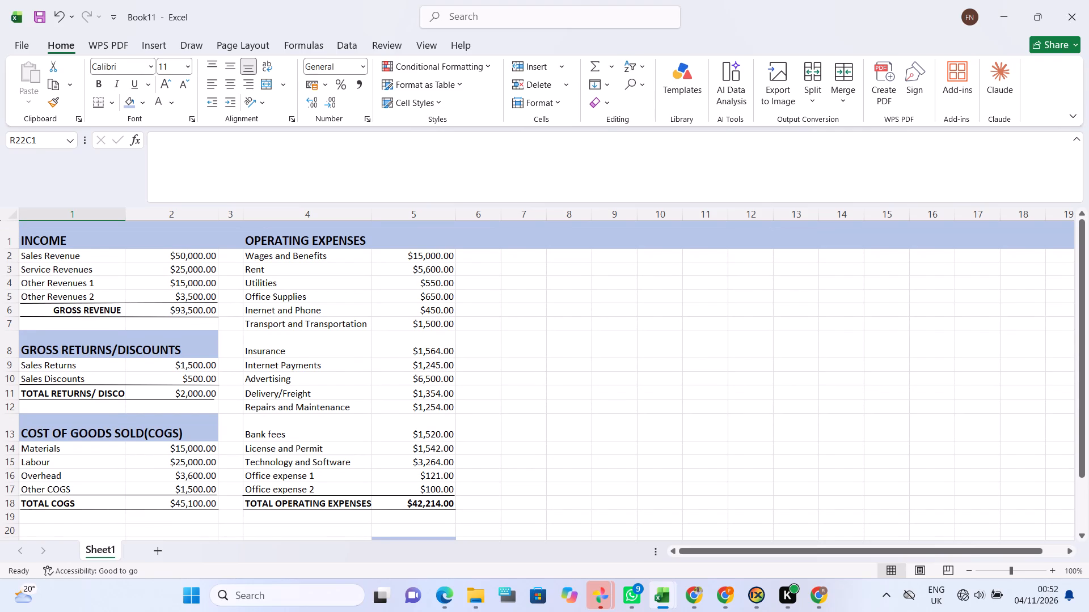
Remove the fill colour from the empty row 1 column 3 cell between the INCOME and OPERATING EXPENSES headings.
click(238, 239)
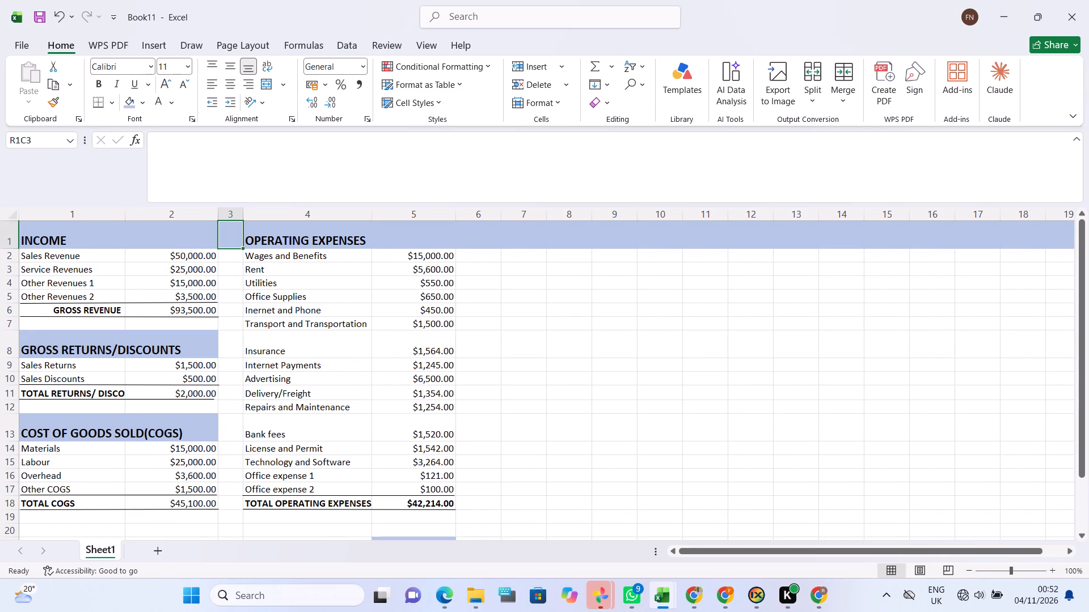
right_click(238, 239)
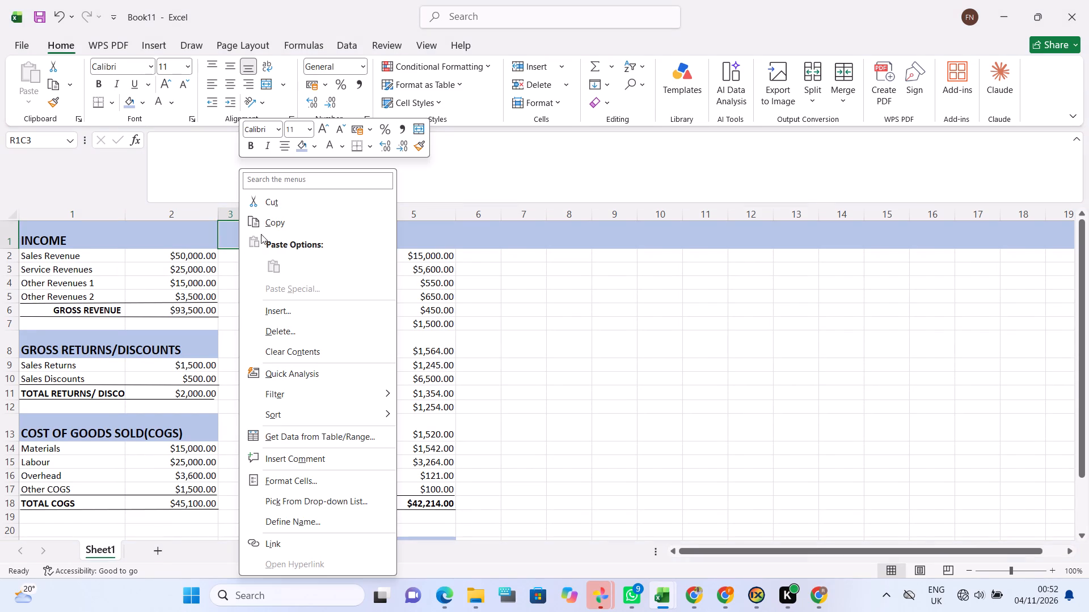
click(312, 150)
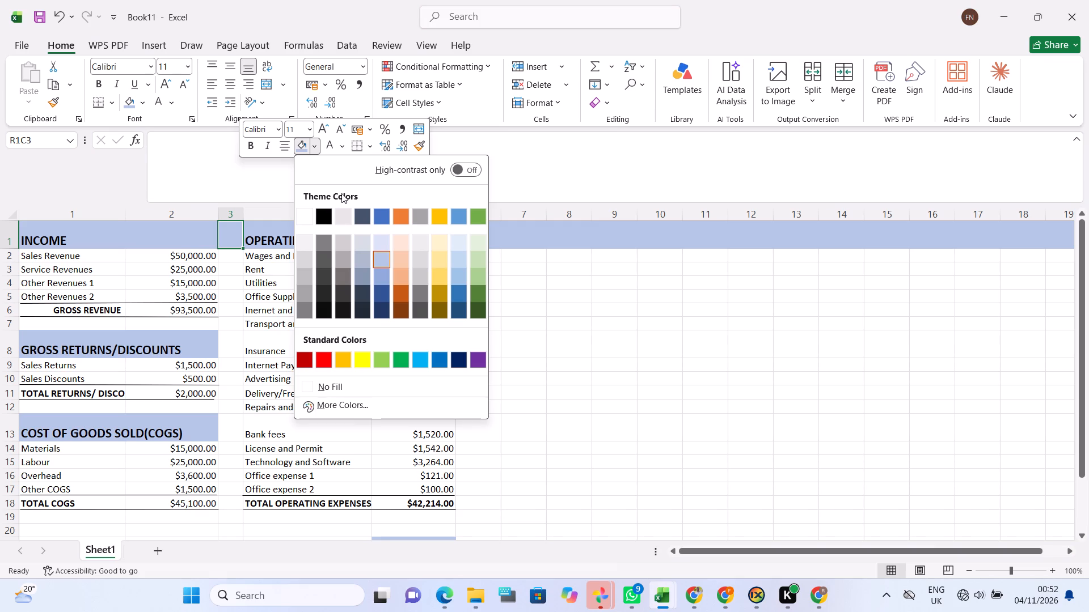
click(309, 385)
click(537, 353)
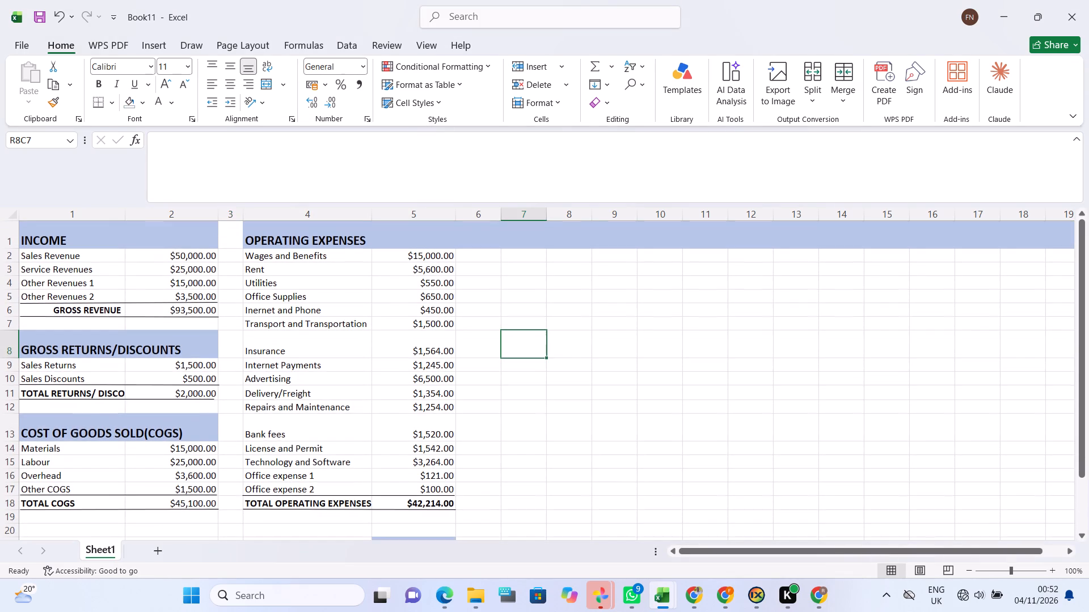
Move the whole table, rows 1 to 21 across columns 1 to 5, down so it starts at row 9 column 1.
scroll(170, 244, up, 1)
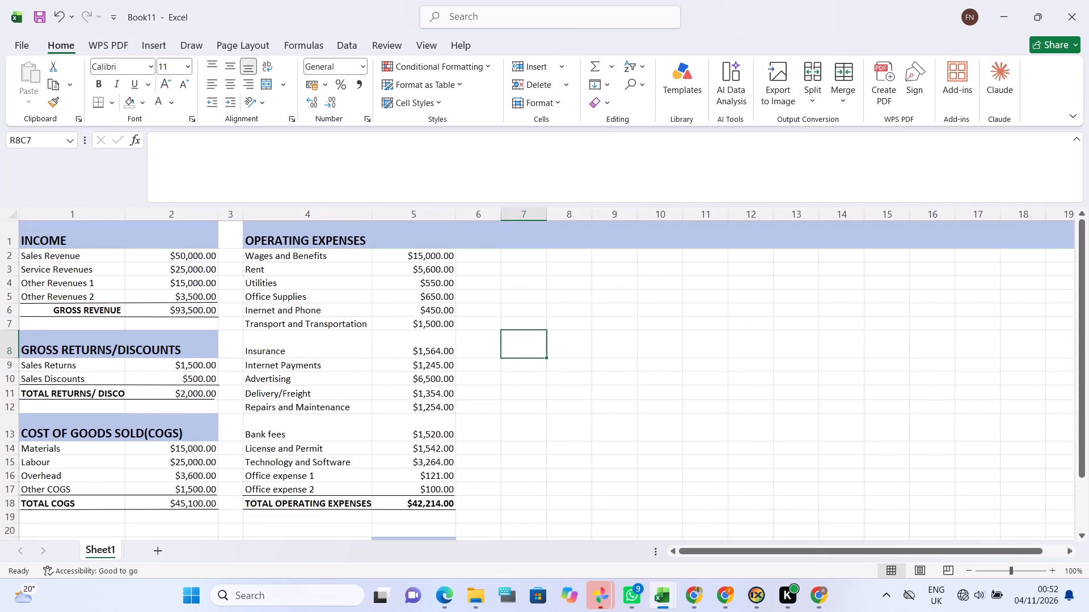
scroll(121, 304, right, 1)
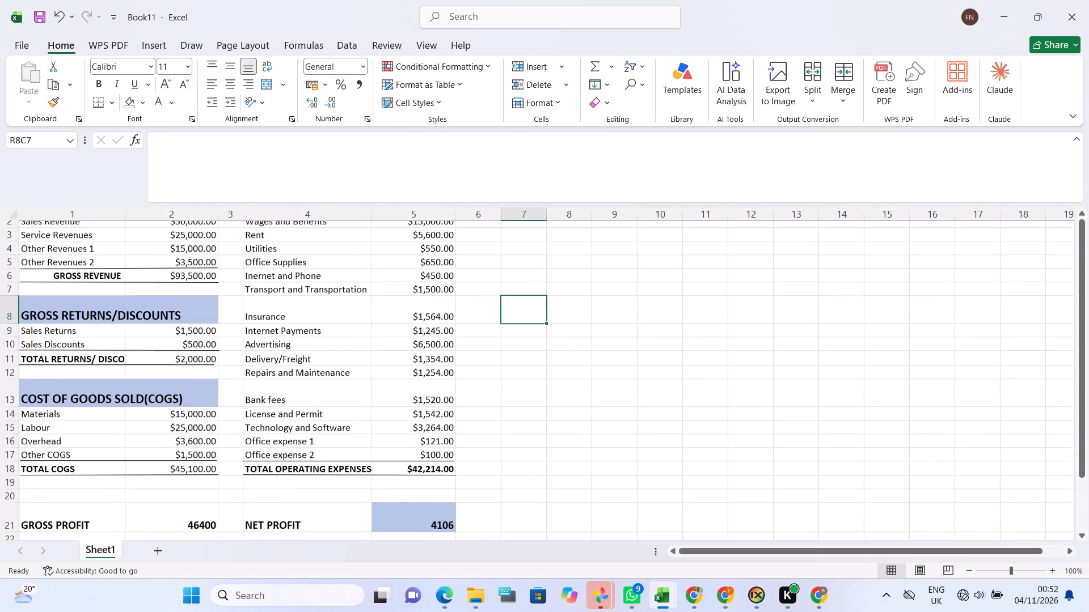
scroll(121, 304, right, 1)
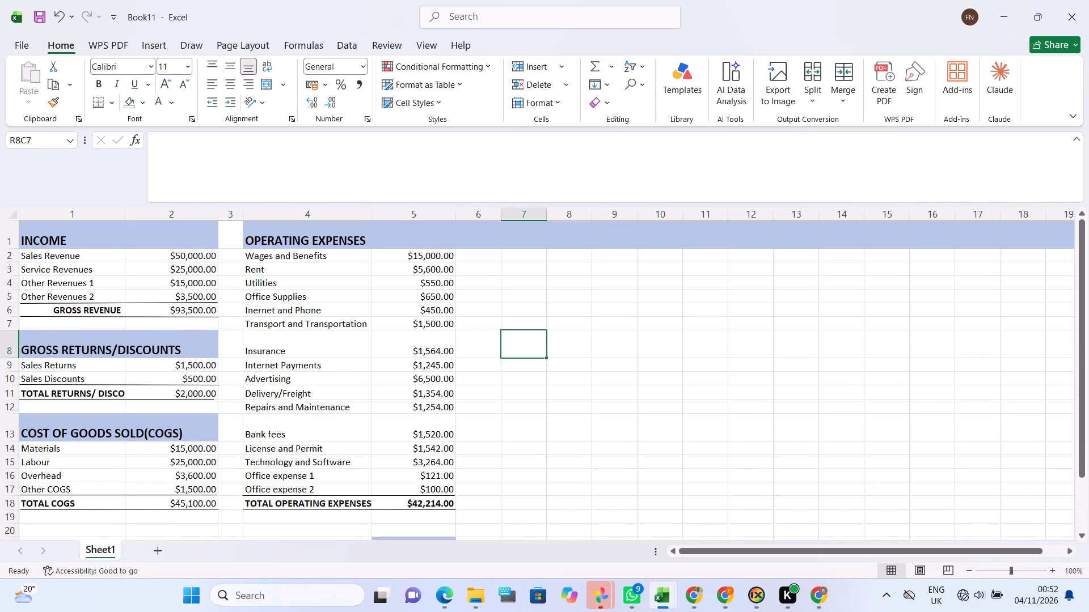
drag(23, 221, 230, 304)
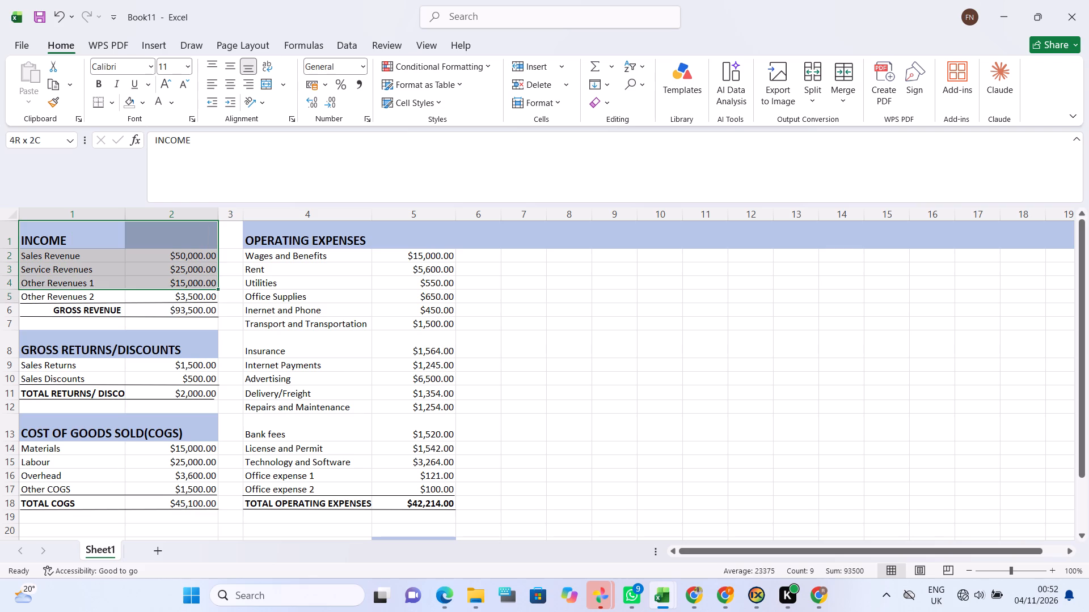
drag(230, 304, 456, 492)
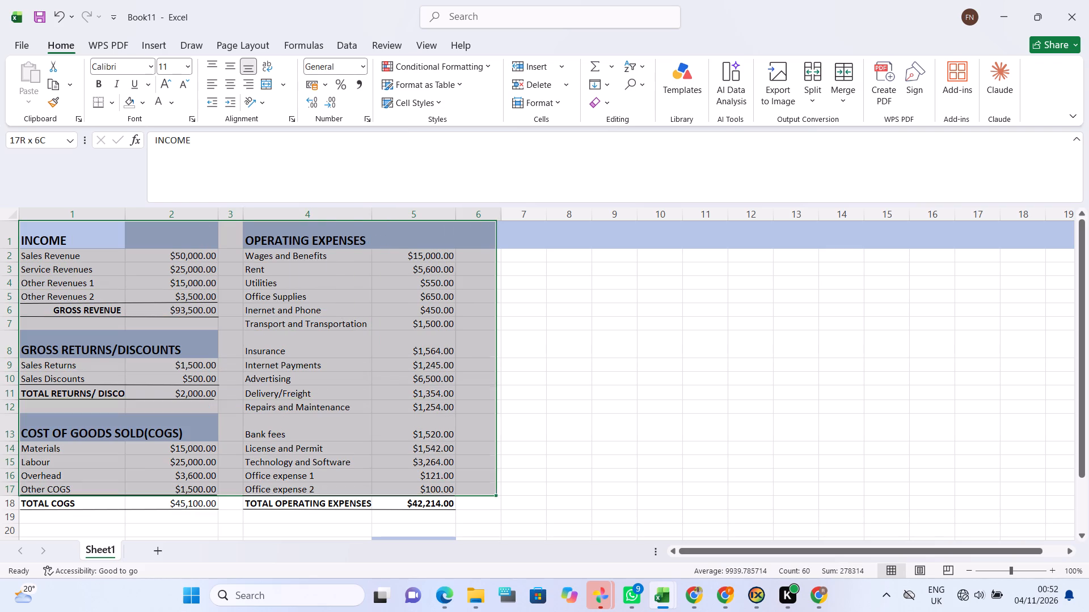
drag(456, 492, 449, 551)
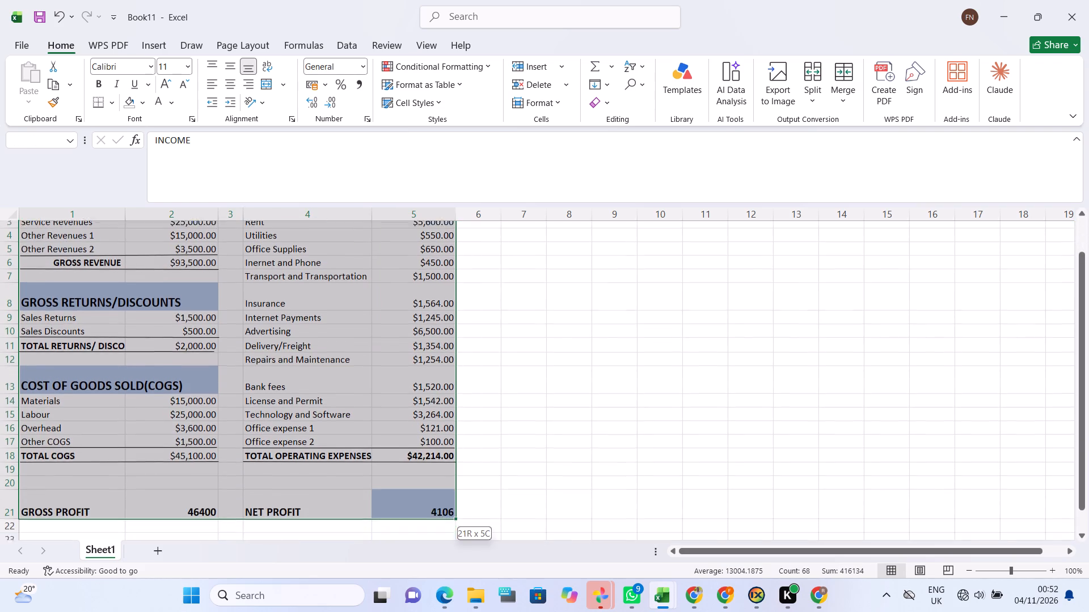
drag(449, 551, 436, 482)
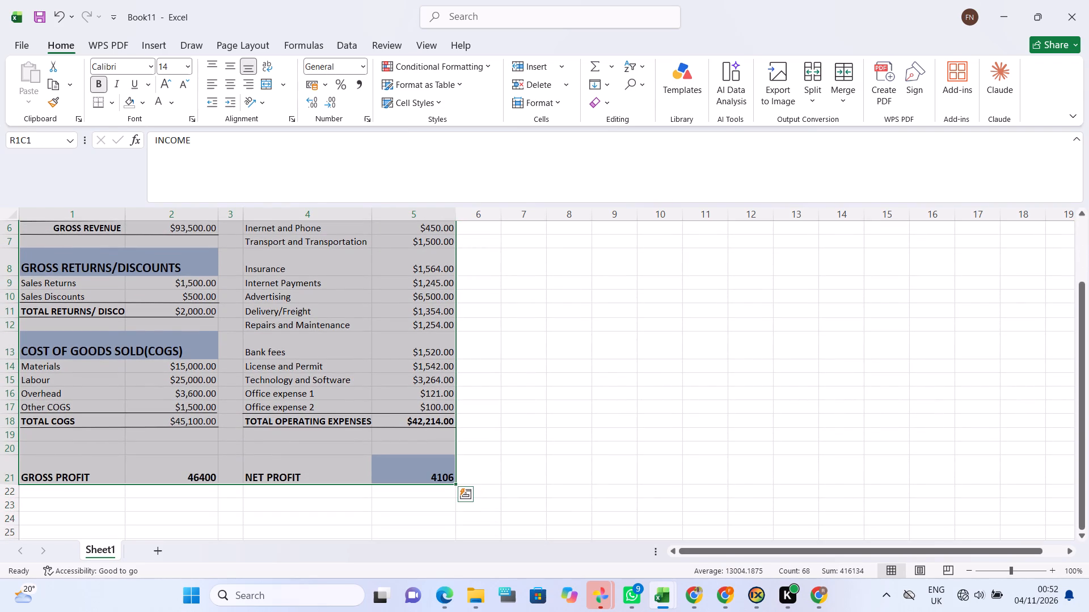
key(ctrl+x)
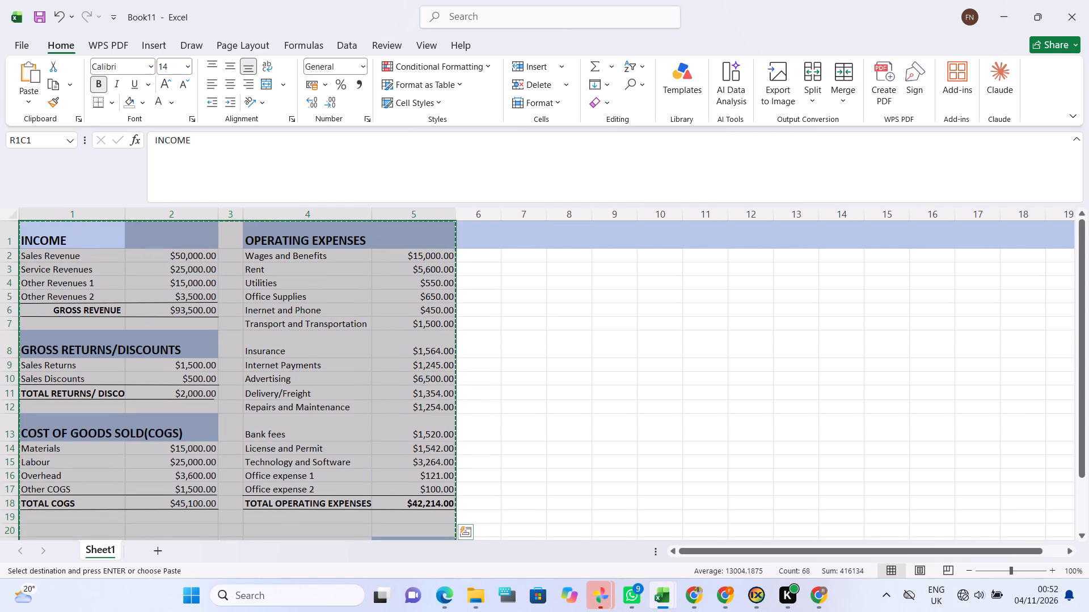
scroll(324, 420, up, 1)
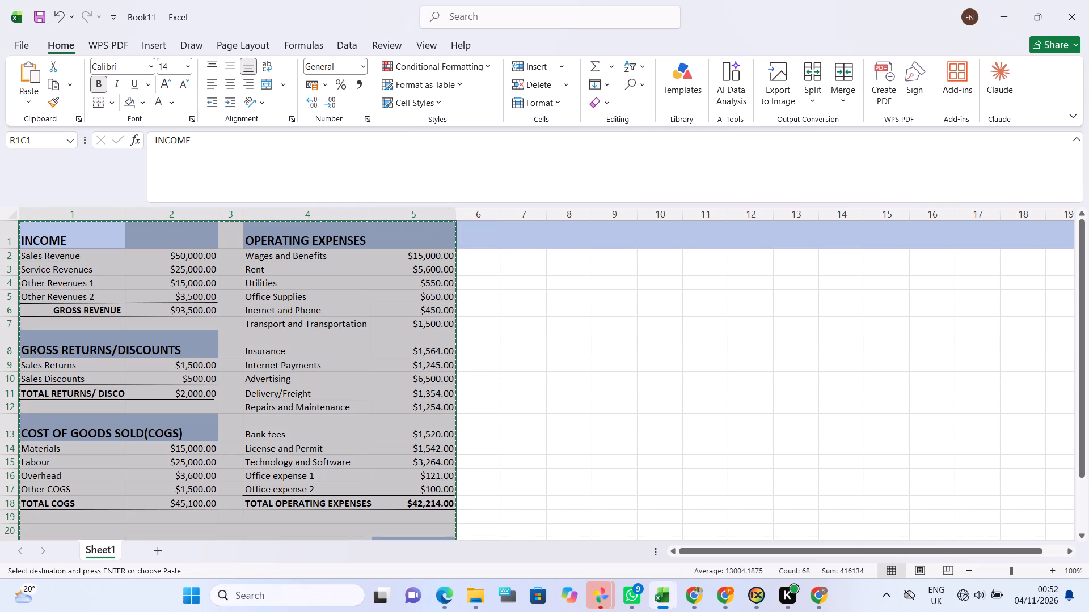
click(40, 367)
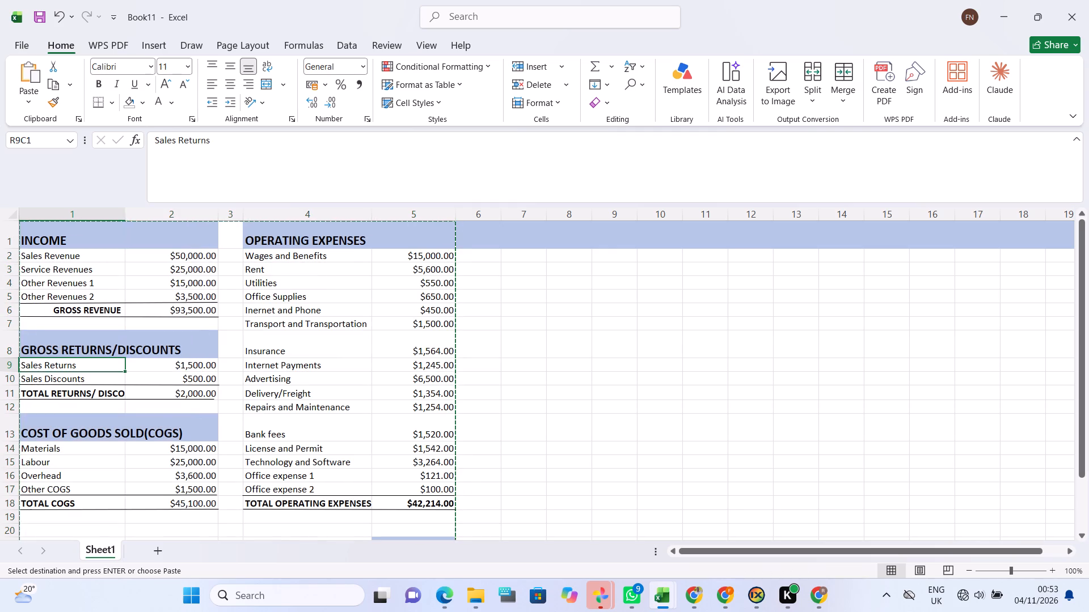
key(Return)
Straighten the slanted line above GROSS REVENUE so it runs horizontally between rows 13 and 14.
scroll(281, 284, down, 1)
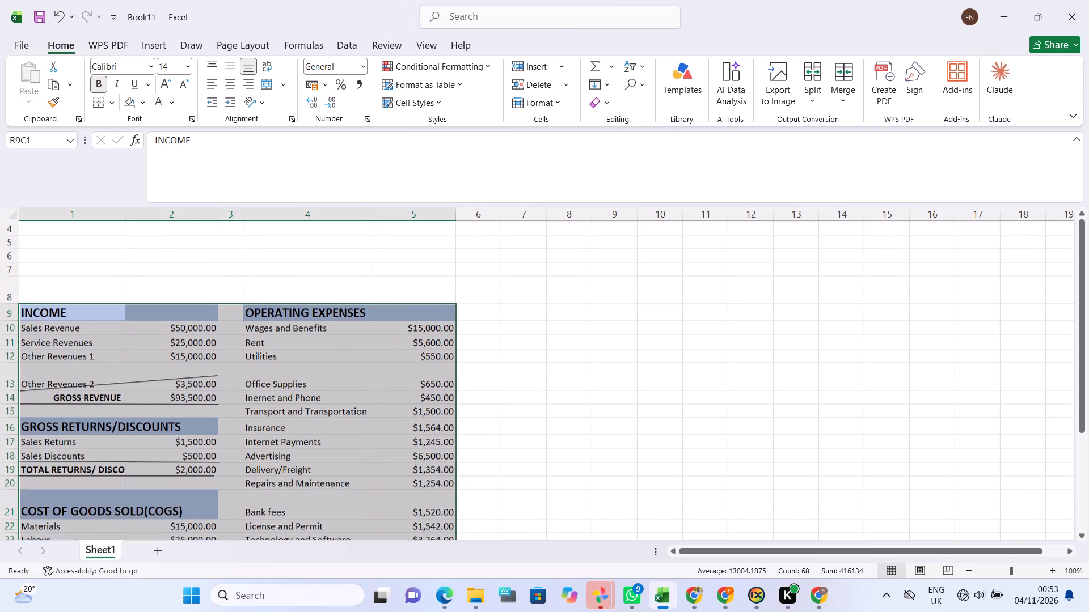
scroll(281, 284, down, 1)
click(197, 321)
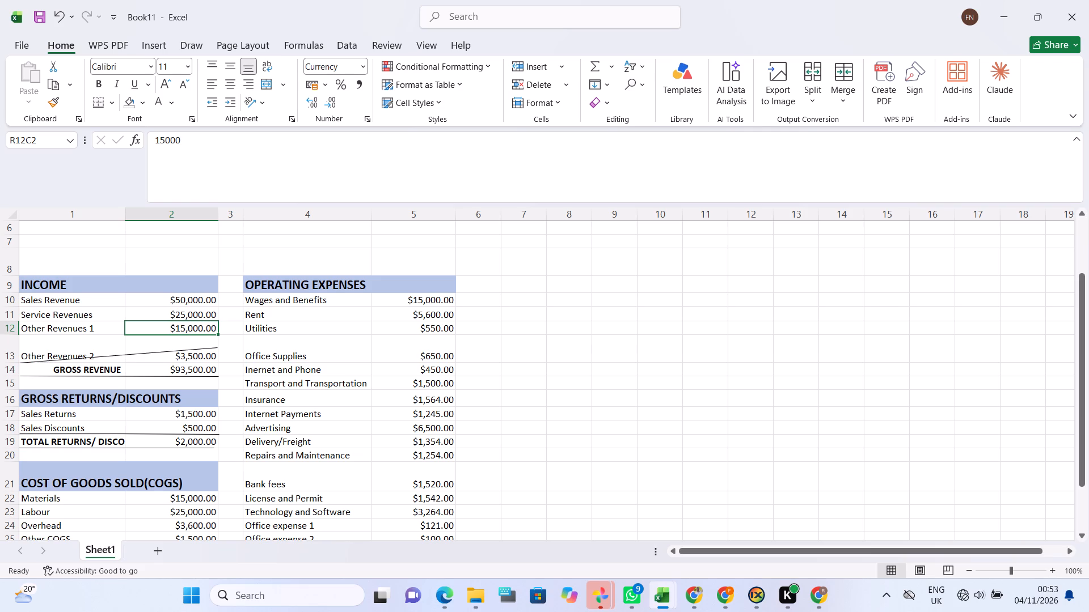
scroll(43, 362, down, 1)
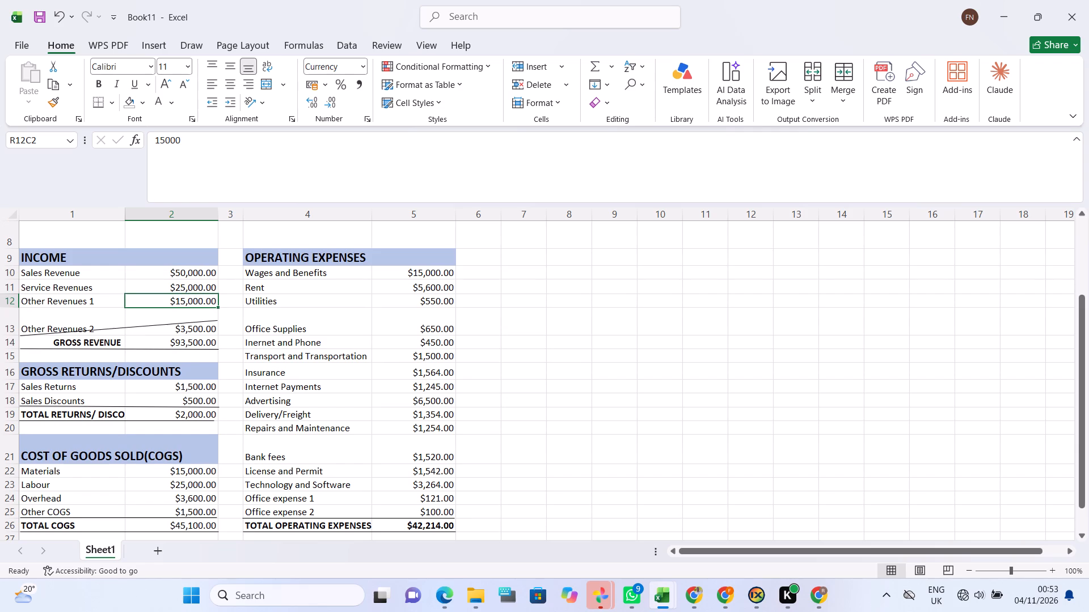
click(216, 320)
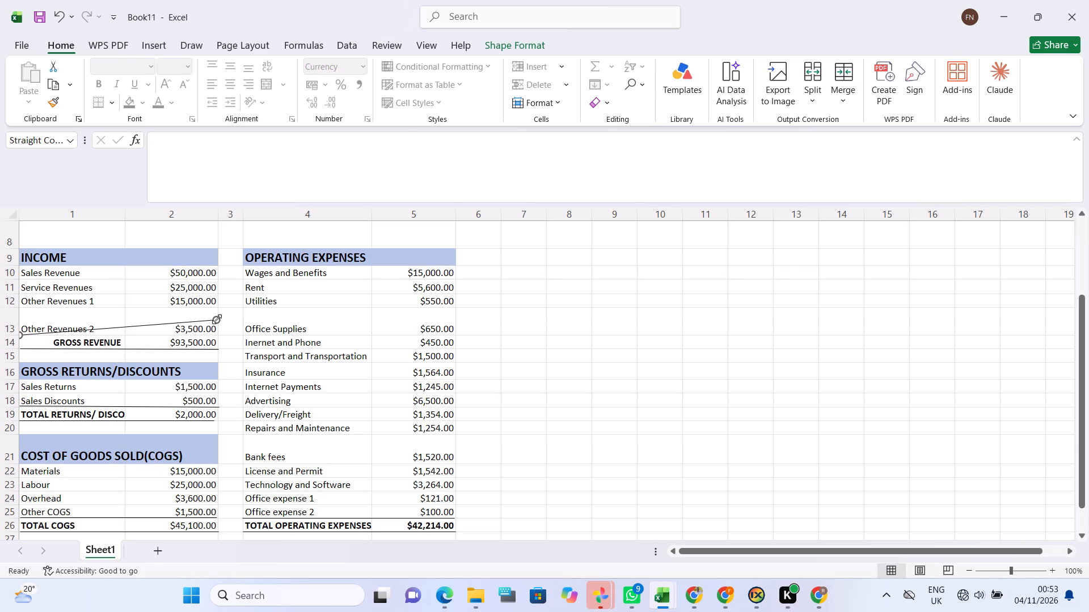
drag(217, 318, 217, 327)
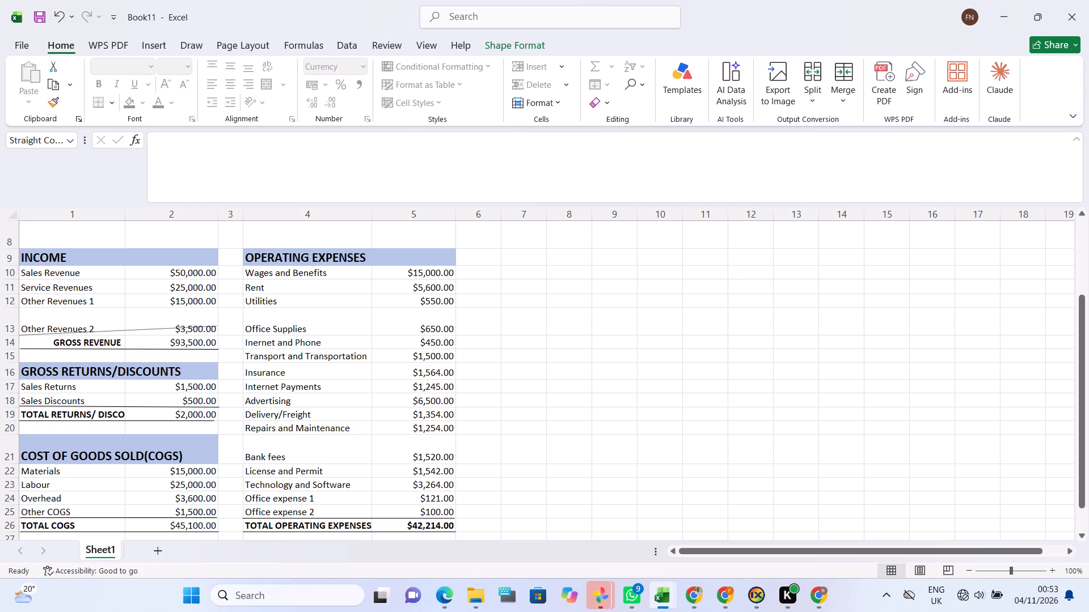
drag(217, 327, 217, 335)
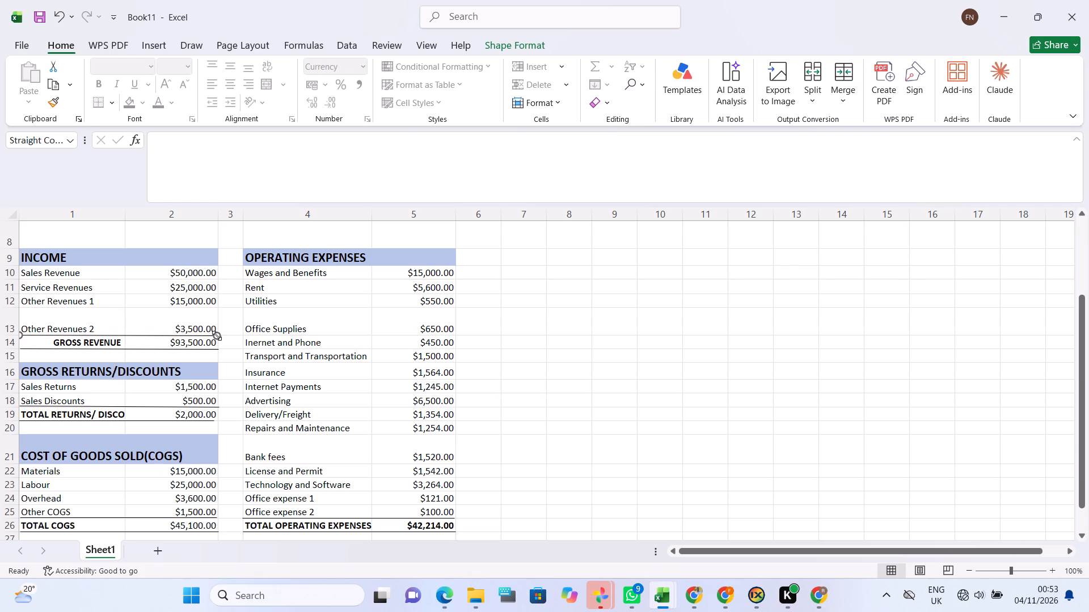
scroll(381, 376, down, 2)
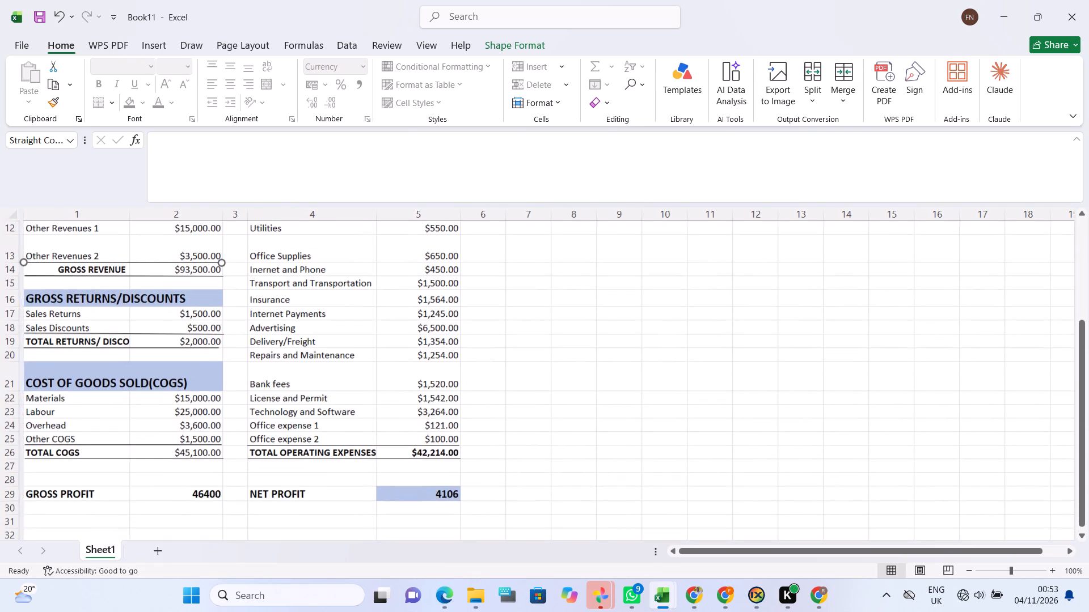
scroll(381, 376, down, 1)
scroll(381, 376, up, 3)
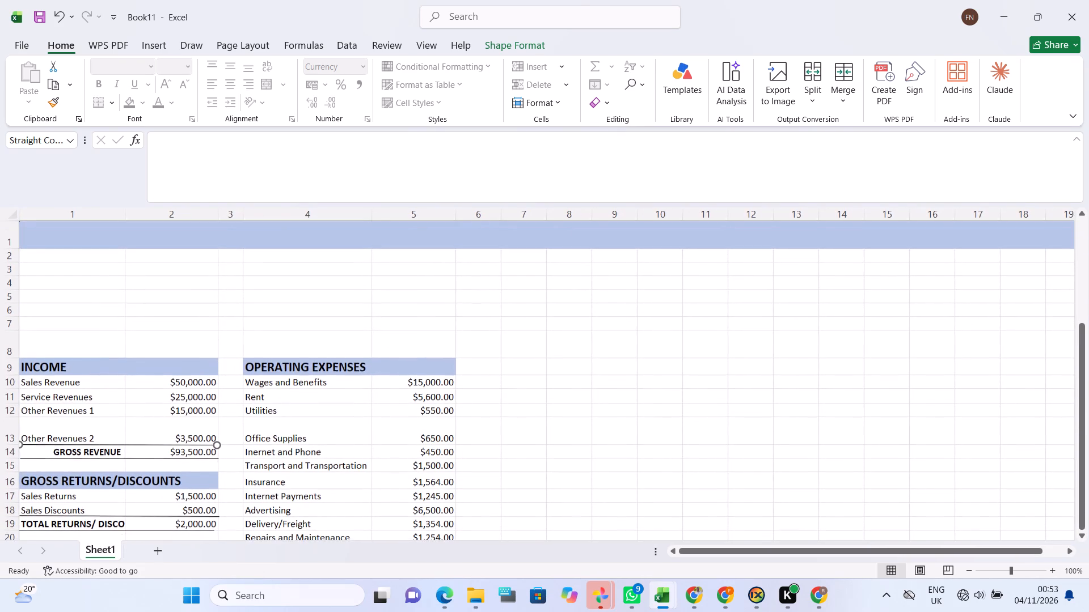
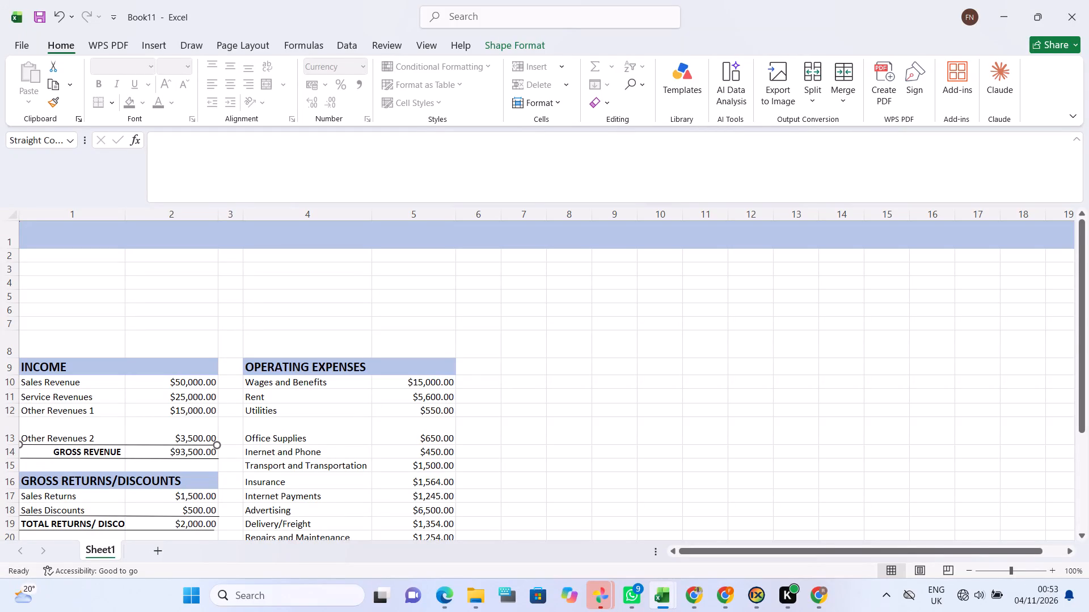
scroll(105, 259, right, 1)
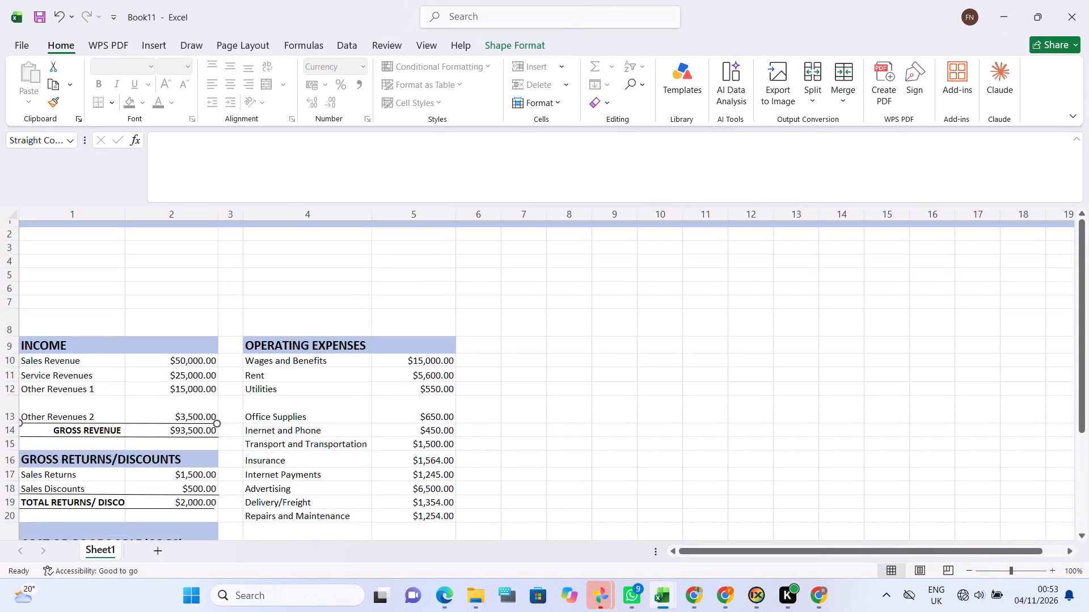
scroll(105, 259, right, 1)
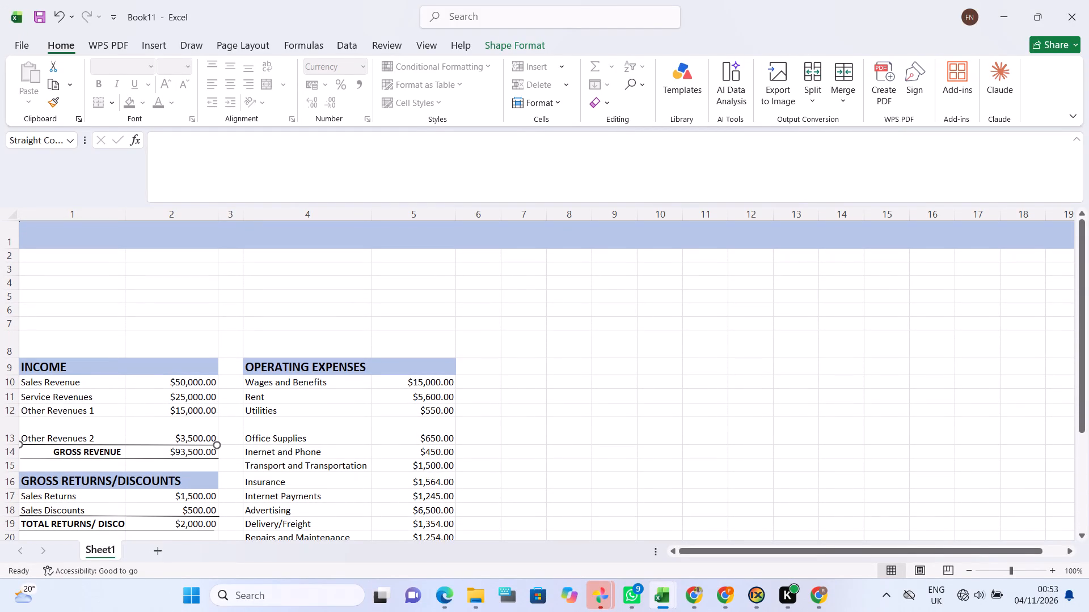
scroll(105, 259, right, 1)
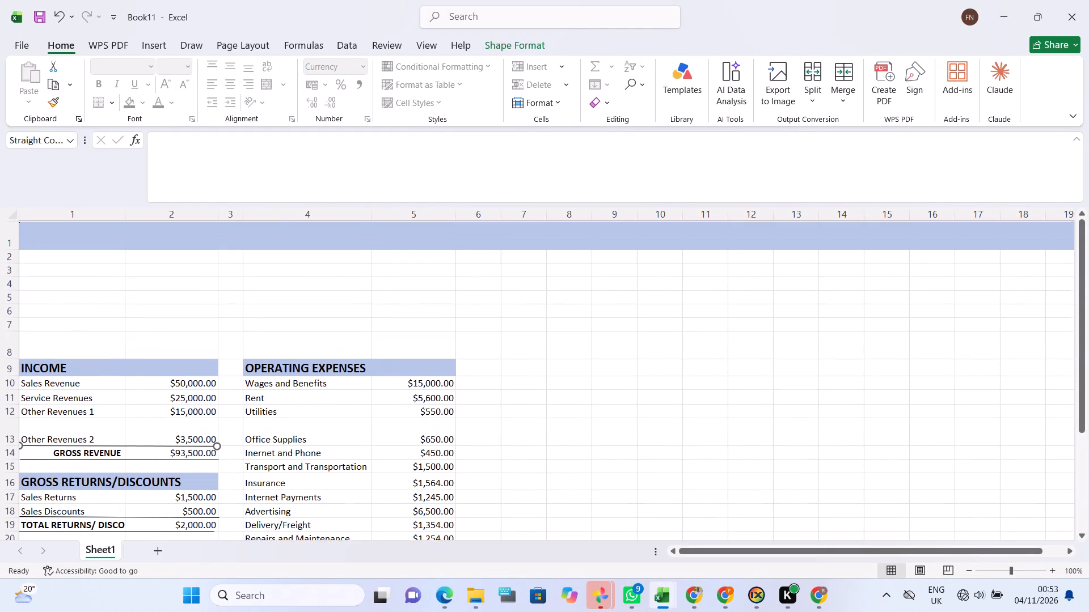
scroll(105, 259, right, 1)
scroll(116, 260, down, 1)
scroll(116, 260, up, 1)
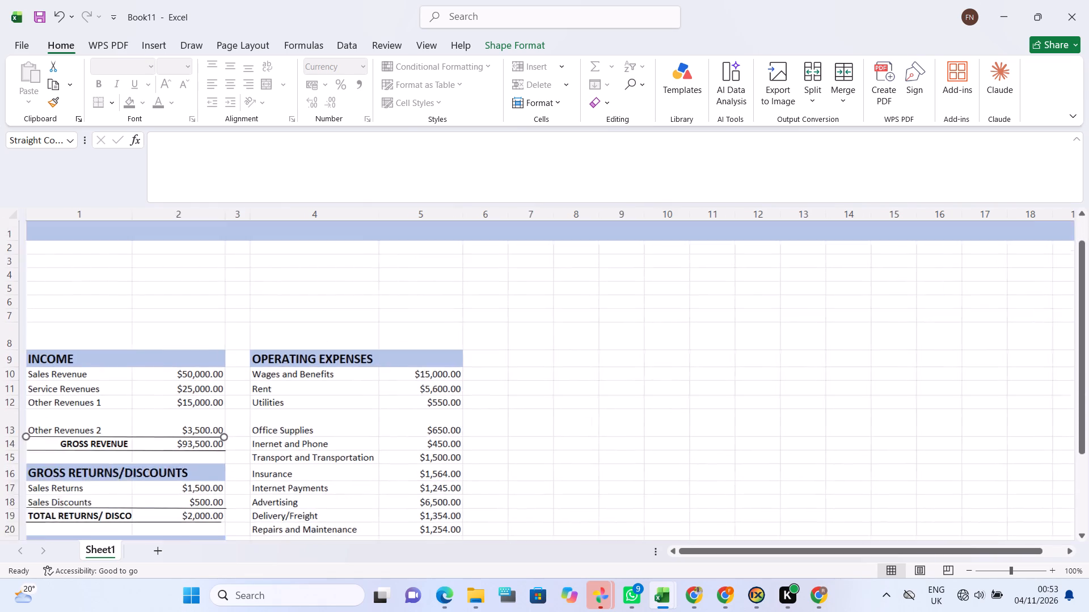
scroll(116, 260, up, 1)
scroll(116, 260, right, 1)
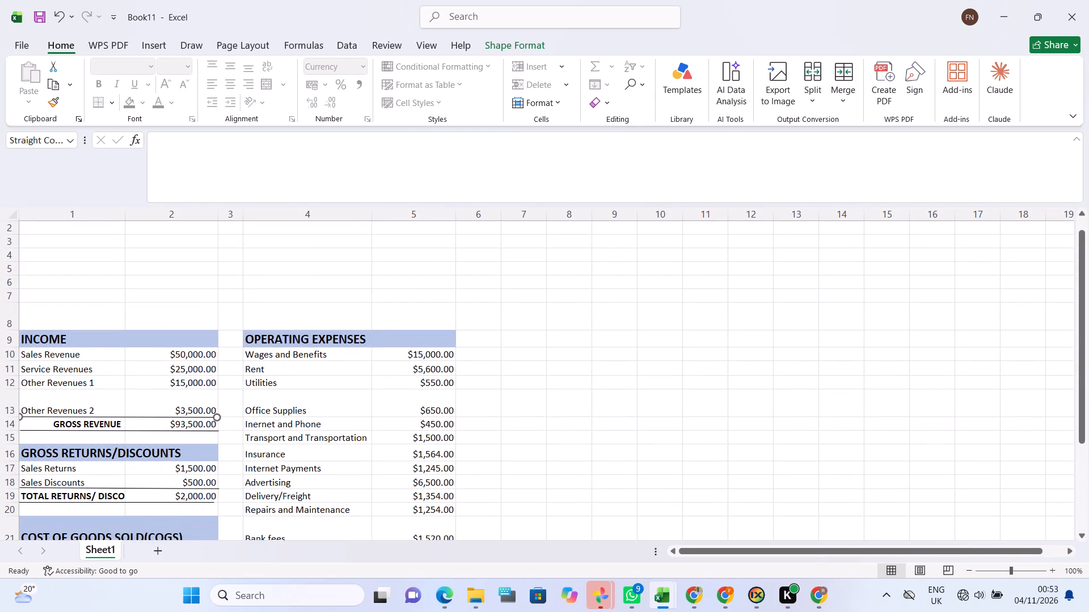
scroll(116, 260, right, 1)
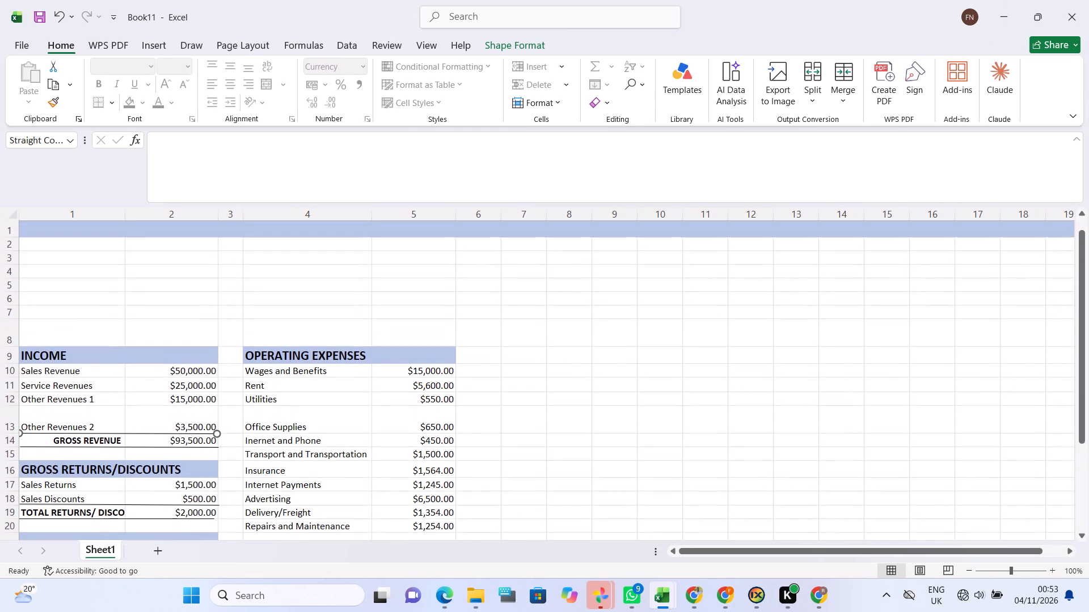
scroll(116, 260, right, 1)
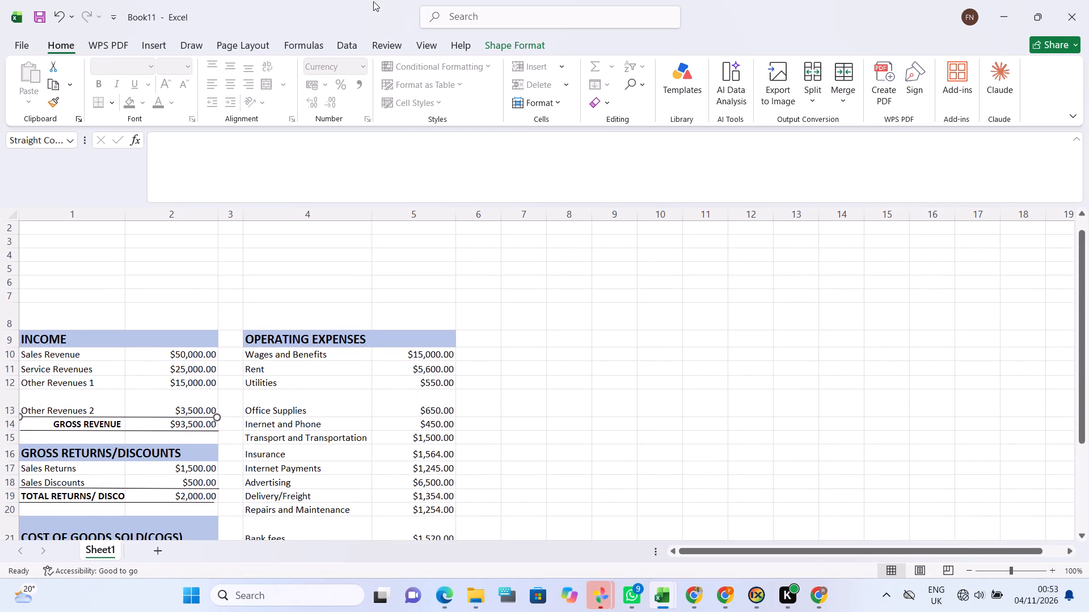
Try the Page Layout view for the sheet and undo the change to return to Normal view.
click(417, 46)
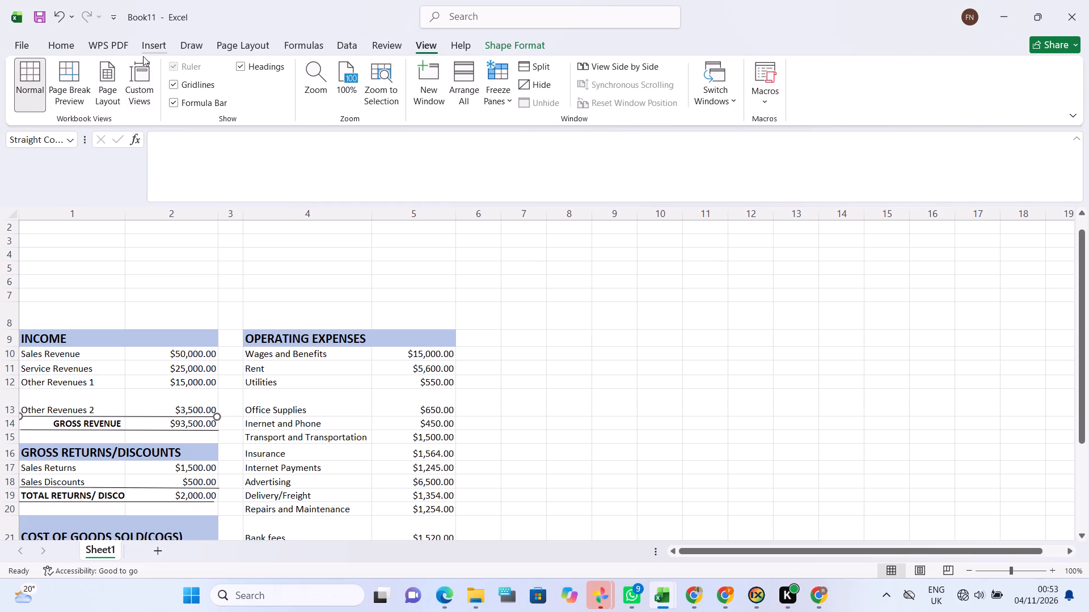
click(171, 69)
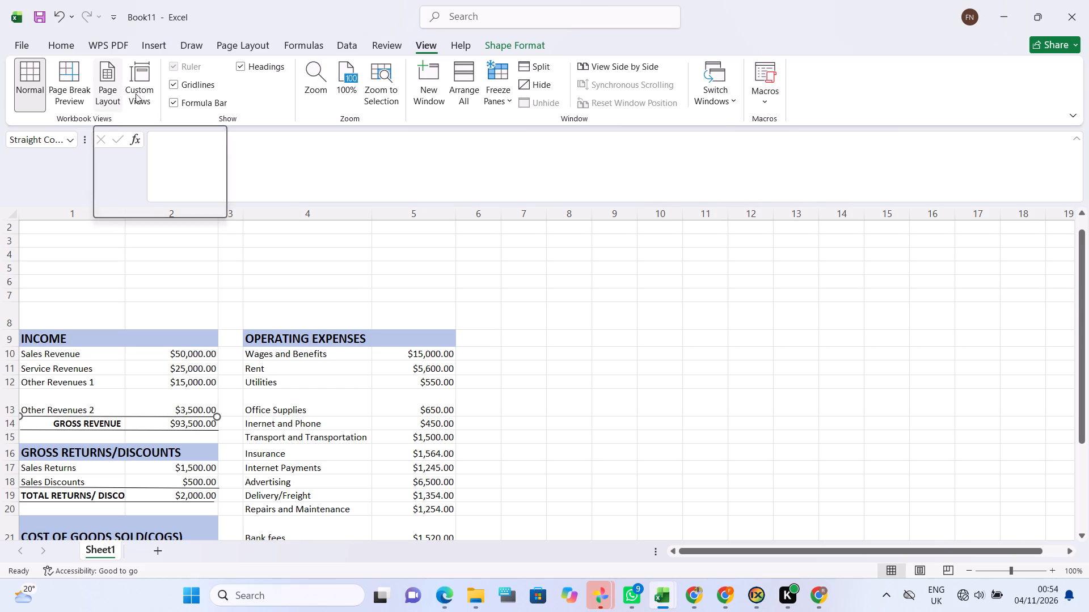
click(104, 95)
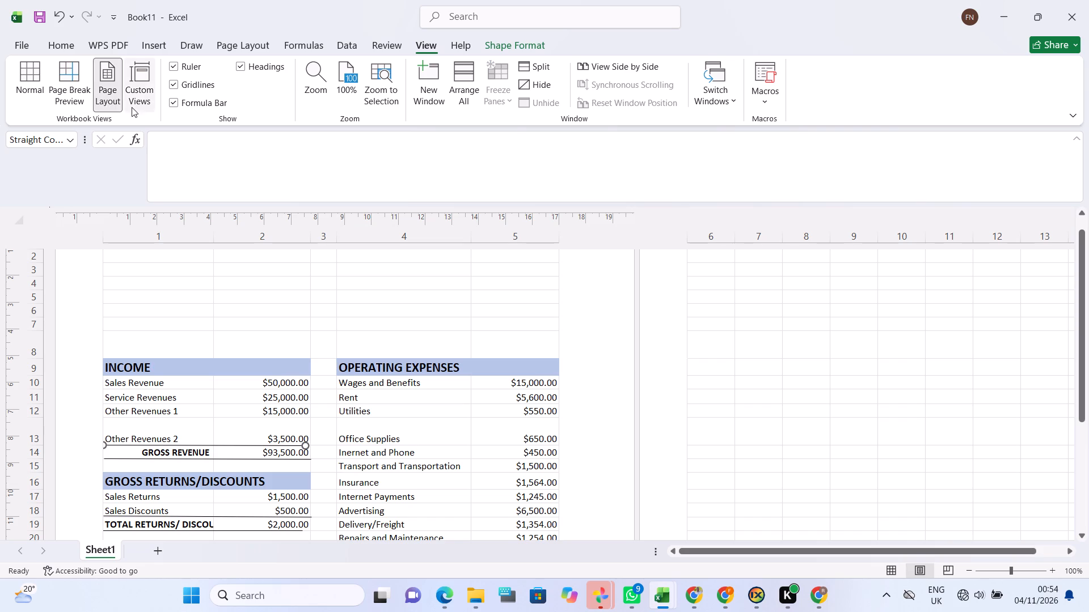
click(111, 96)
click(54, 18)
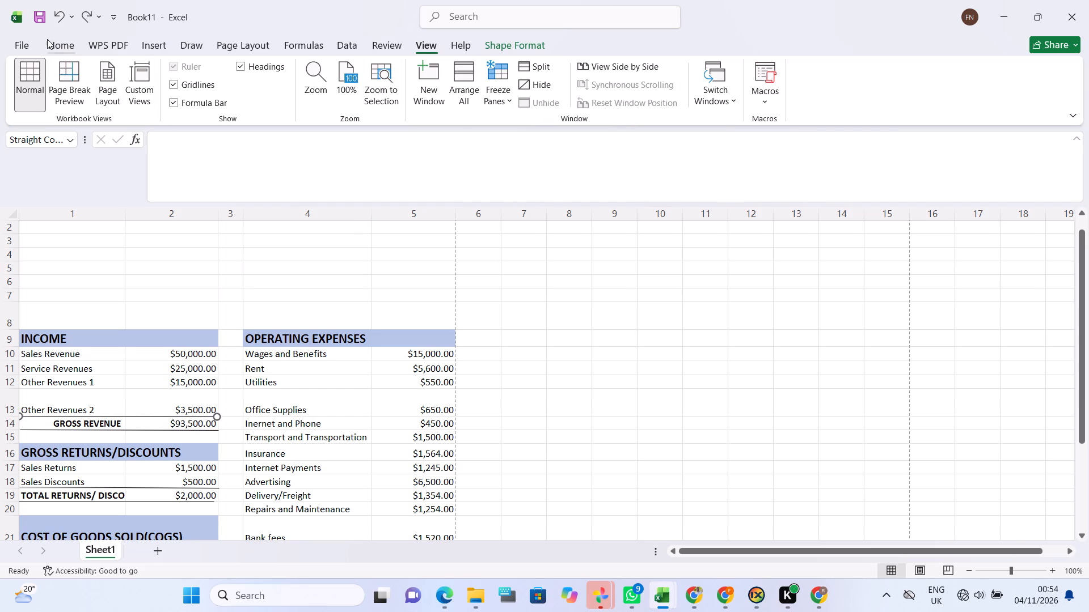
Set the sheet's paper size to A4 (21 cm x 29.7 cm) with portrait orientation.
click(240, 50)
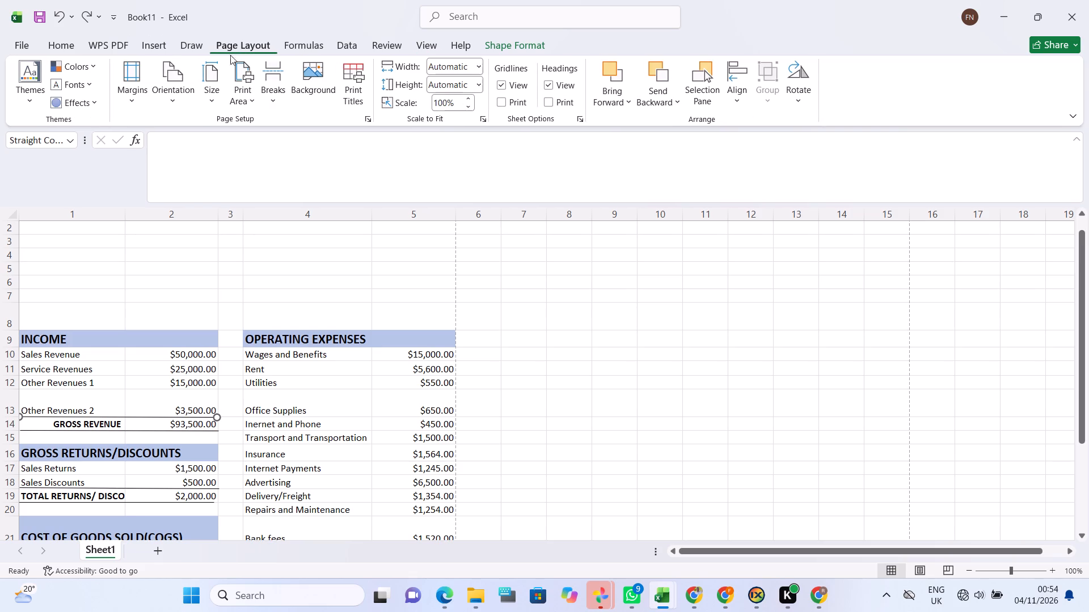
click(171, 95)
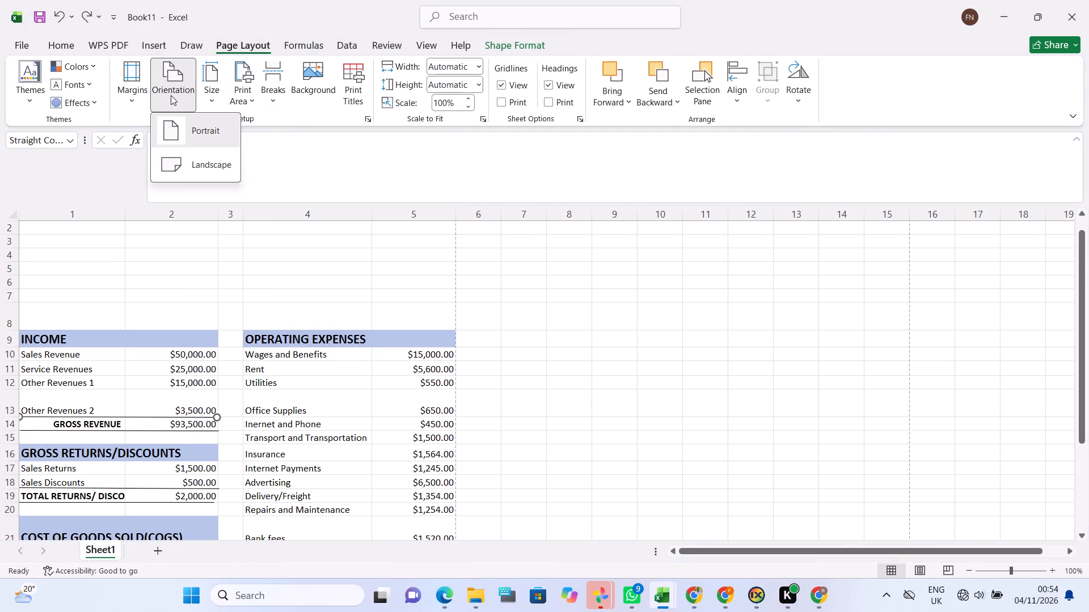
click(208, 97)
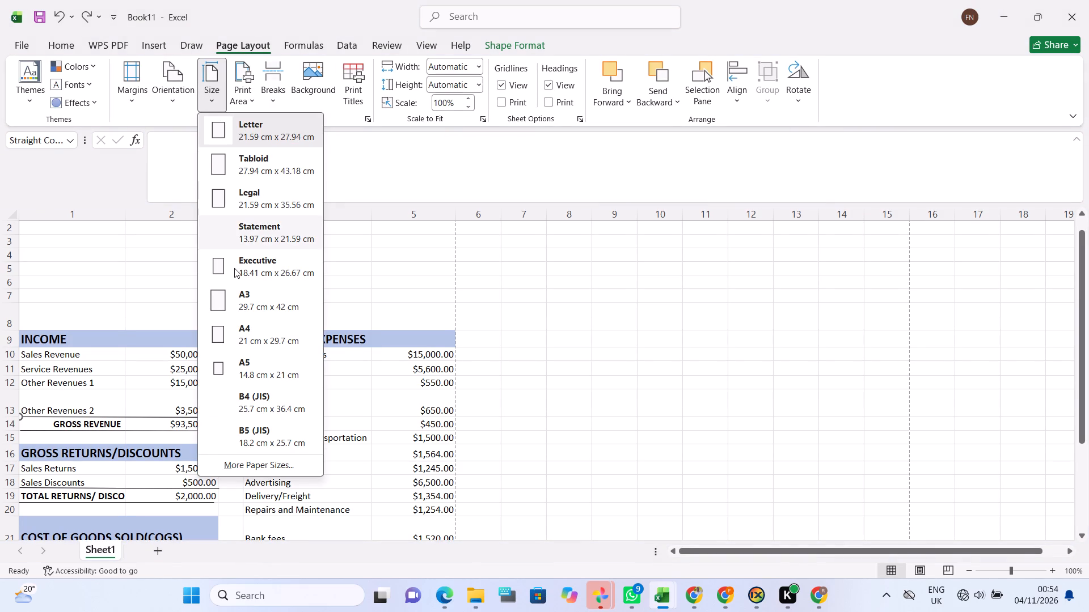
click(230, 330)
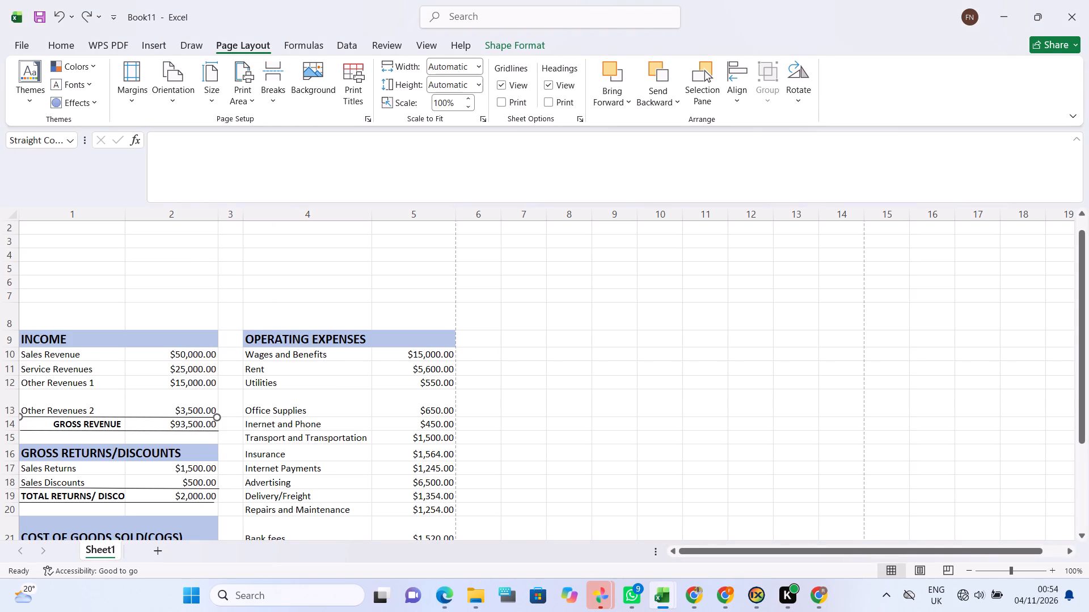
scroll(234, 258, down, 2)
scroll(234, 258, up, 1)
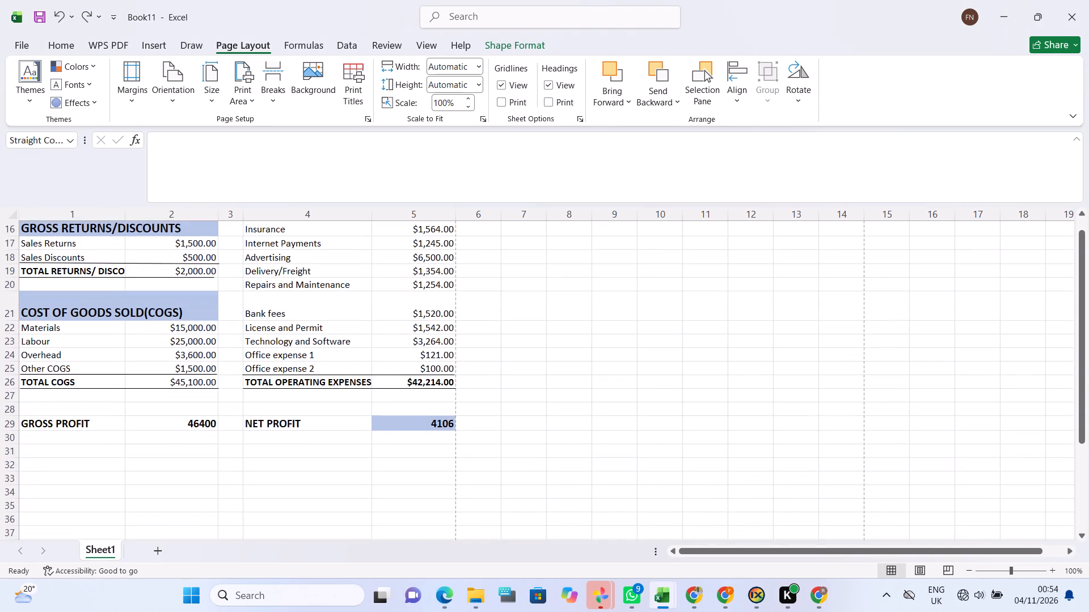
scroll(234, 258, up, 2)
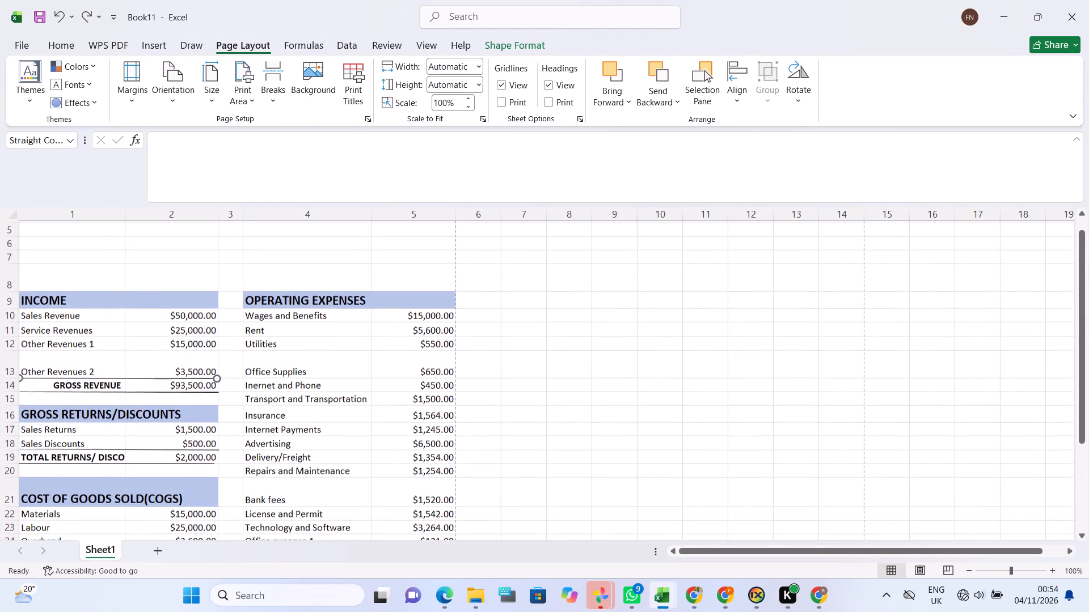
click(214, 97)
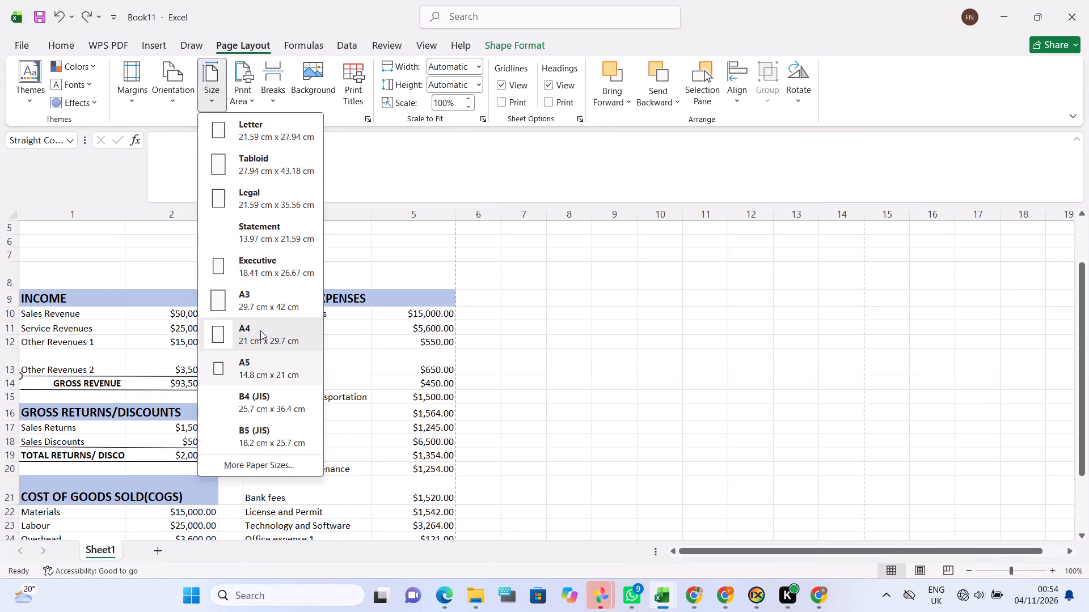
click(258, 326)
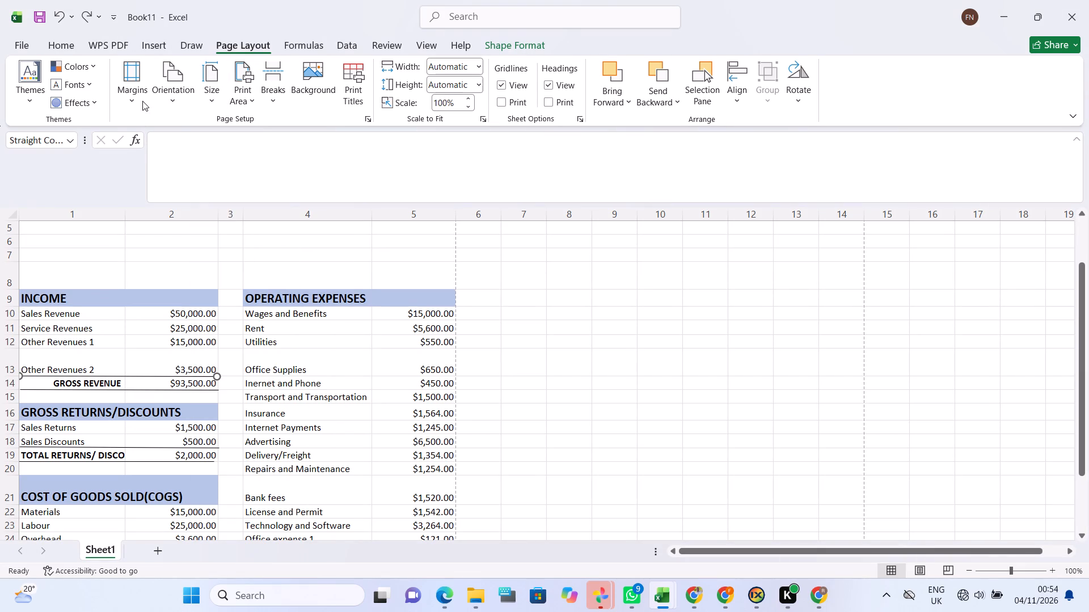
click(178, 96)
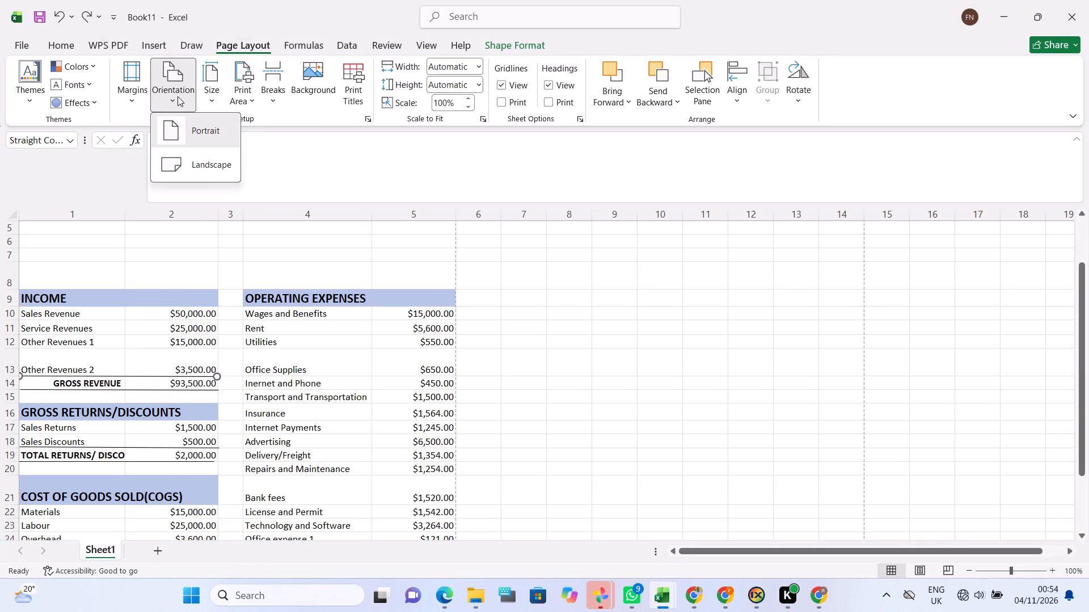
click(188, 130)
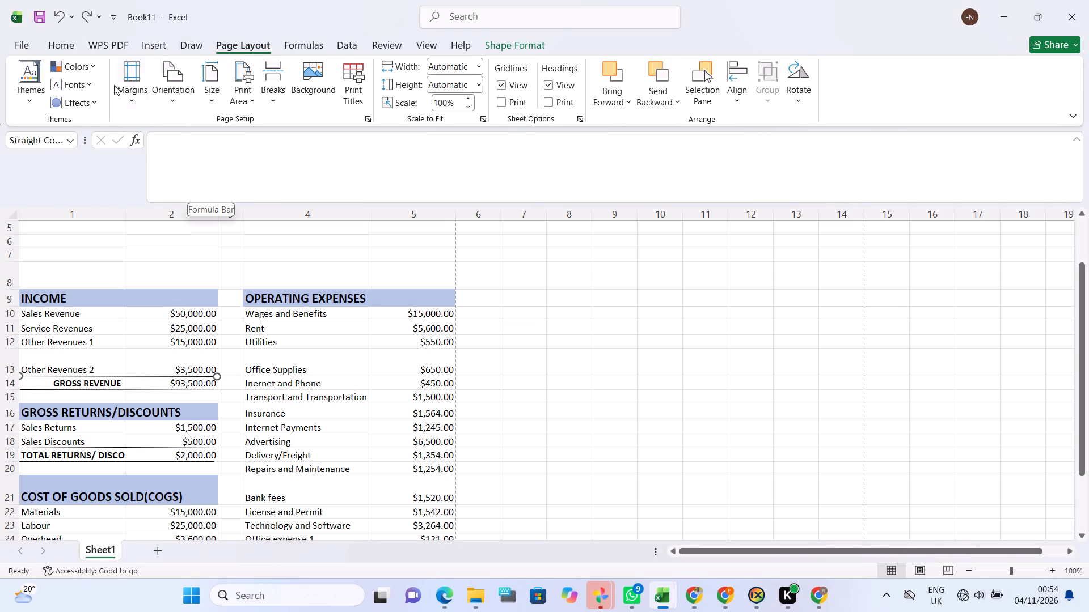
Review how the whole table fits the A4 page, from the coloured row 1 band to the profit row.
scroll(180, 314, down, 1)
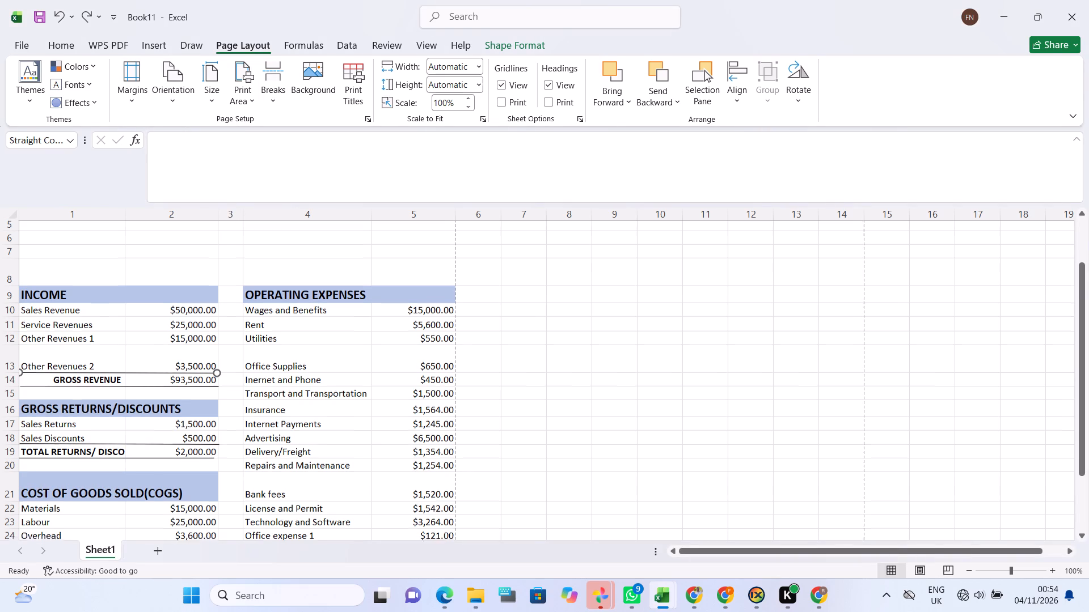
scroll(180, 314, down, 2)
scroll(180, 314, up, 2)
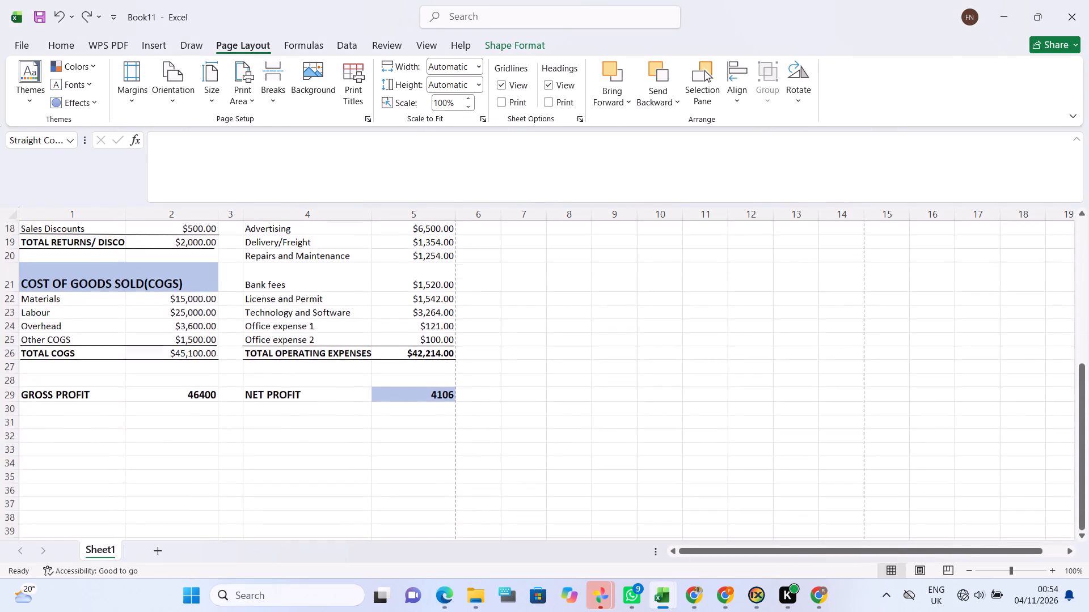
scroll(180, 314, up, 4)
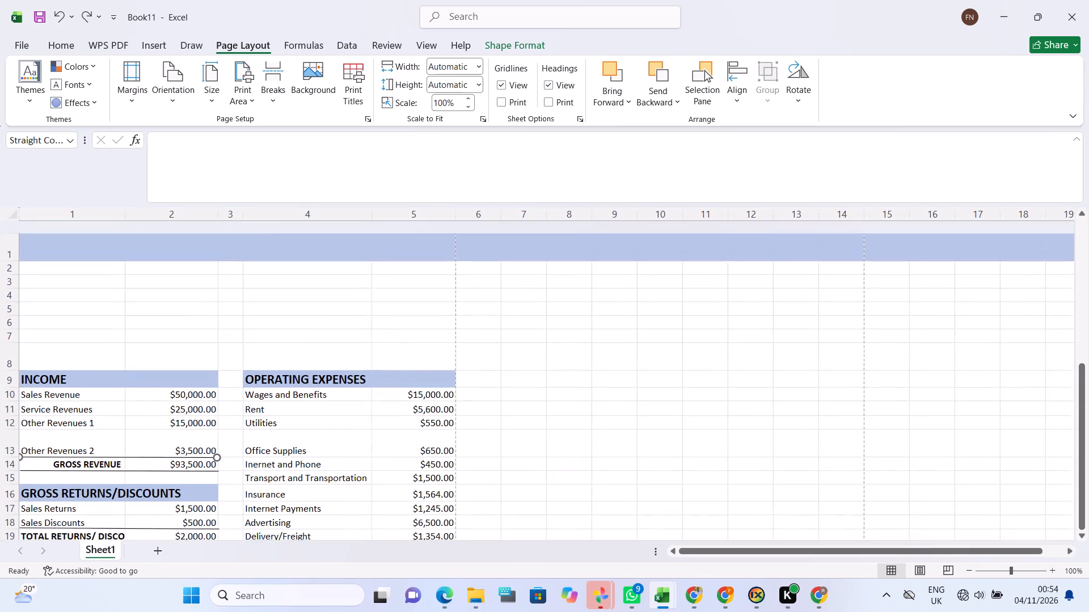
scroll(180, 314, down, 1)
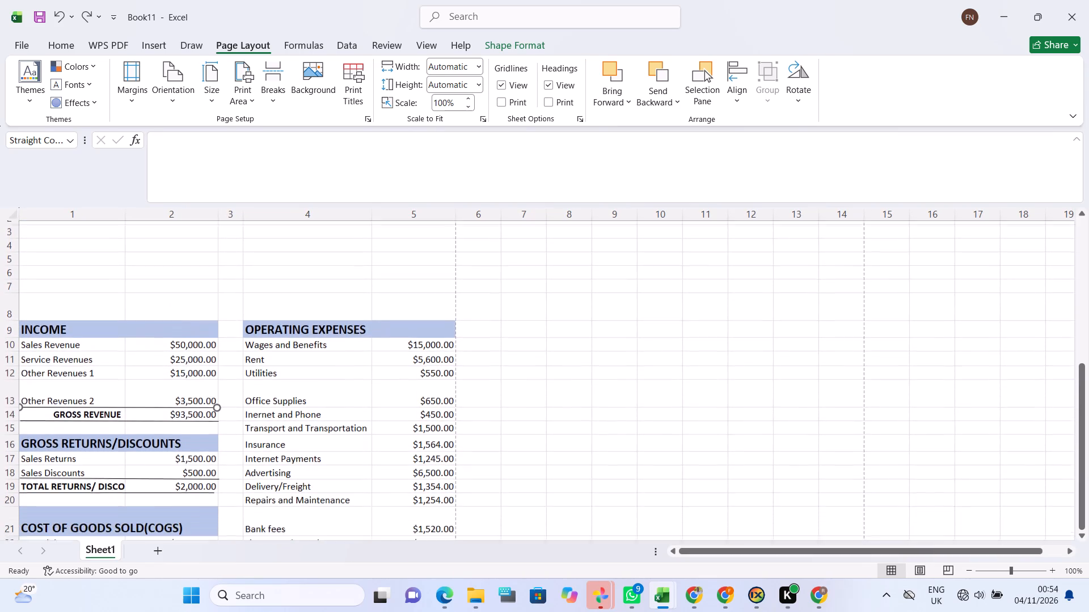
scroll(180, 314, down, 3)
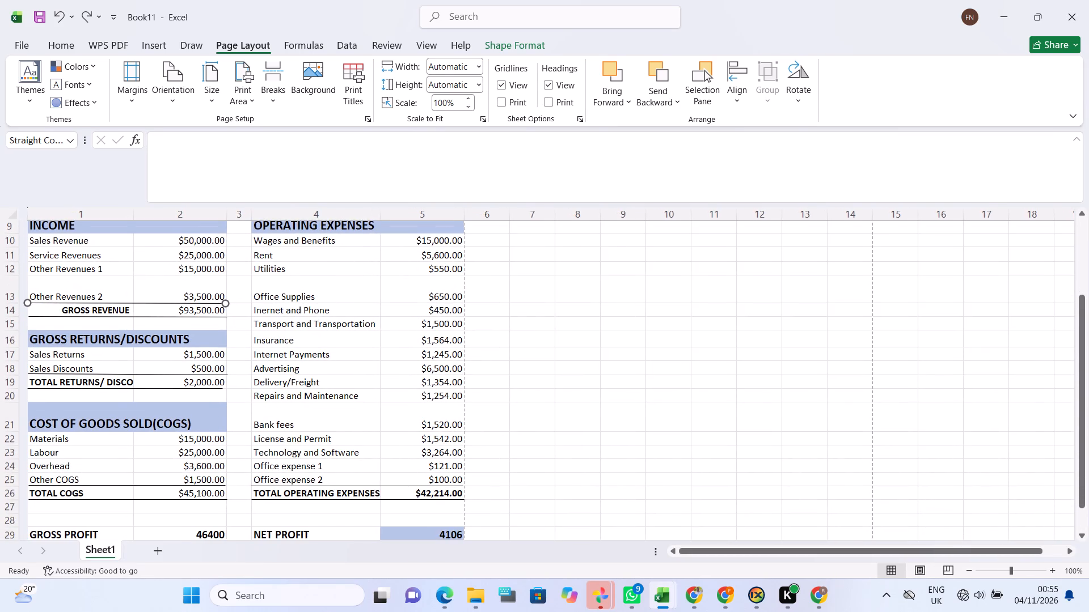
scroll(180, 314, down, 1)
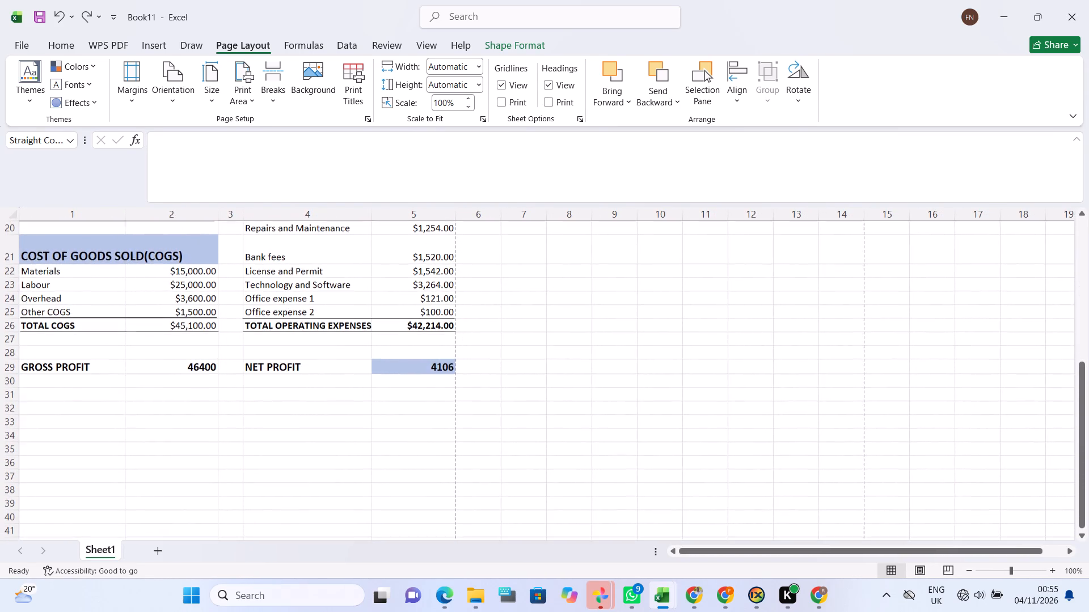
scroll(180, 314, up, 2)
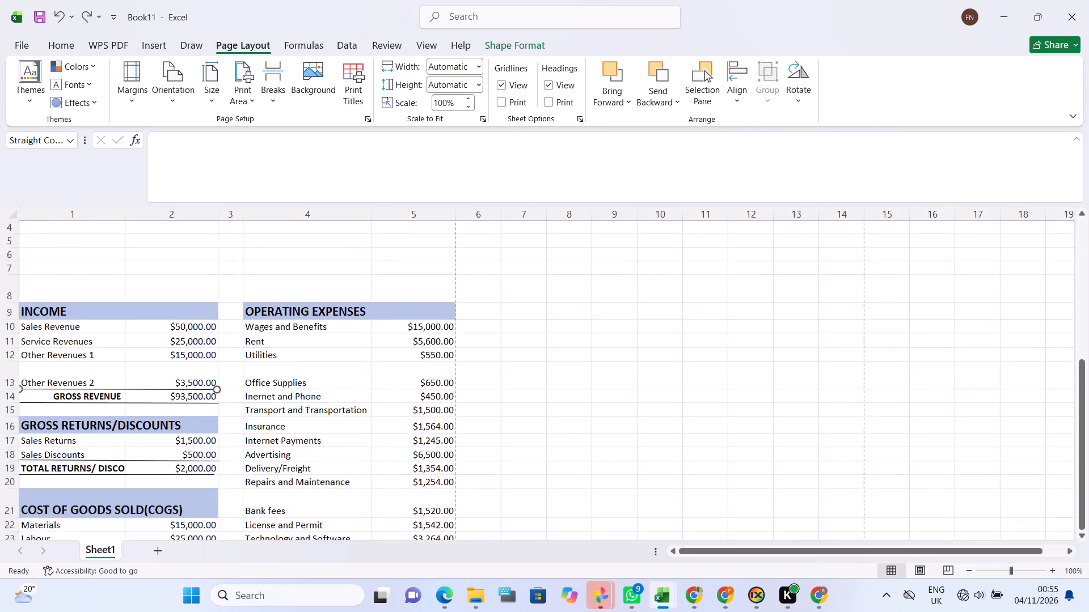
scroll(141, 317, up, 2)
scroll(141, 317, down, 1)
scroll(141, 317, up, 1)
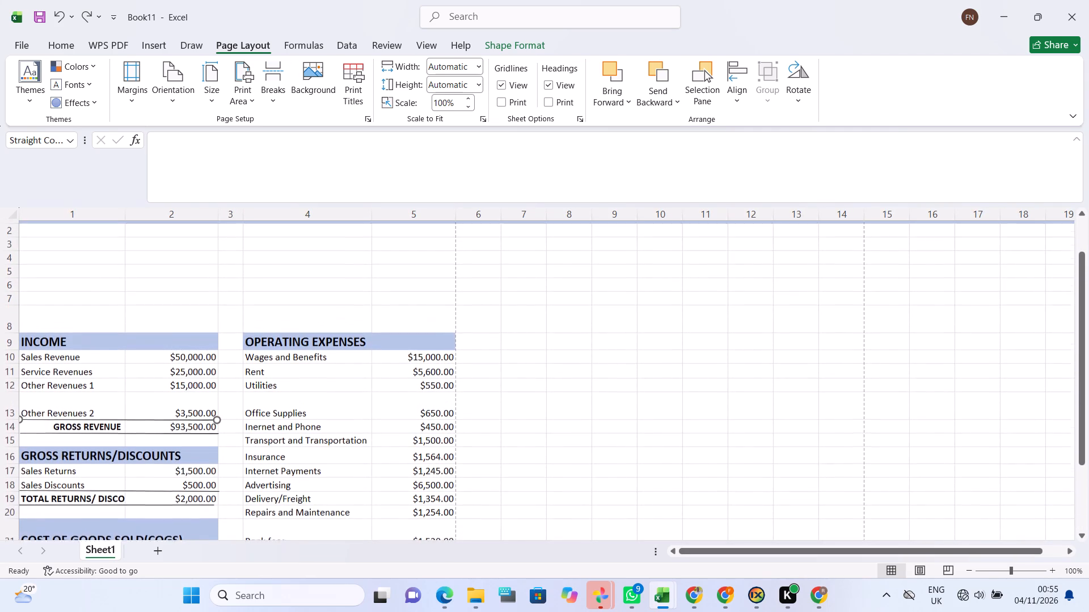
scroll(141, 317, up, 1)
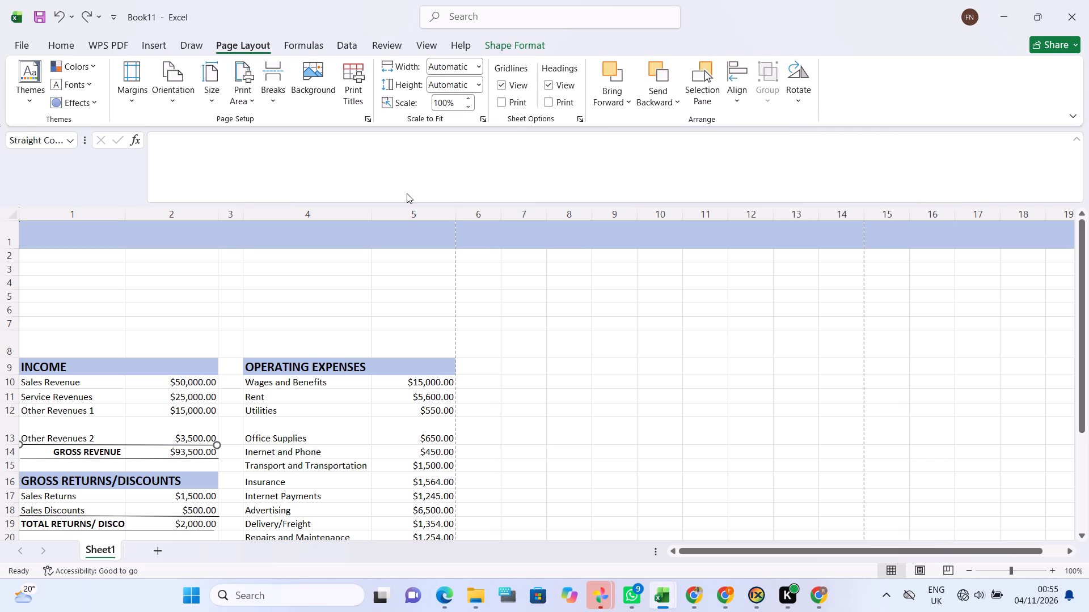
Draw a text box across rows 2 and 3, from within column 1 into column 4, below the coloured band.
click(157, 46)
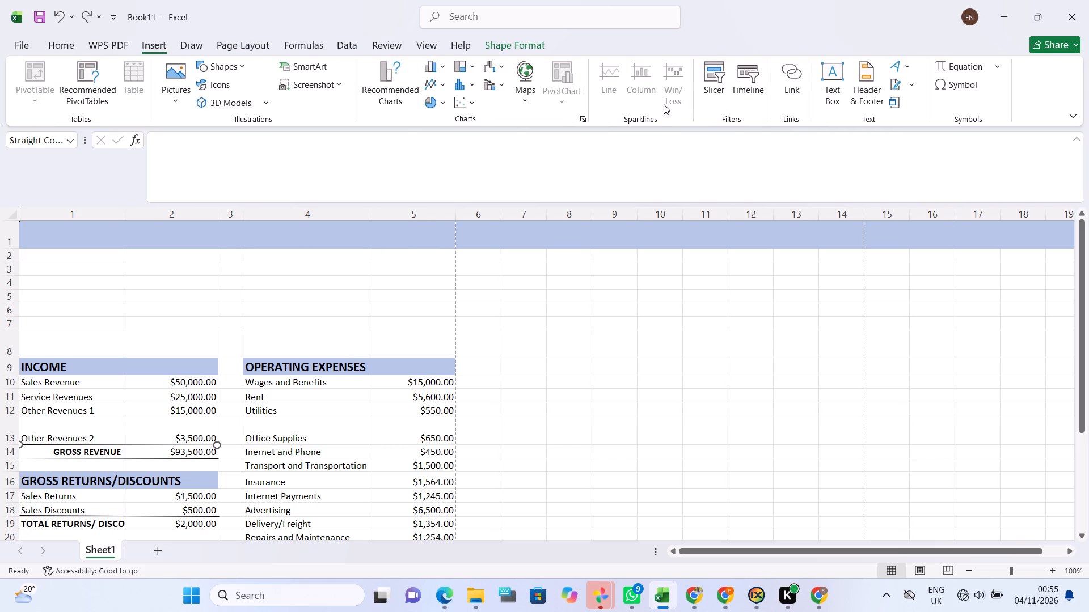
click(834, 86)
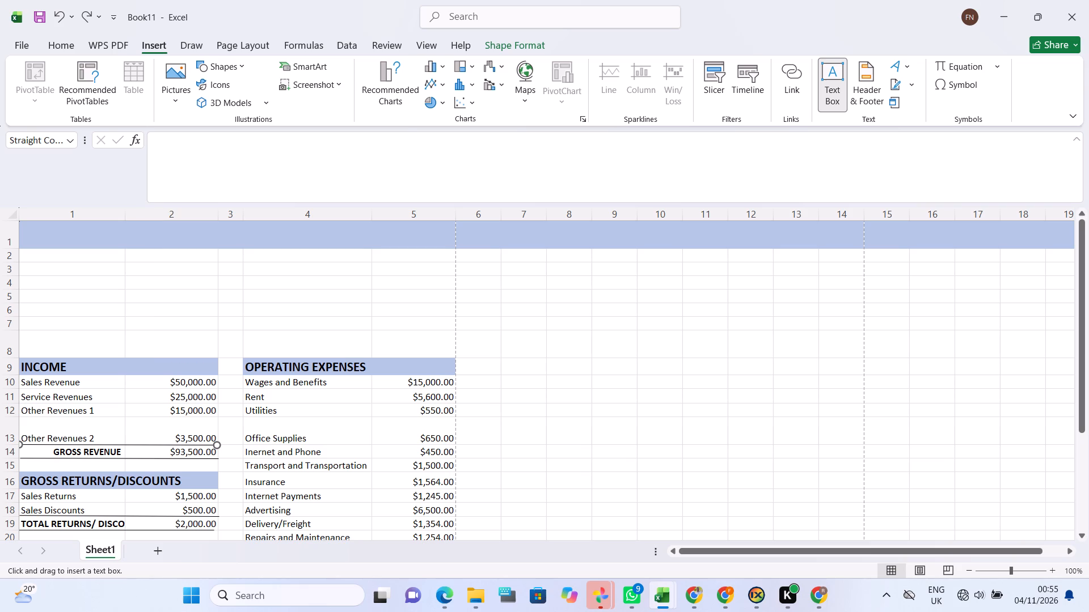
drag(62, 253, 211, 275)
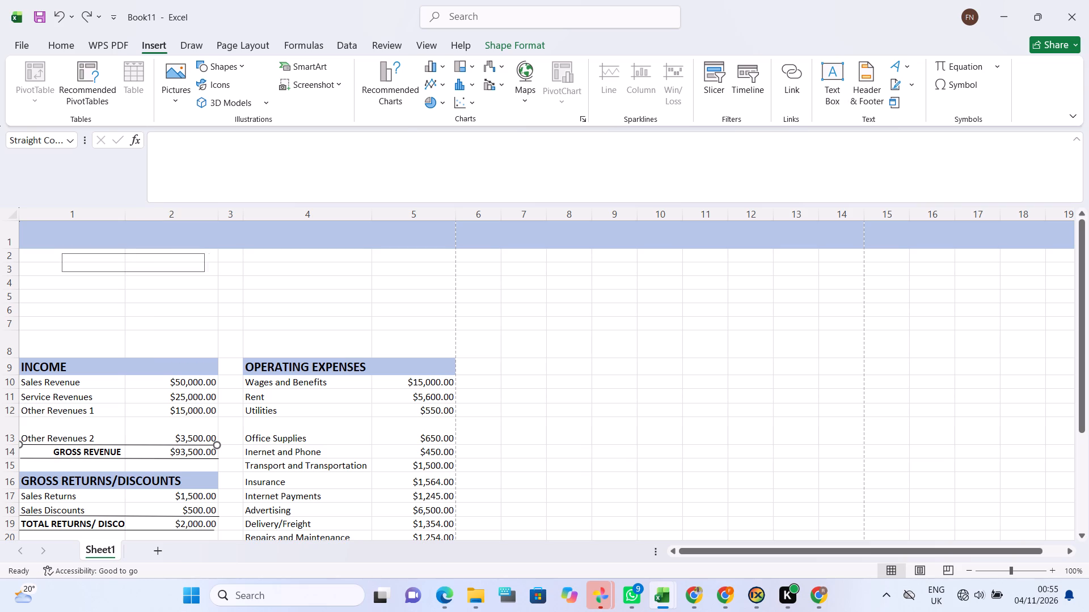
drag(211, 275, 299, 278)
drag(299, 278, 324, 282)
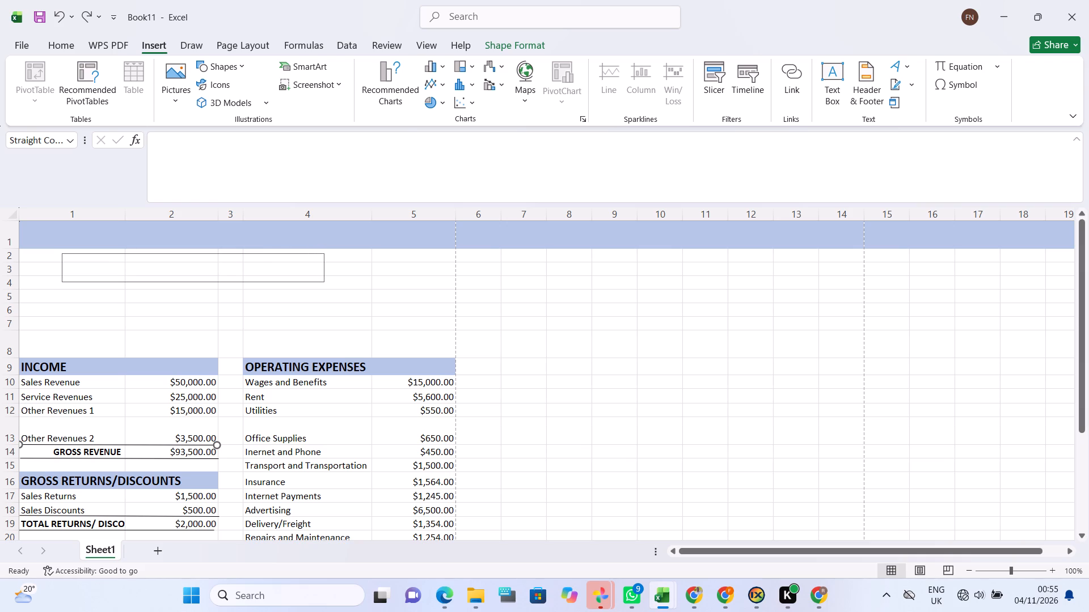
drag(324, 282, 324, 277)
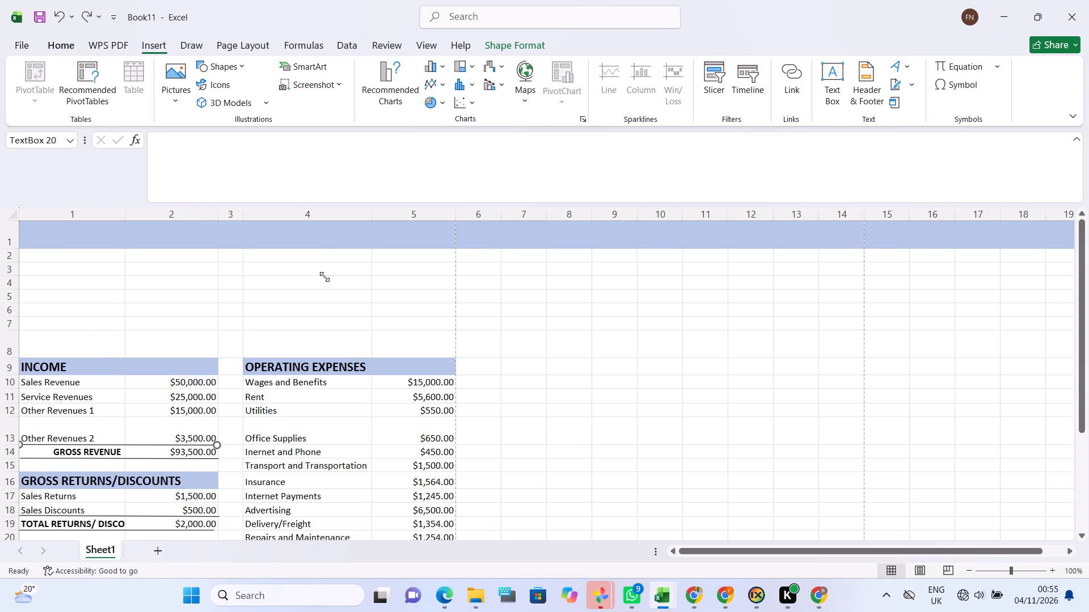
Duplicate the text box and place the copy in rows 5 and 6, its right edge aligned with the end of column 5.
click(310, 277)
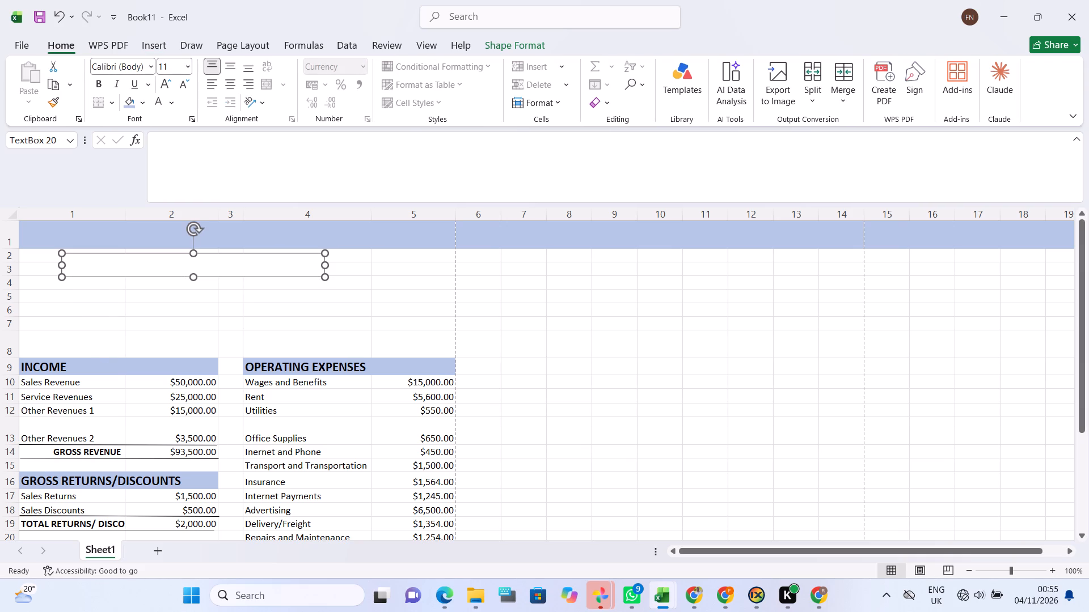
key(ctrl+d)
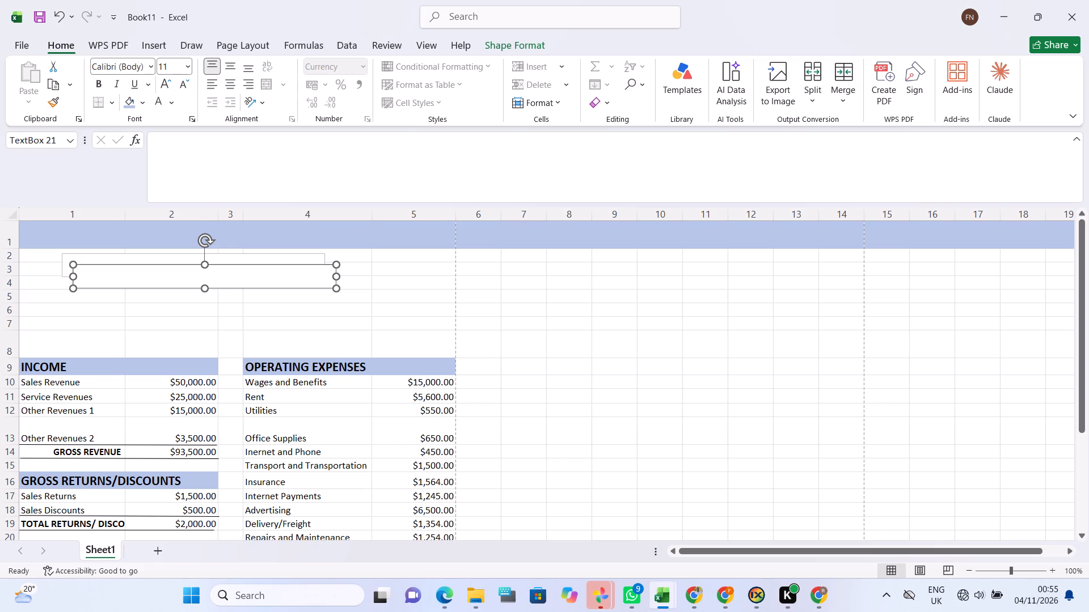
click(315, 287)
drag(315, 287, 357, 298)
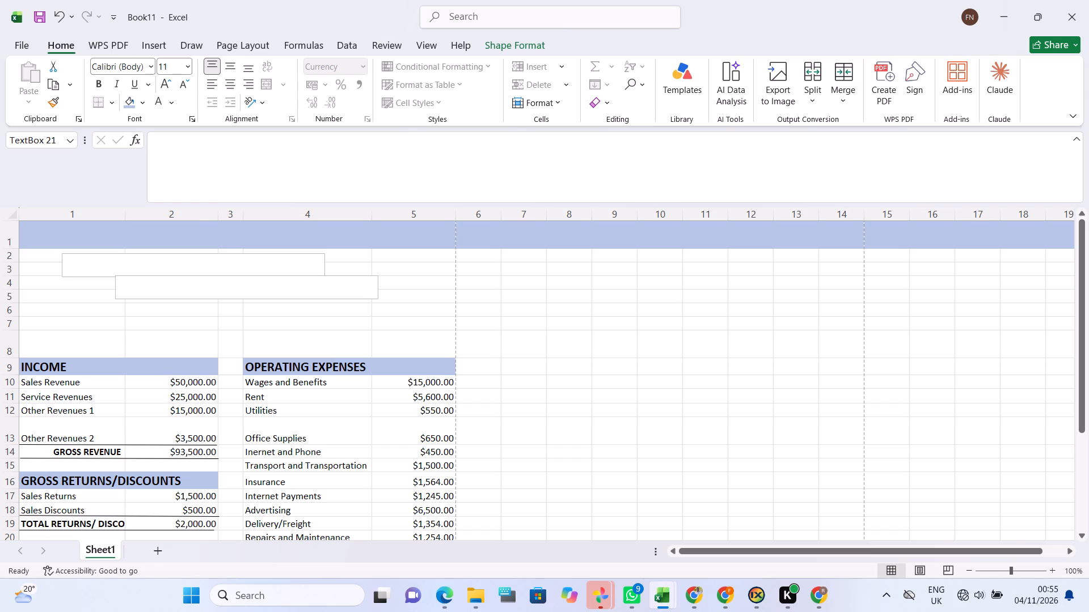
drag(357, 298, 430, 310)
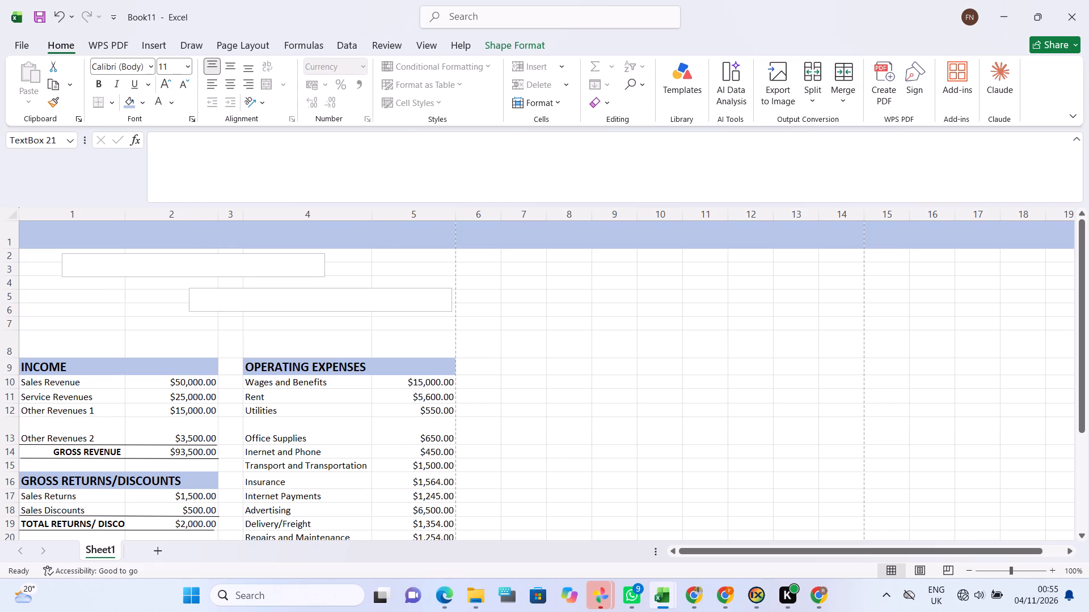
drag(430, 310, 433, 310)
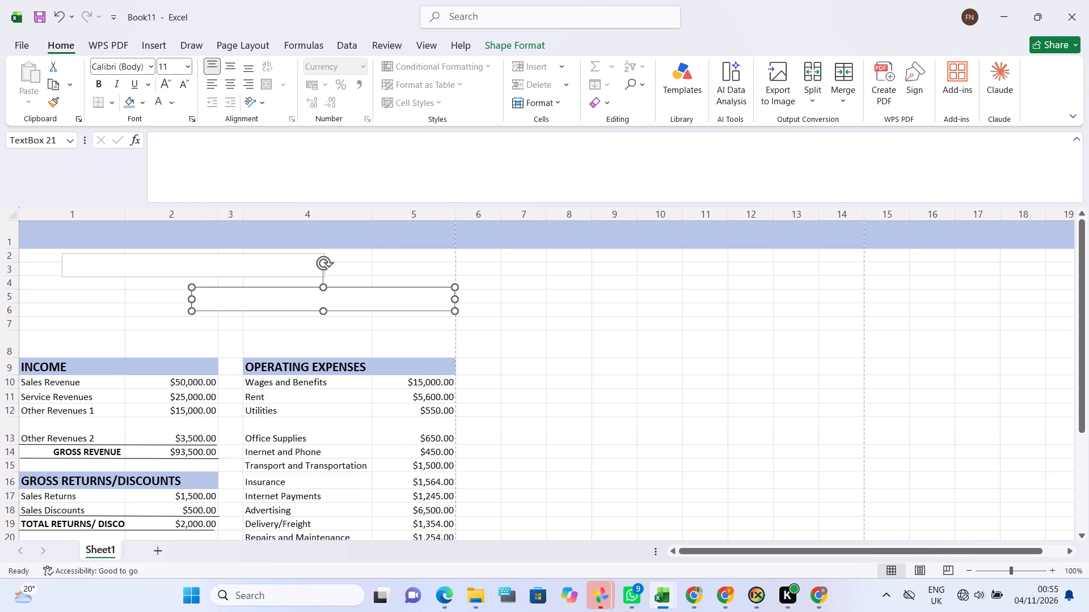
Resize the duplicated text box so it spans exactly columns 4 and 5, from row 5 to the top of row 7.
drag(193, 311, 197, 312)
drag(197, 312, 244, 318)
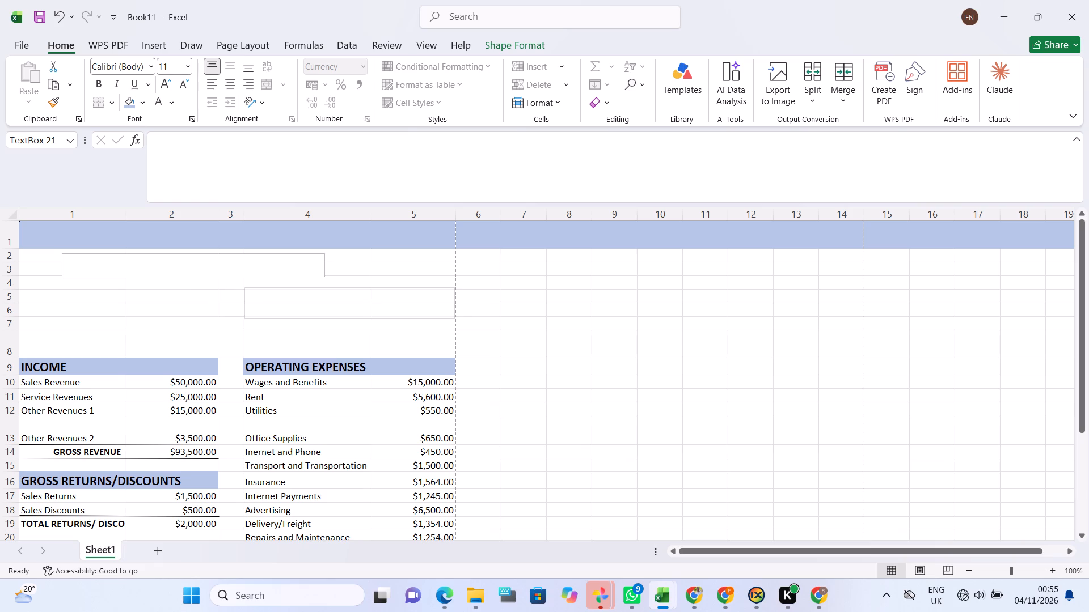
drag(244, 318, 244, 318)
drag(244, 318, 242, 316)
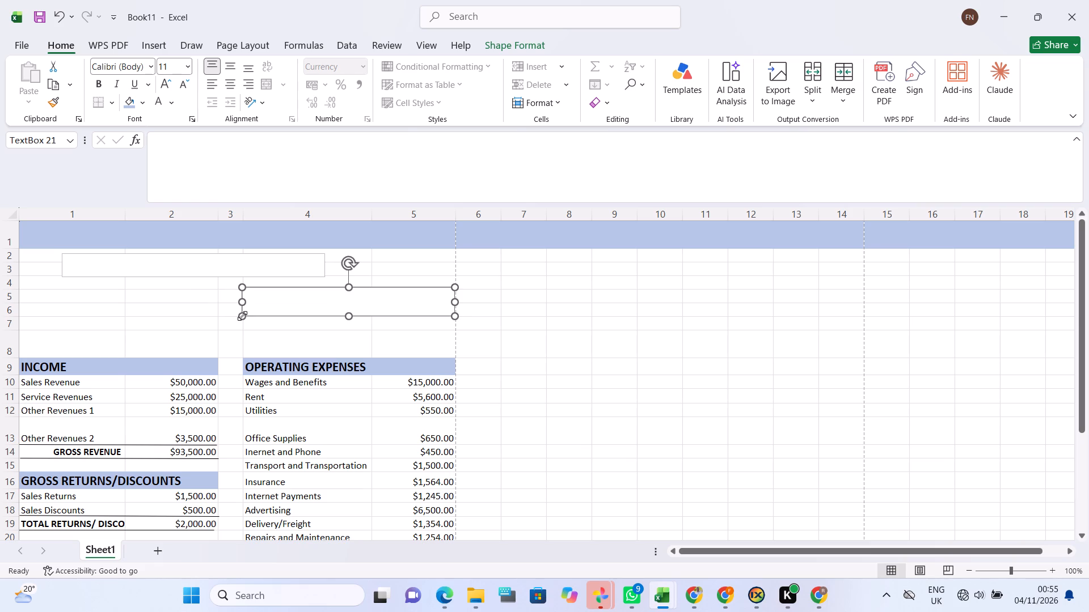
click(29, 296)
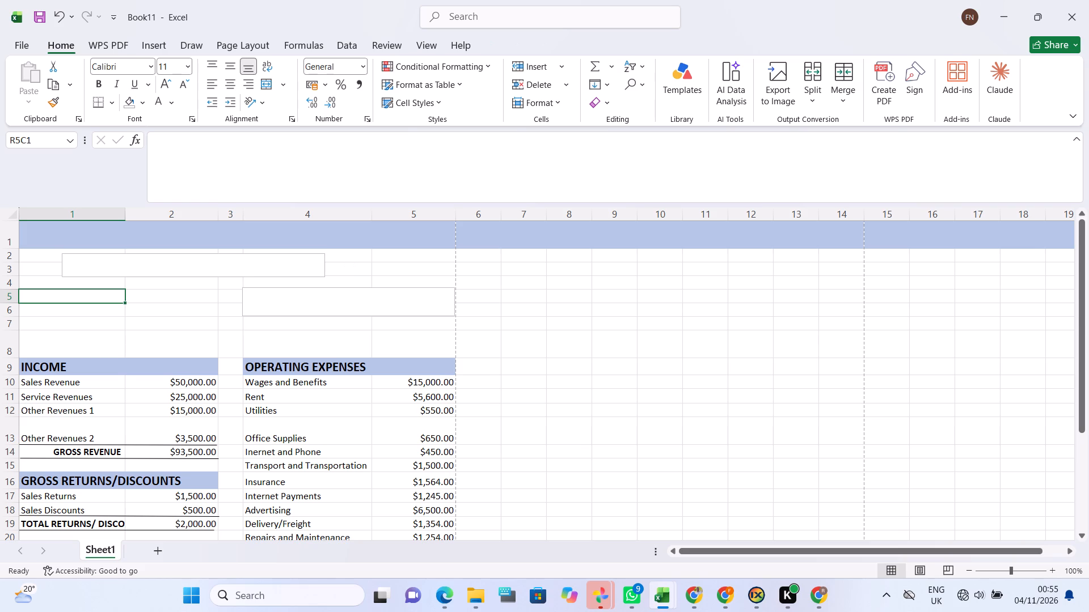
Enter the title PROFIT & LOSS STATEMENT in the text box over rows 2 and 3.
click(93, 260)
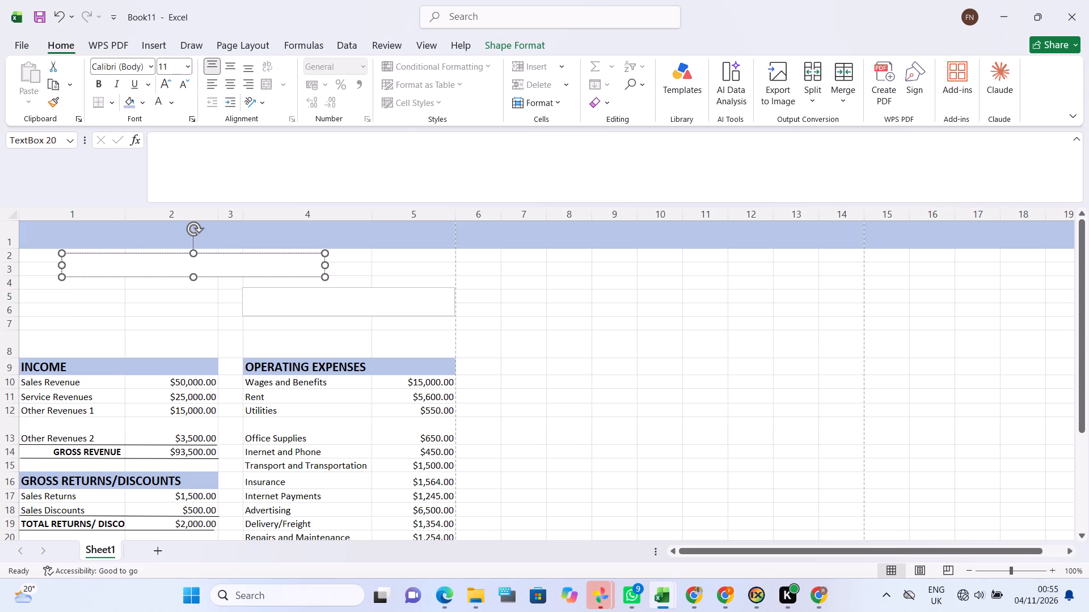
text(PROF)
key(i)
text(T)
key(space)
key(7)
key(BackSpace)
key(shift+ampersand)
key(space)
text(loss s)
key(BackSpace)
key(BackSpace)
key(BackSpace)
key(BackSpace)
key(BackSpace)
key(BackSpace)
text(LOS)
text(S STATEMENR)
key(BackSpace)
key(t)
Make the PROFIT & LOSS STATEMENT title bold and increase its font size to 16.
drag(68, 265, 126, 261)
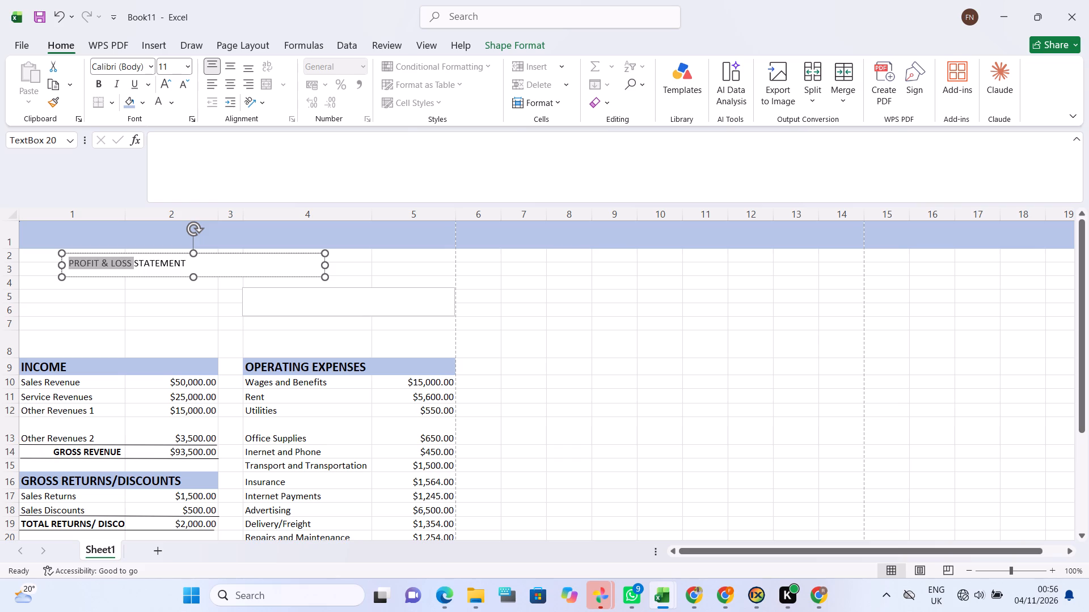
drag(126, 261, 166, 262)
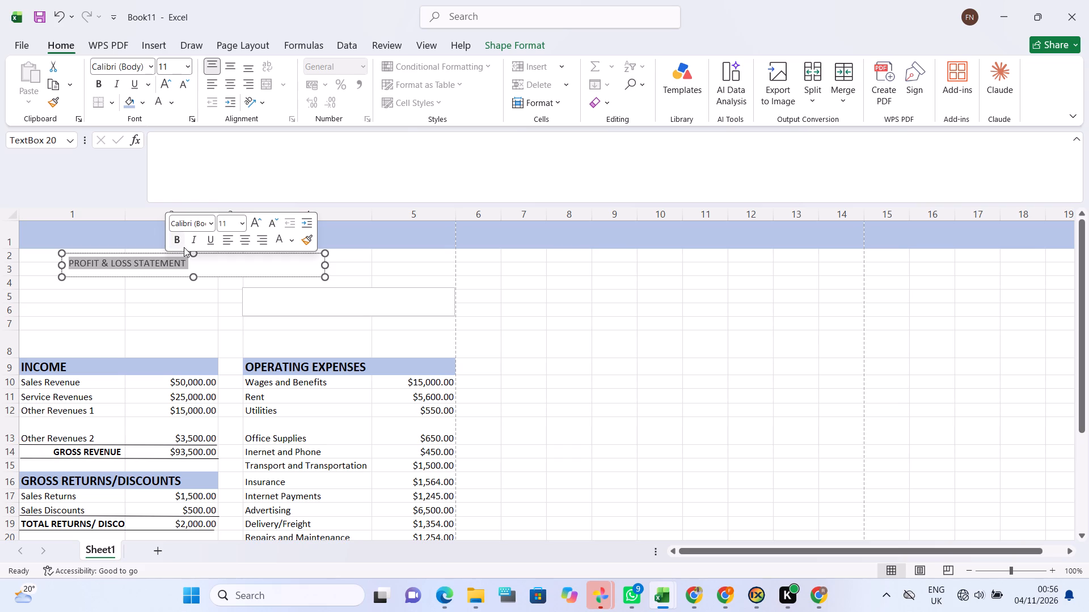
click(184, 246)
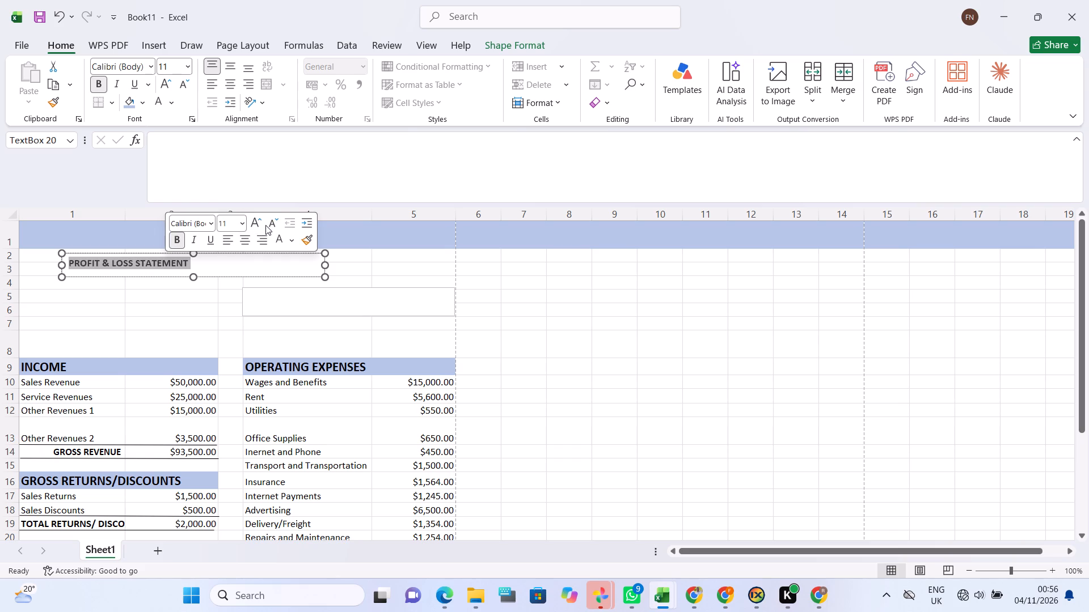
click(256, 223)
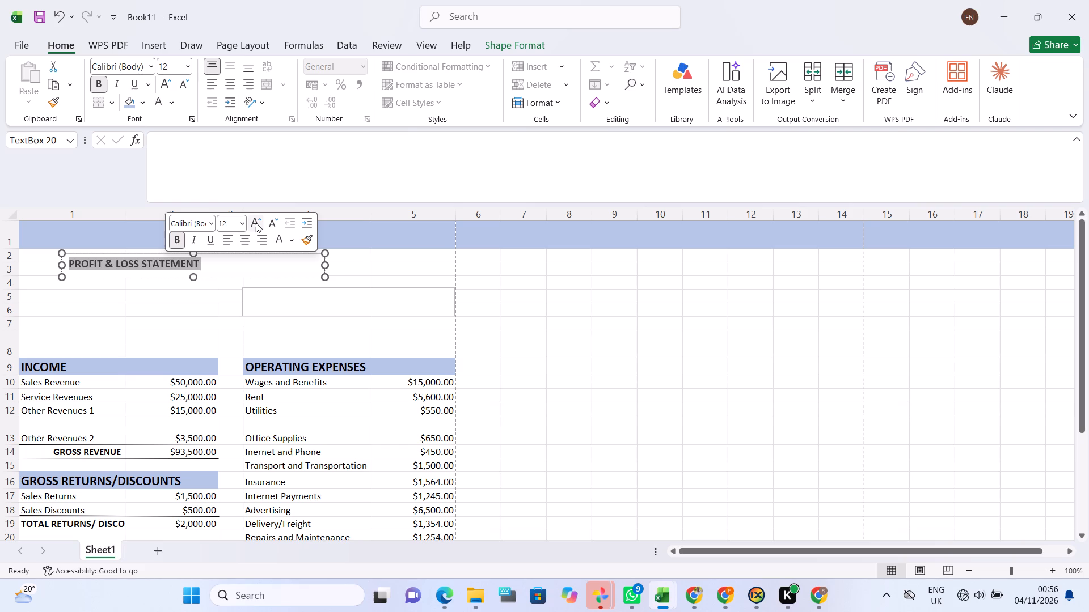
click(256, 223)
click(256, 223)
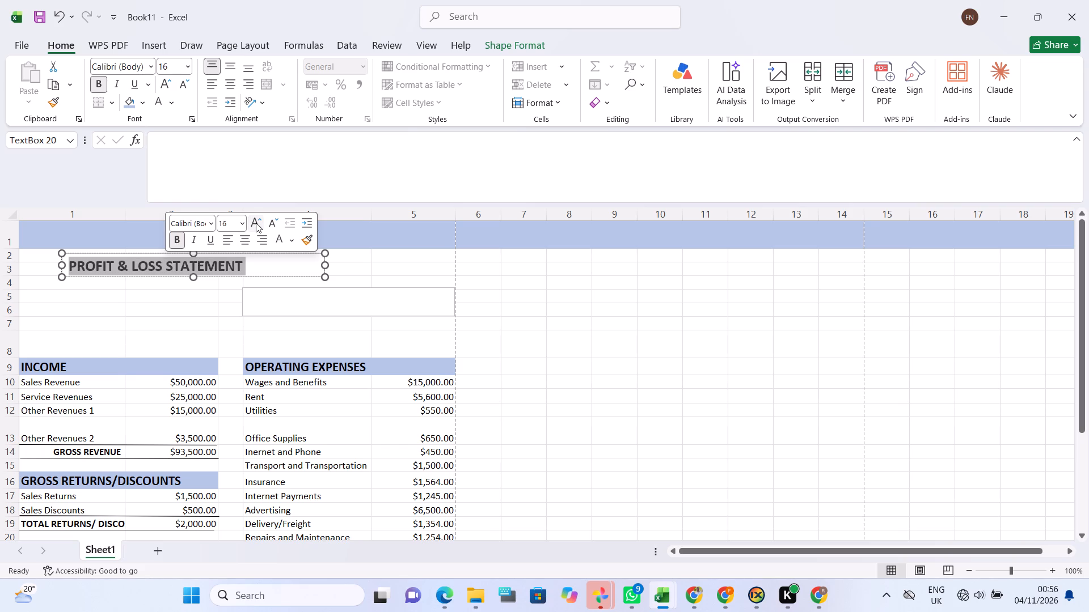
click(269, 257)
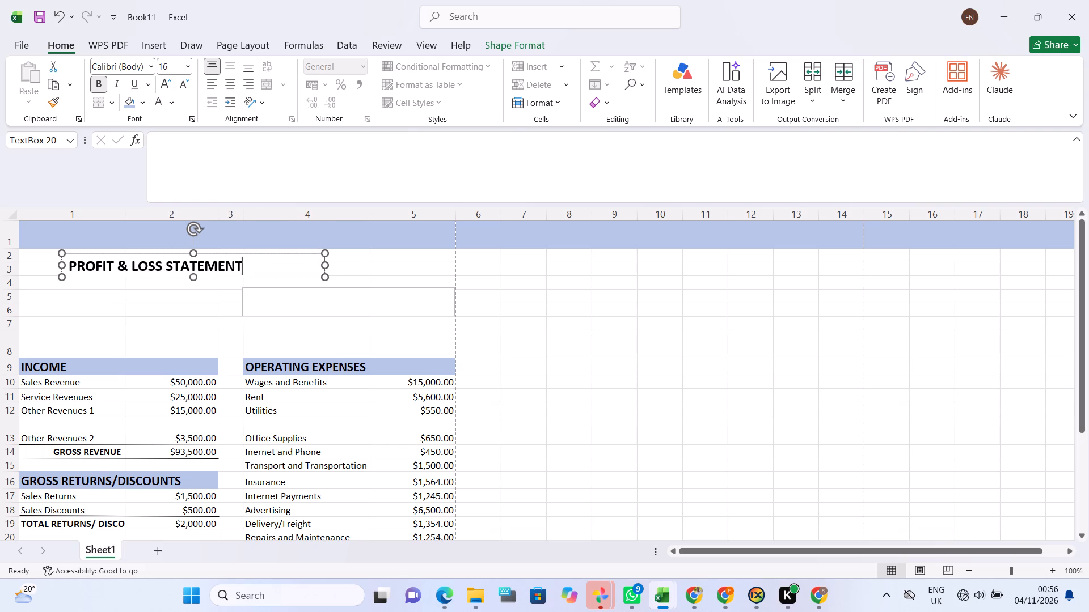
Enter ABC COMPANY in the text box above the OPERATING EXPENSES heading.
click(262, 297)
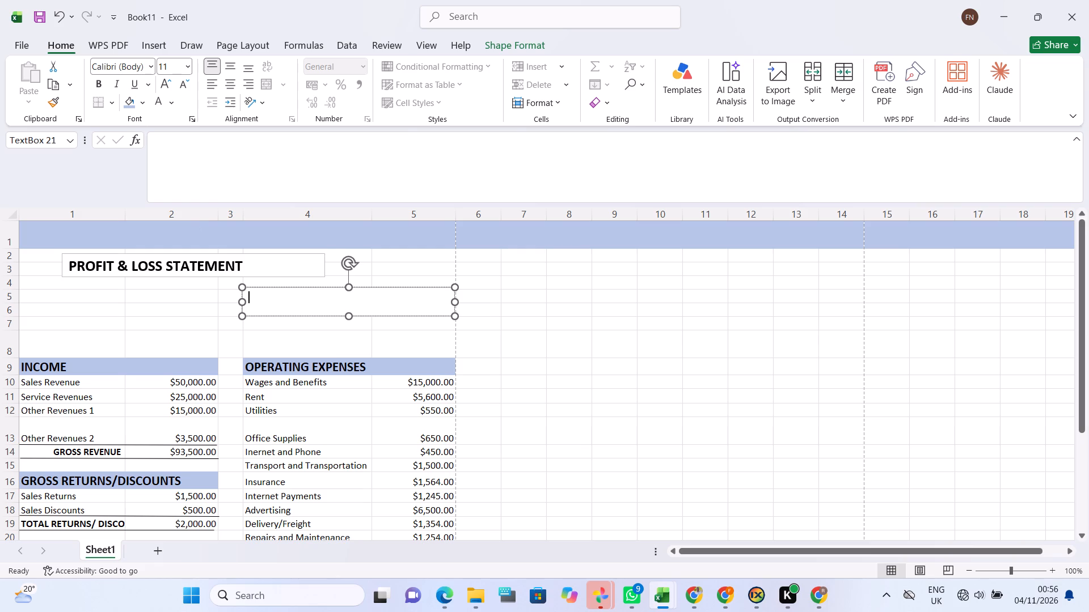
text(AB)
text(C C)
text(OMPANY)
Make the ABC COMPANY text bold and increase its font size to 20.
drag(248, 298, 292, 303)
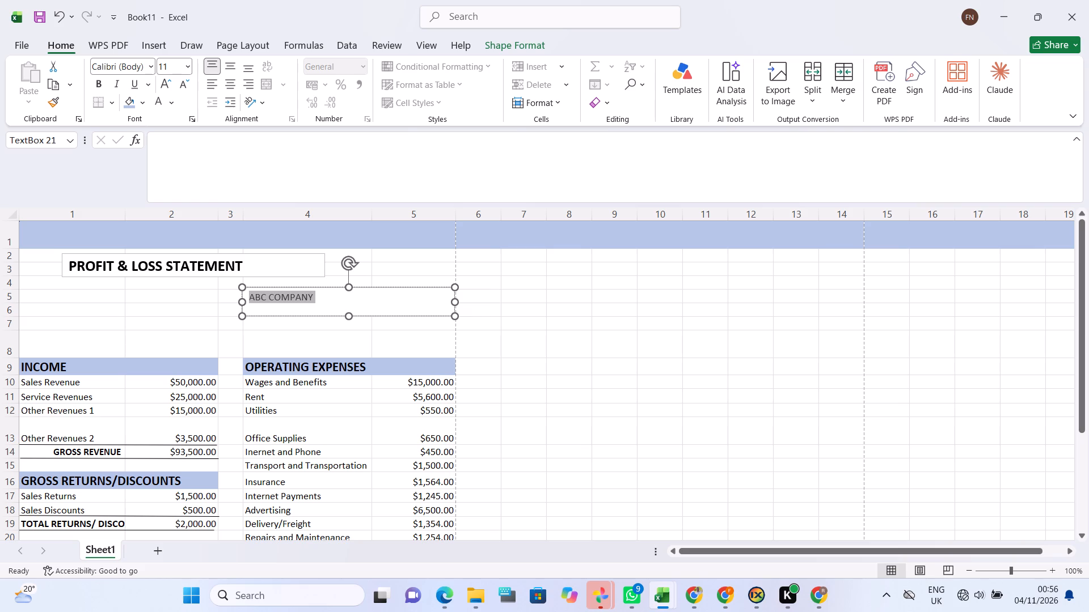
drag(292, 303, 303, 303)
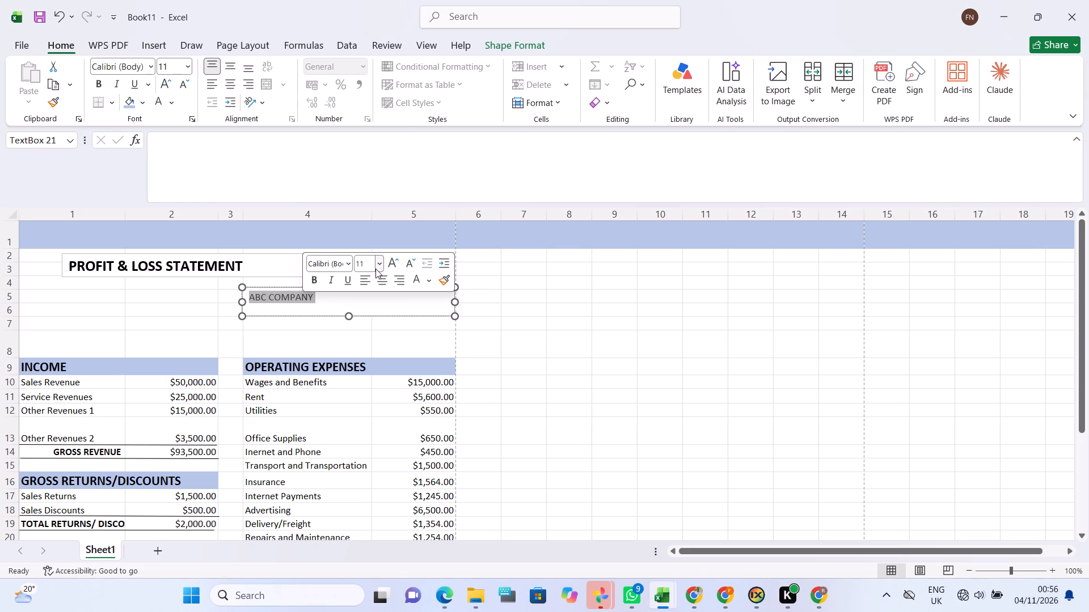
triple_click(392, 266)
double_click(392, 266)
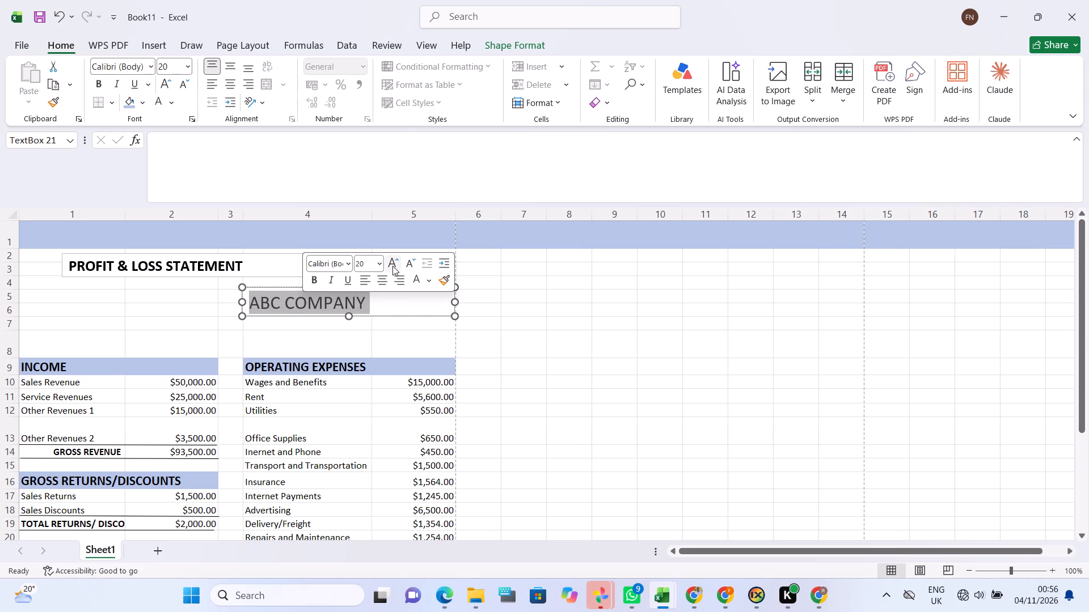
click(314, 279)
click(371, 314)
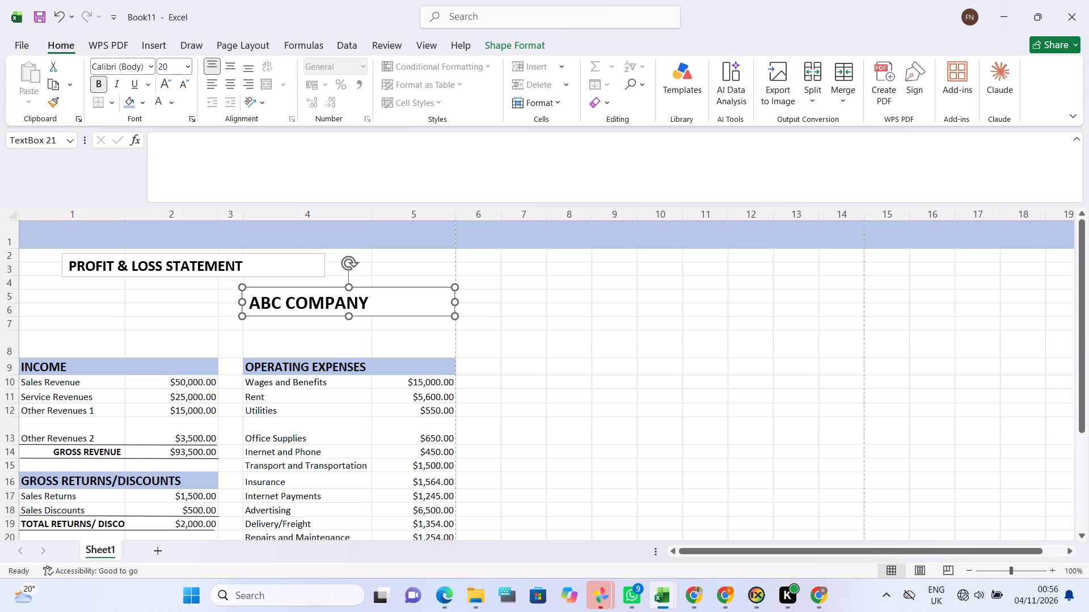
Lower the top edge of the ABC COMPANY text box slightly so it starts within row 5.
click(243, 291)
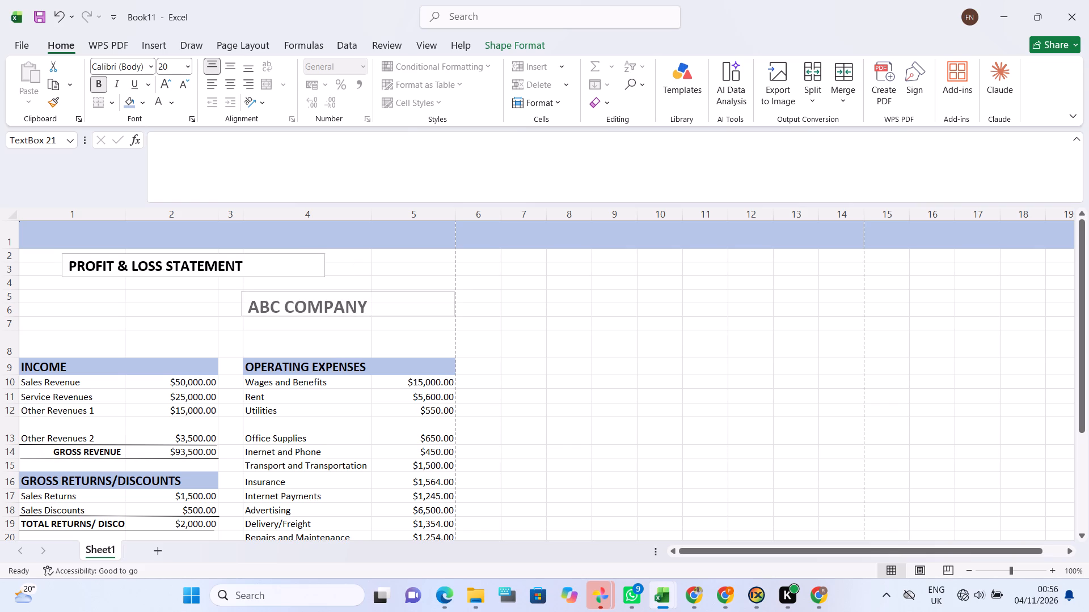
click(468, 274)
Enlarge the PROFIT & LOSS STATEMENT text box so its bottom edge extends into row 4.
click(322, 267)
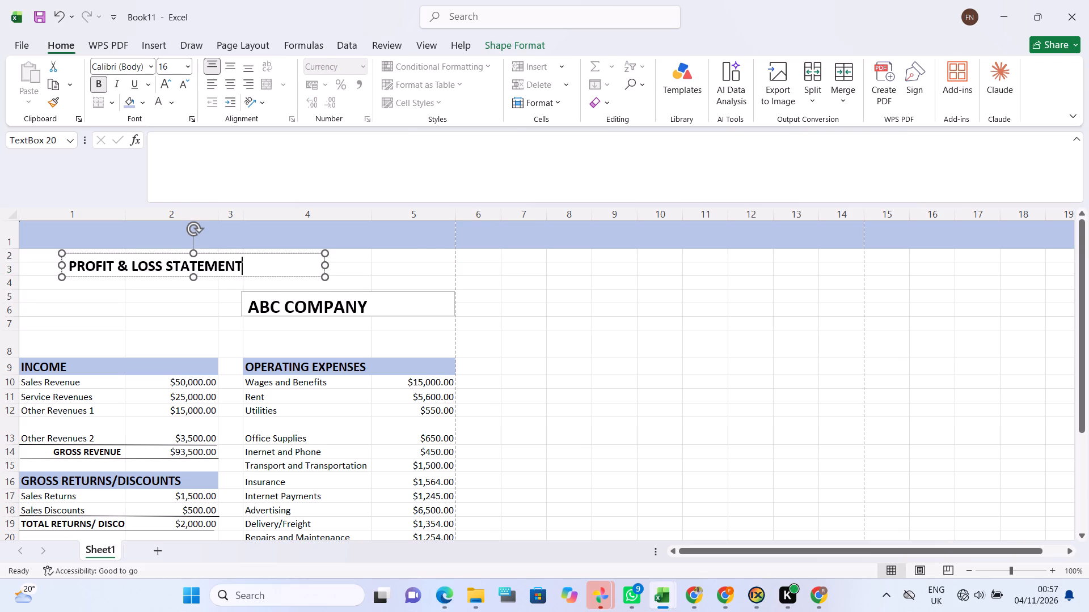
drag(325, 276, 327, 283)
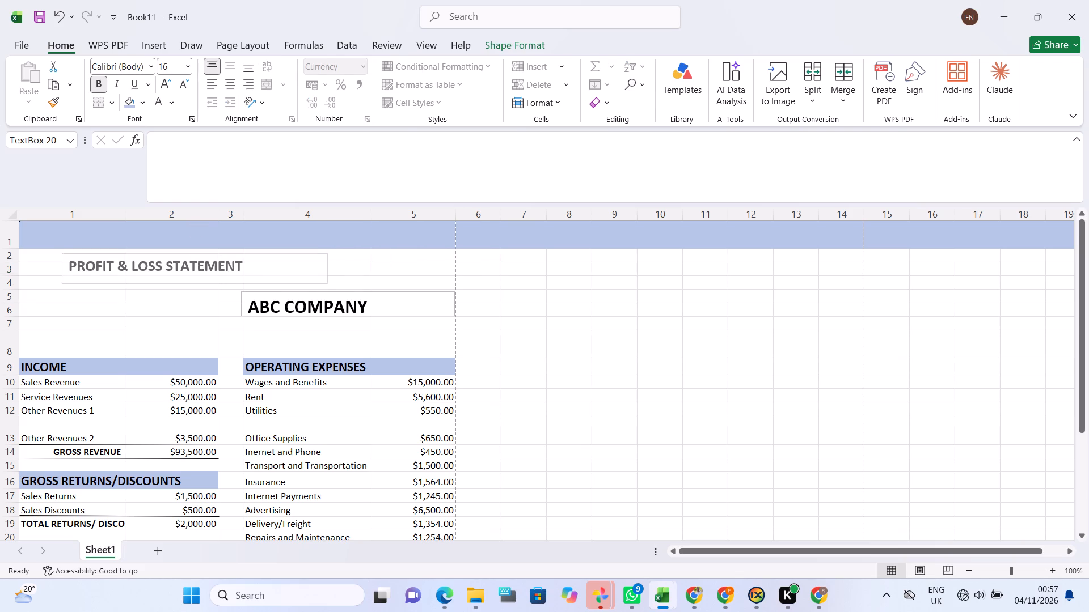
drag(327, 283, 327, 277)
drag(327, 277, 327, 281)
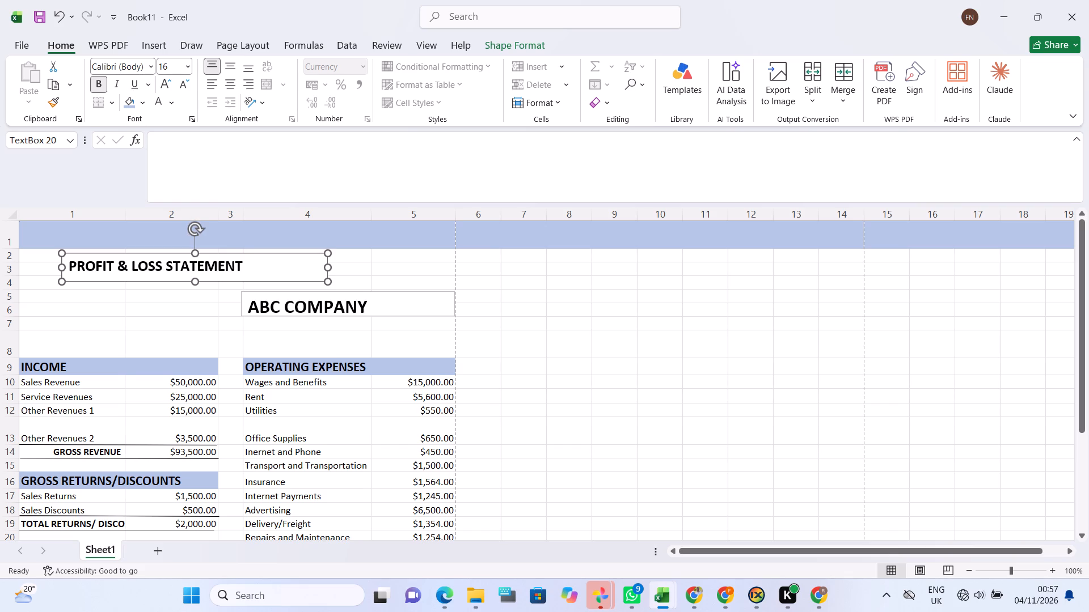
Increase the font size of the PROFIT & LOSS STATEMENT title to 18.
drag(71, 263, 244, 270)
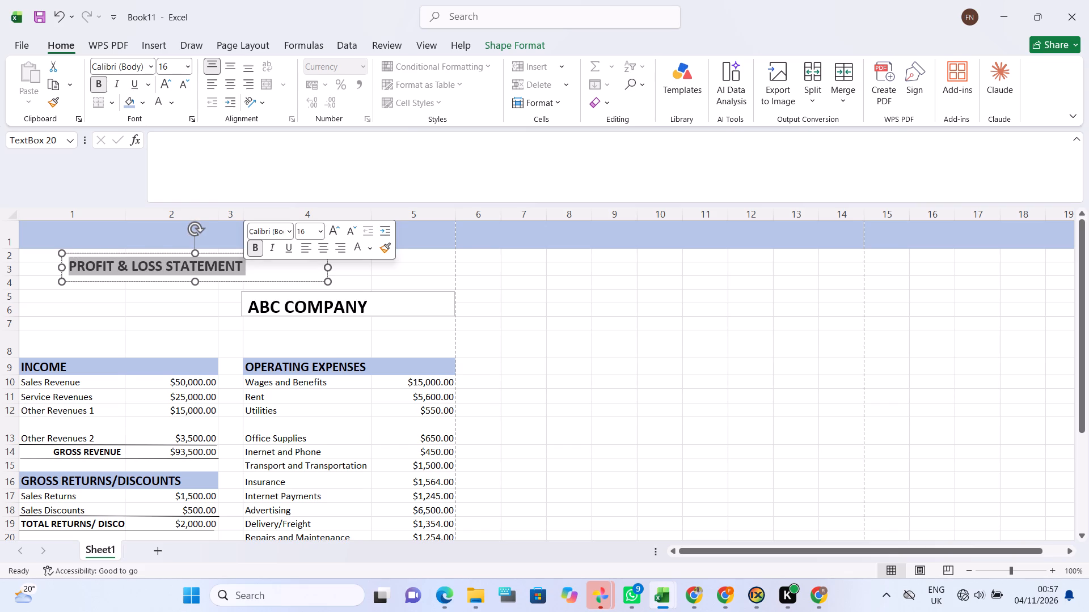
click(167, 85)
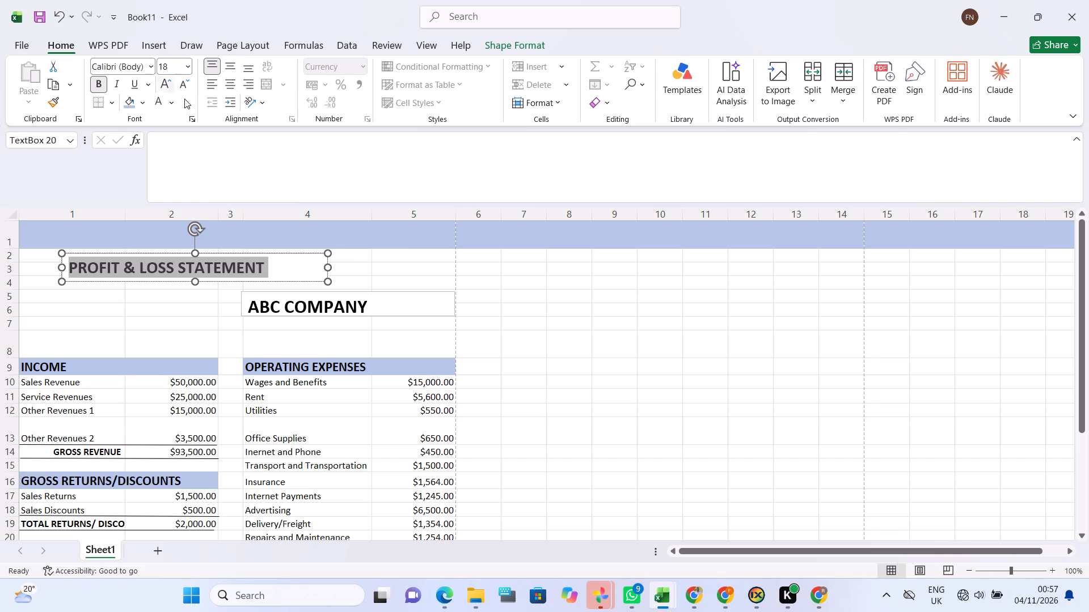
click(453, 296)
click(407, 277)
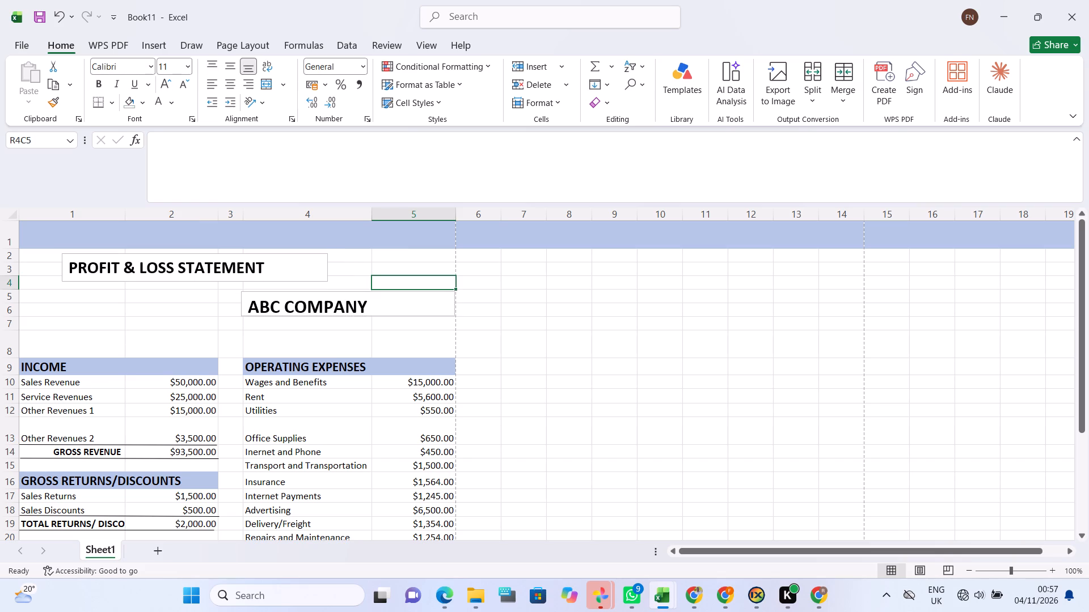
Turn off the gridlines on the worksheet.
scroll(347, 291, down, 1)
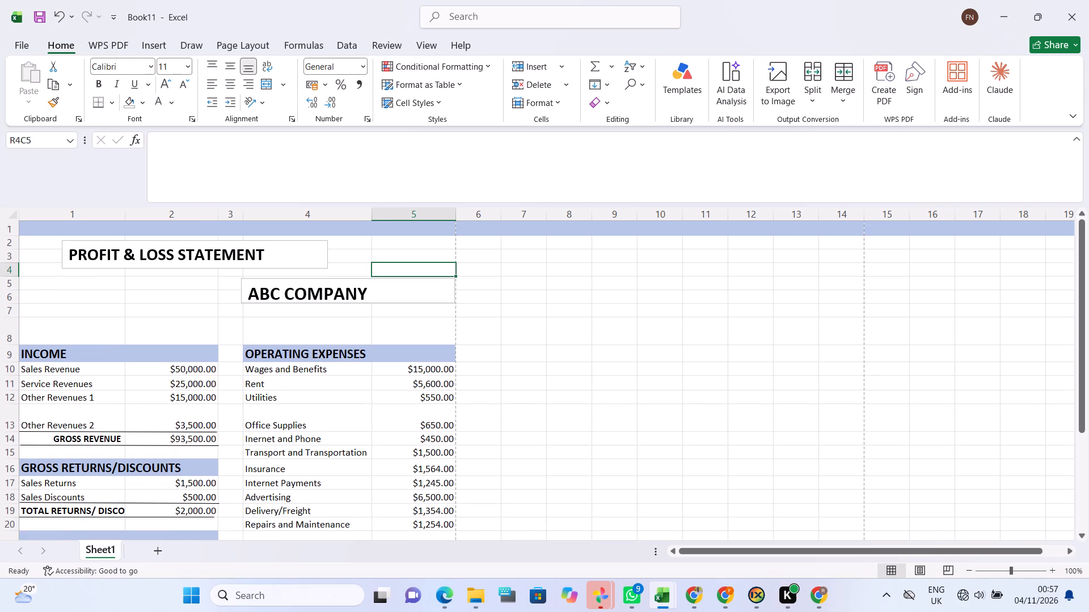
scroll(348, 288, down, 2)
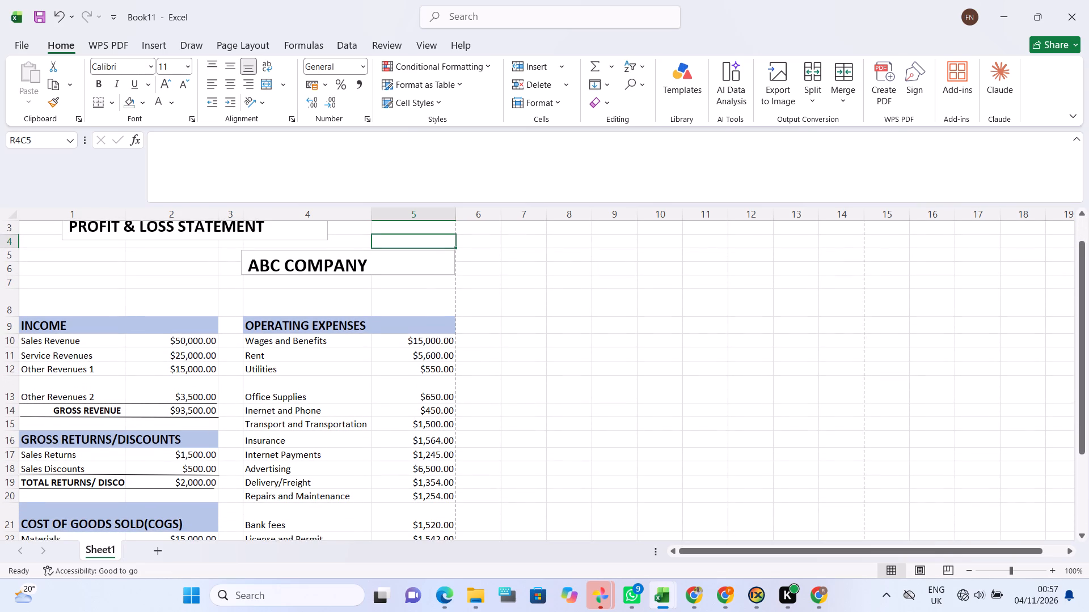
scroll(348, 288, down, 1)
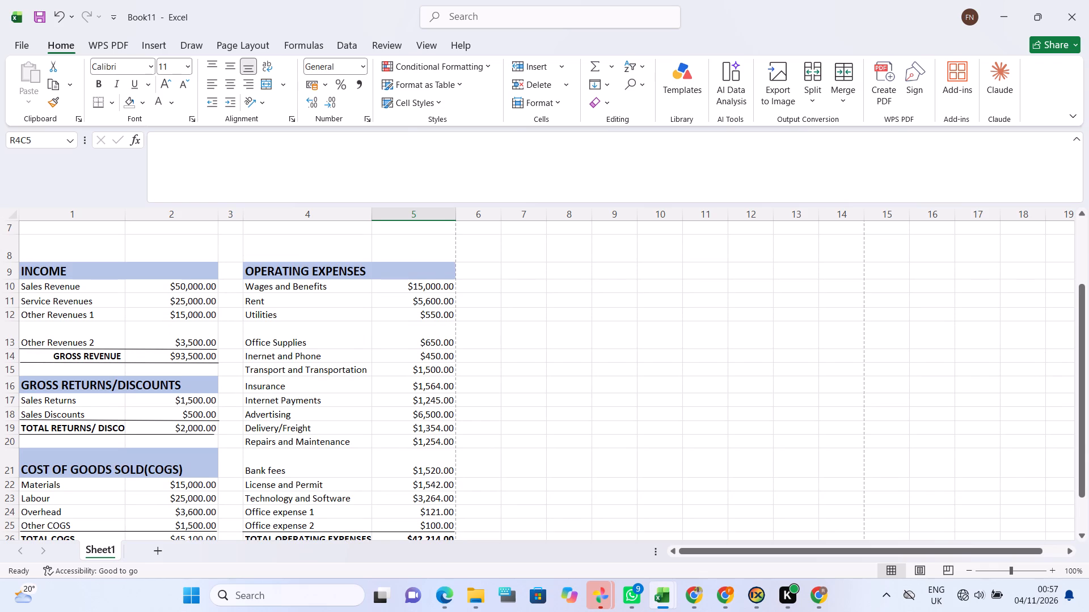
scroll(297, 347, down, 2)
scroll(297, 347, up, 2)
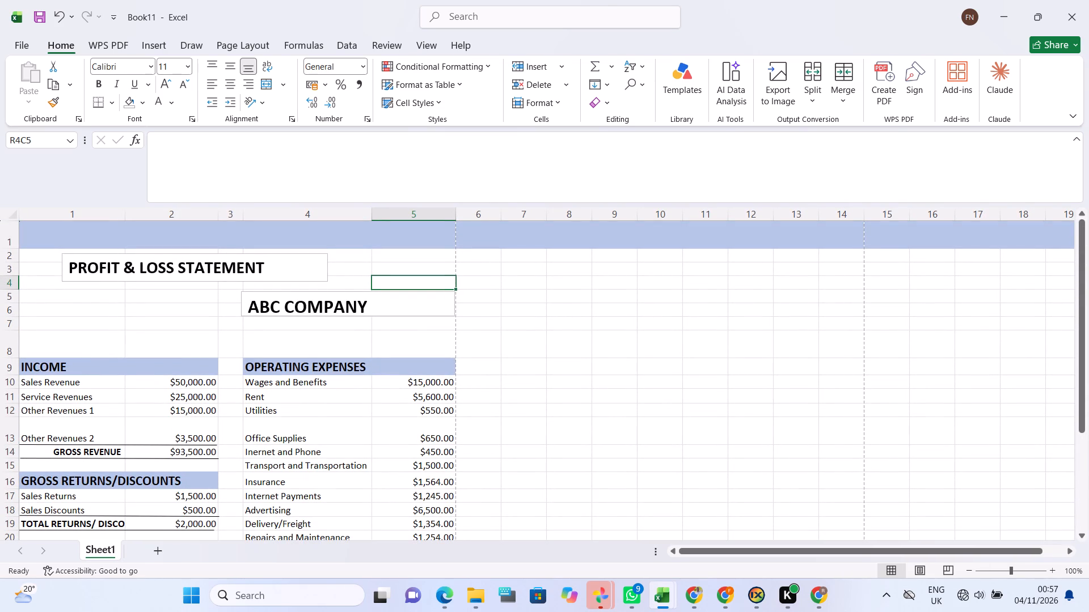
drag(24, 250, 333, 325)
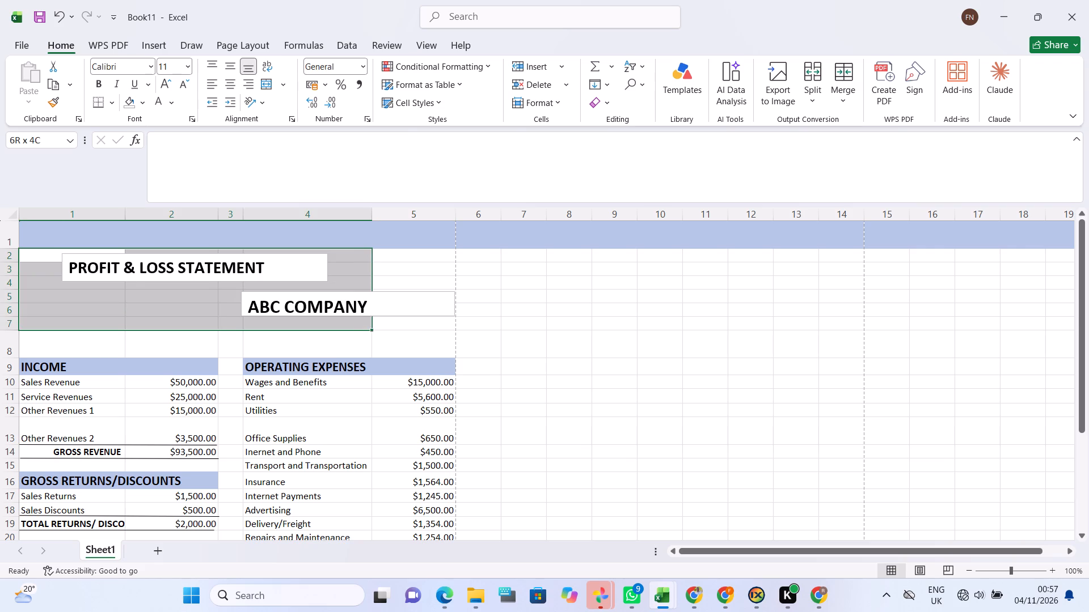
drag(333, 325, 425, 322)
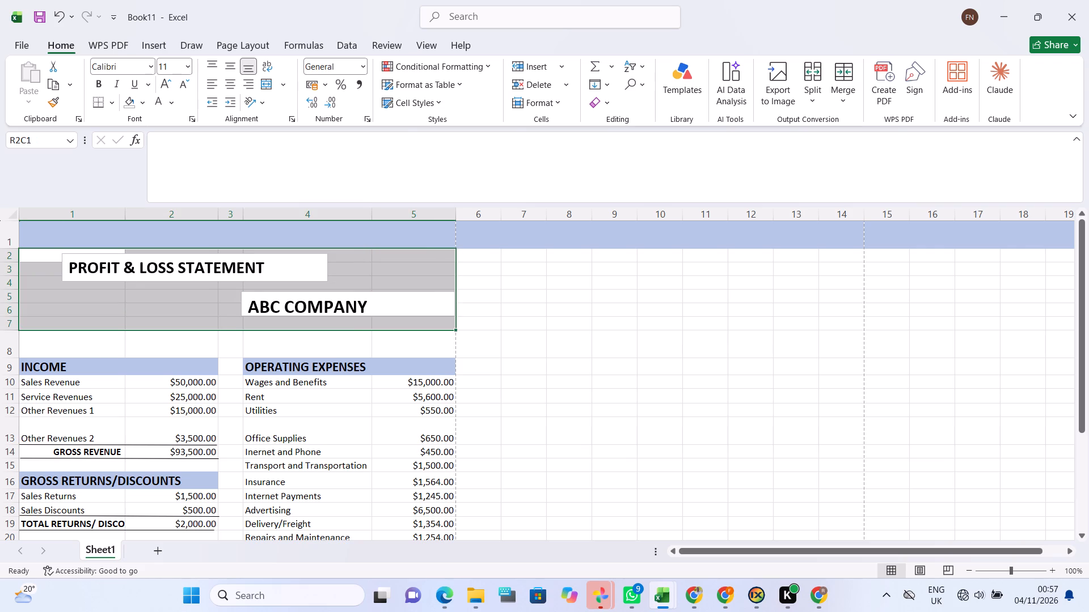
click(430, 41)
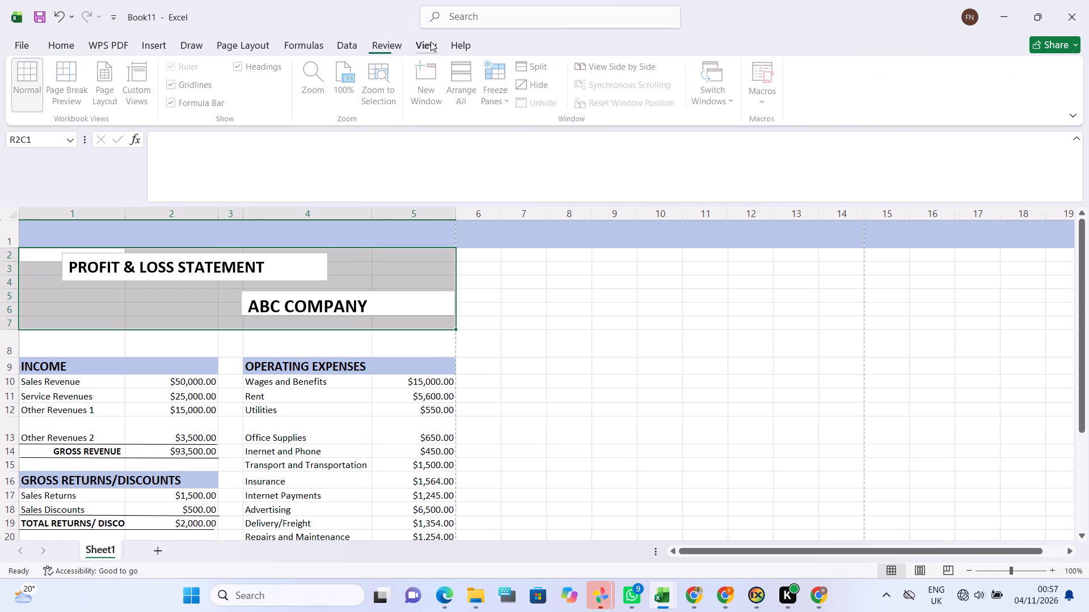
click(176, 83)
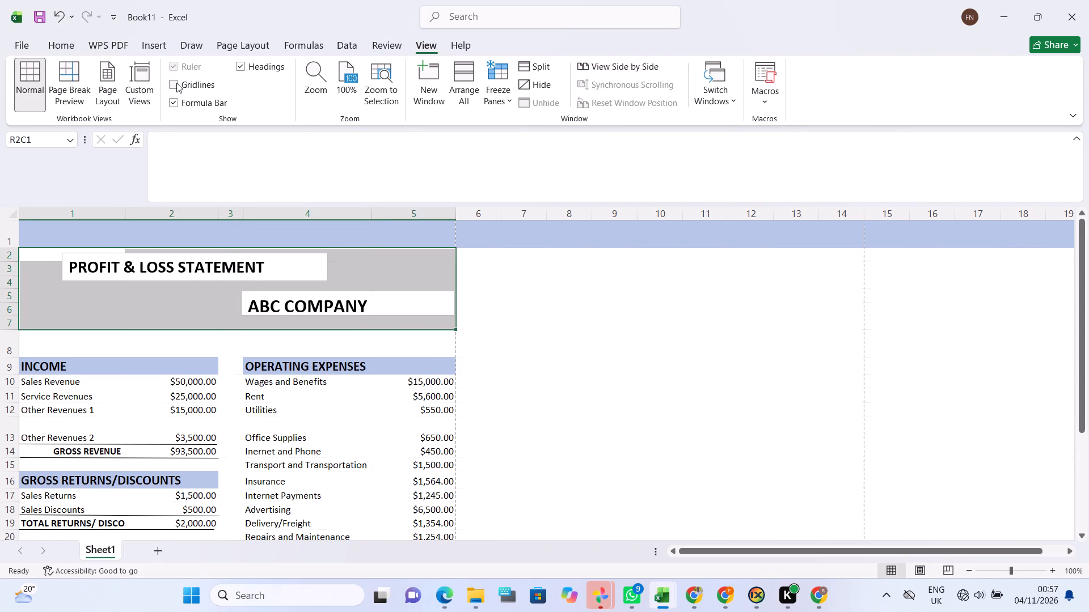
click(610, 360)
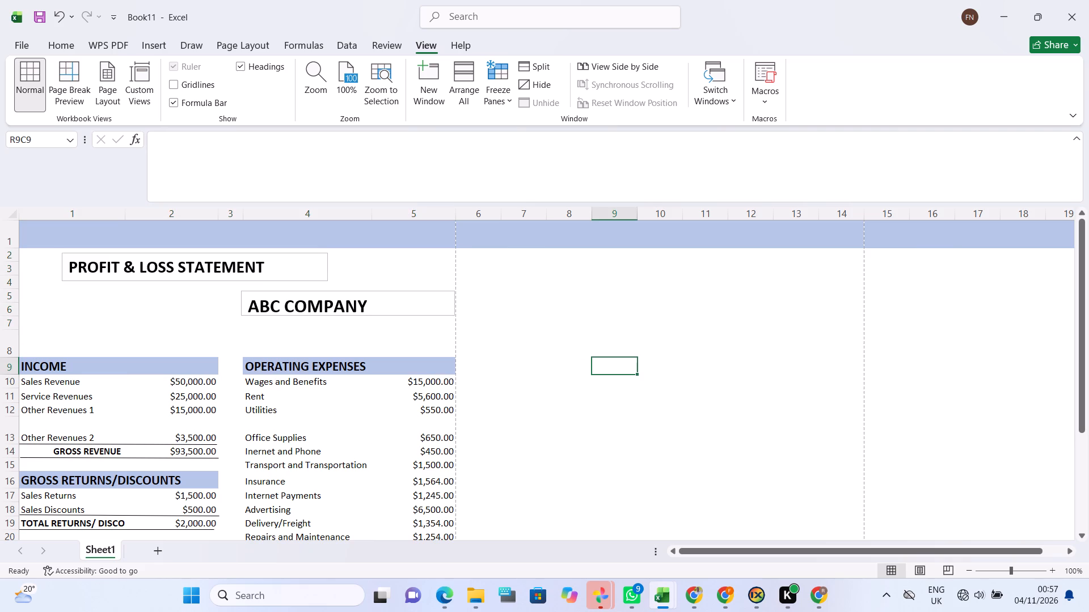
Insert a text box beneath the PROFIT & LOSS STATEMENT title, aligned with its left edge and ending at column 2's right edge.
scroll(385, 384, down, 2)
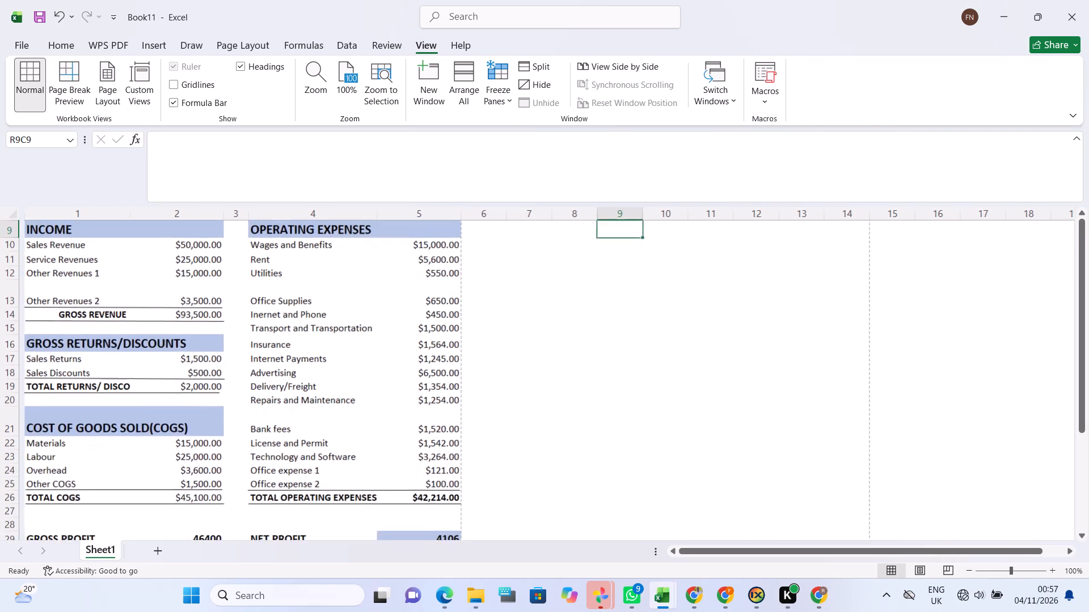
scroll(385, 384, down, 3)
scroll(385, 384, up, 3)
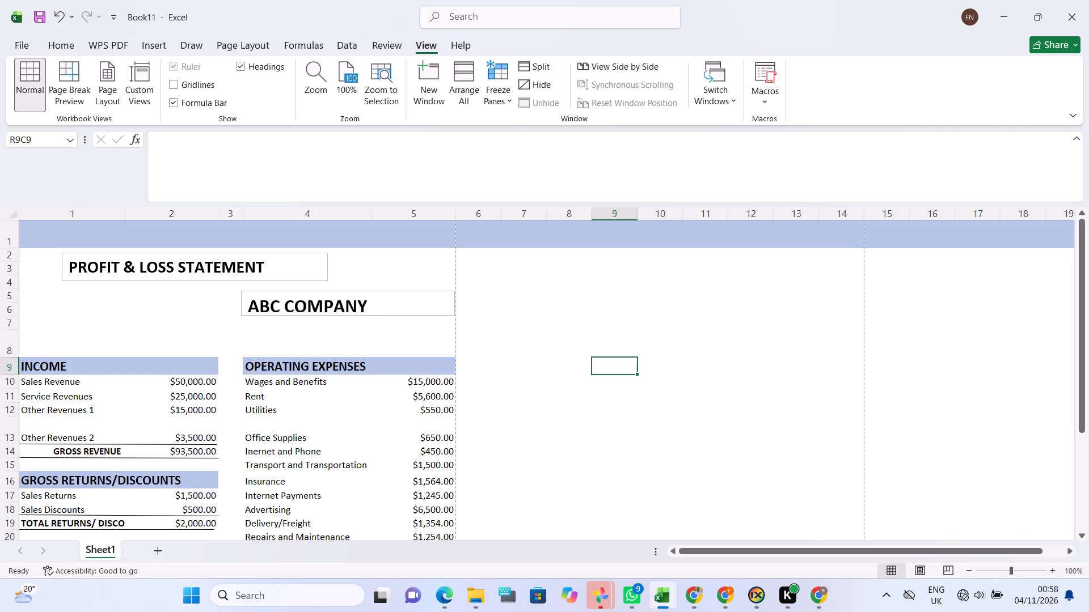
click(164, 42)
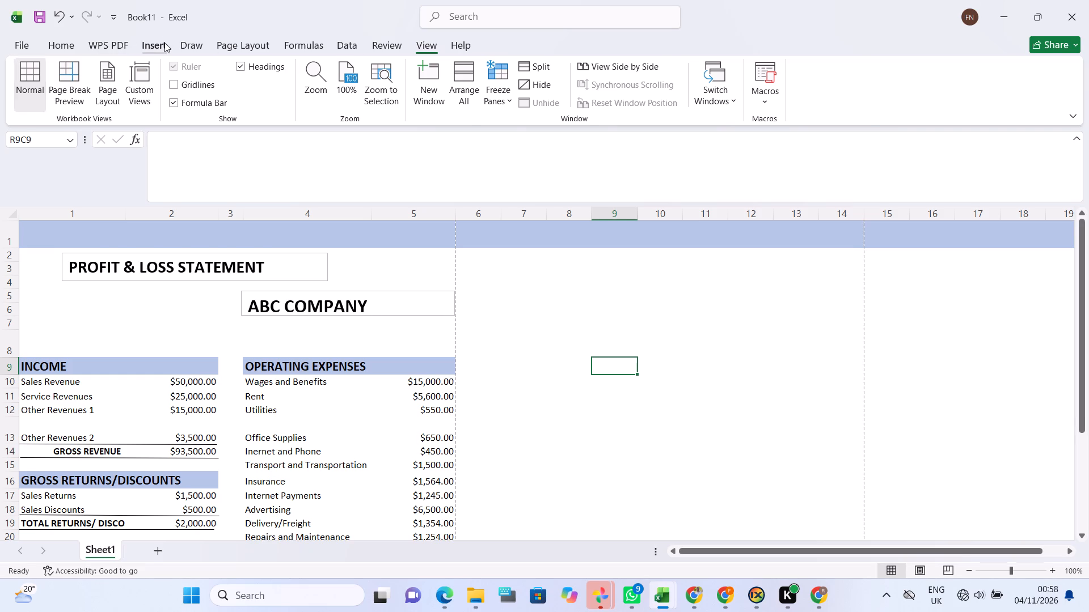
click(824, 95)
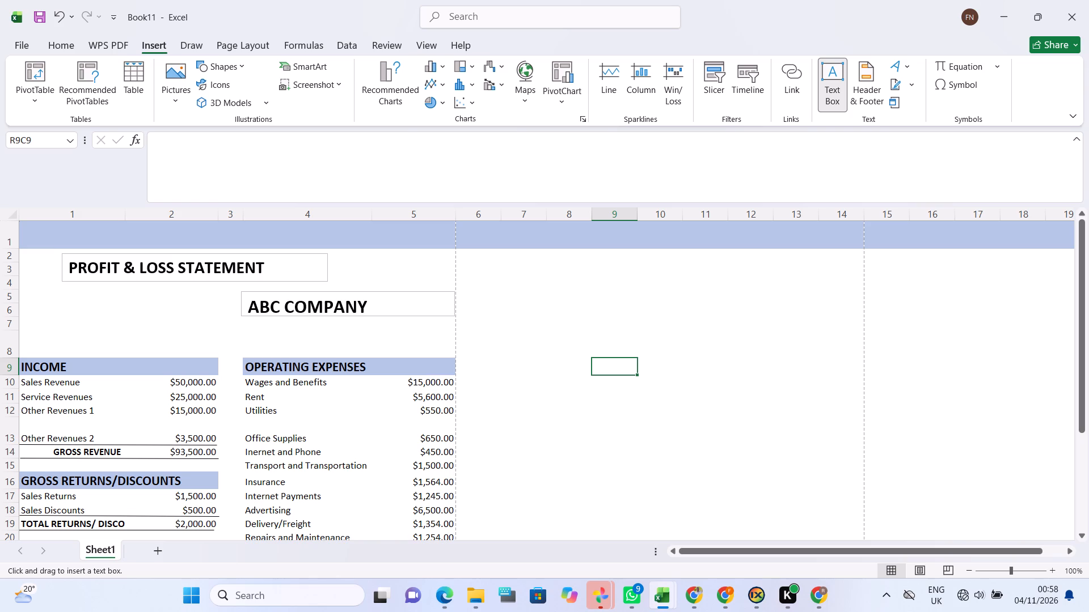
drag(62, 297, 190, 307)
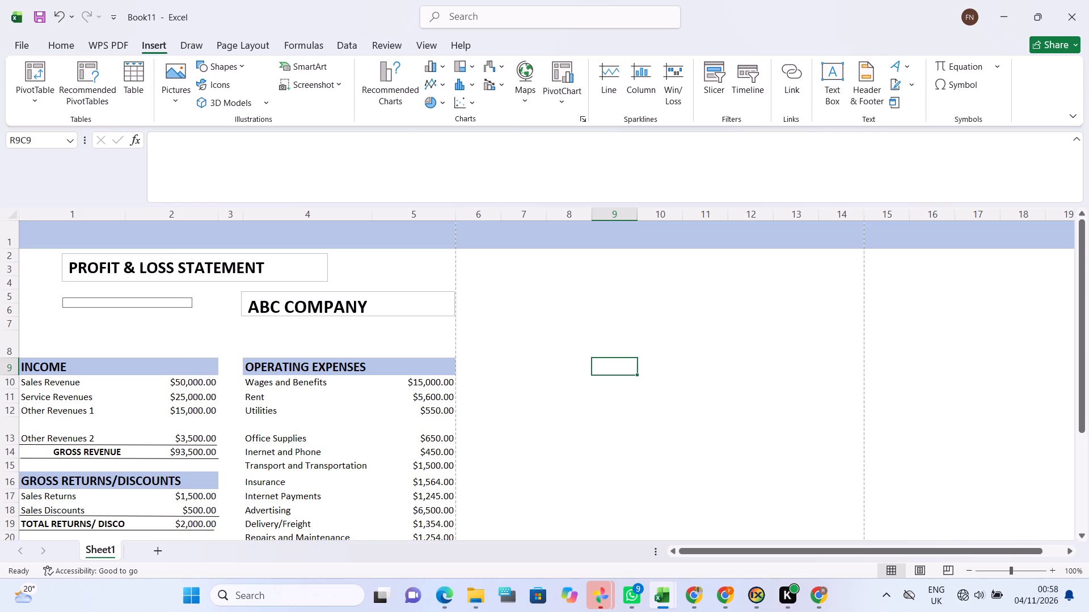
drag(190, 307, 186, 307)
click(186, 307)
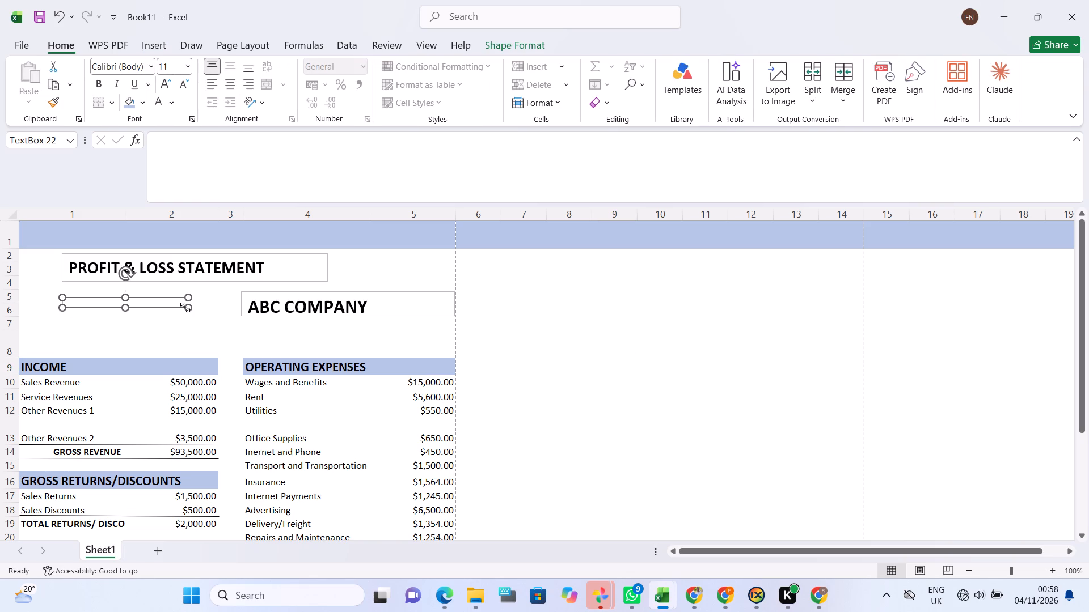
drag(187, 297, 197, 287)
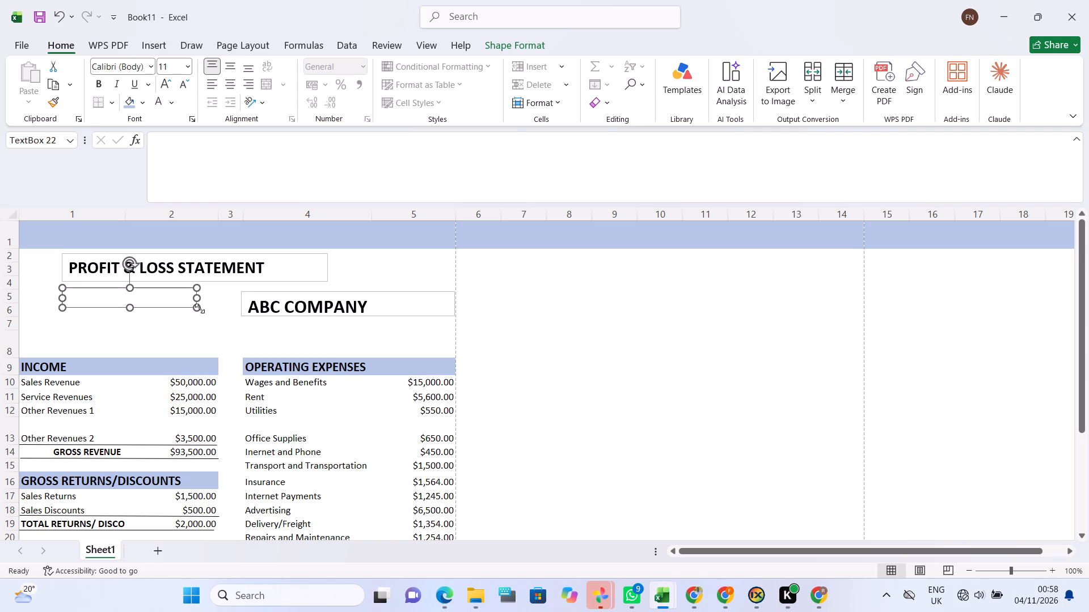
drag(200, 308, 218, 305)
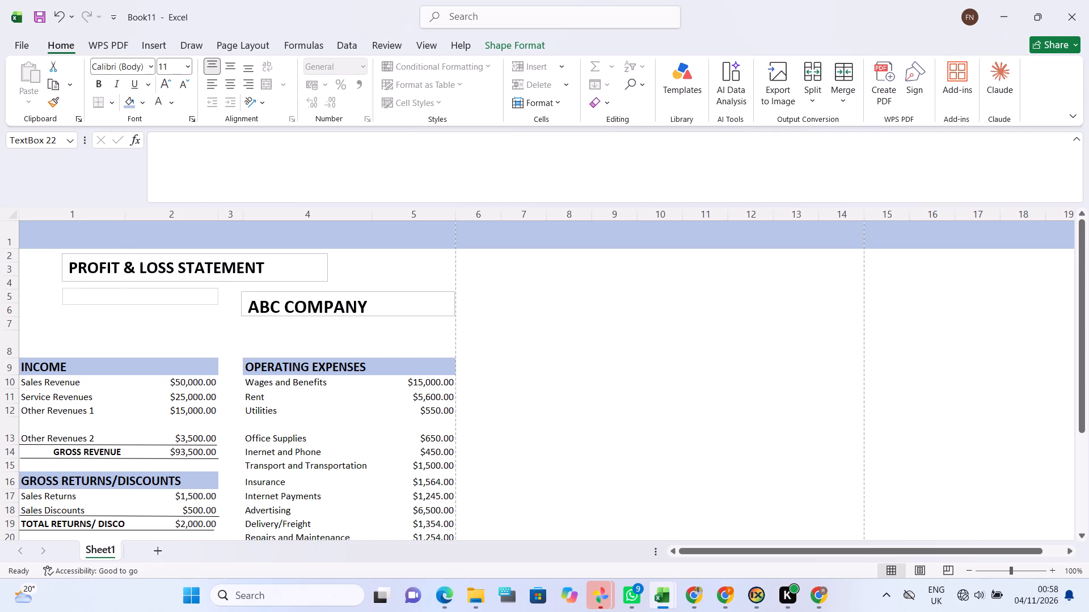
drag(218, 305, 218, 308)
Enter Reporting Period in the new text box below the PROFIT & LOSS STATEMENT title.
double_click(166, 303)
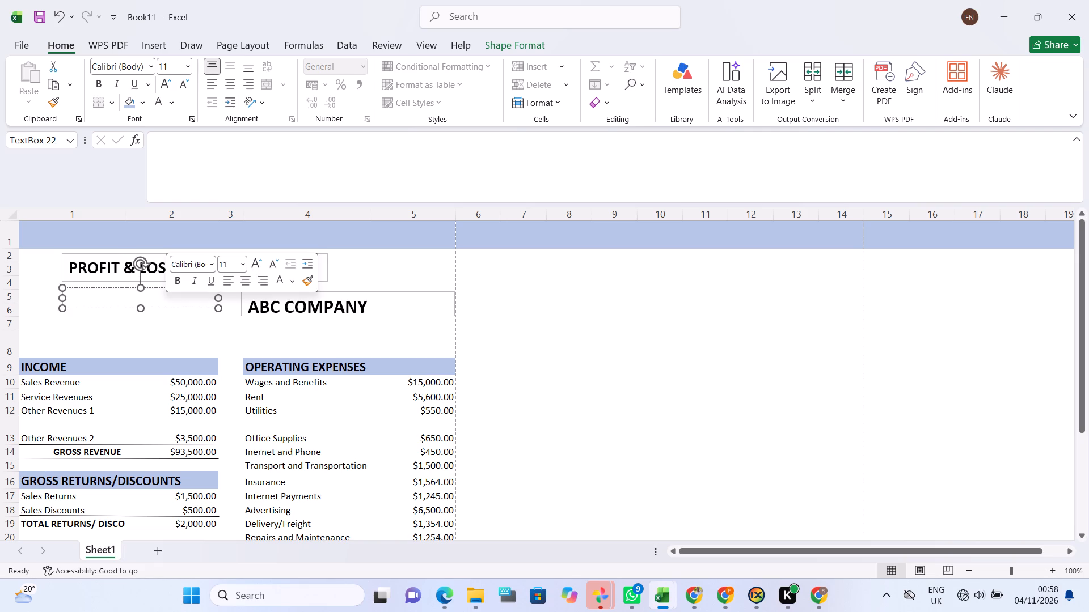
key(r)
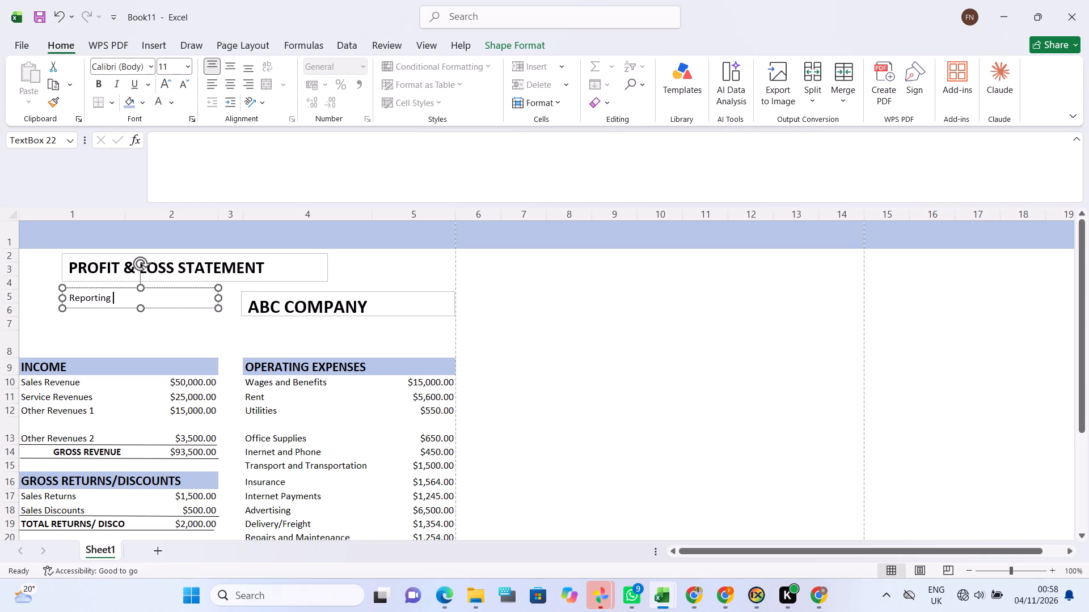
key(bracketleft)
key(BackSpace)
key(p)
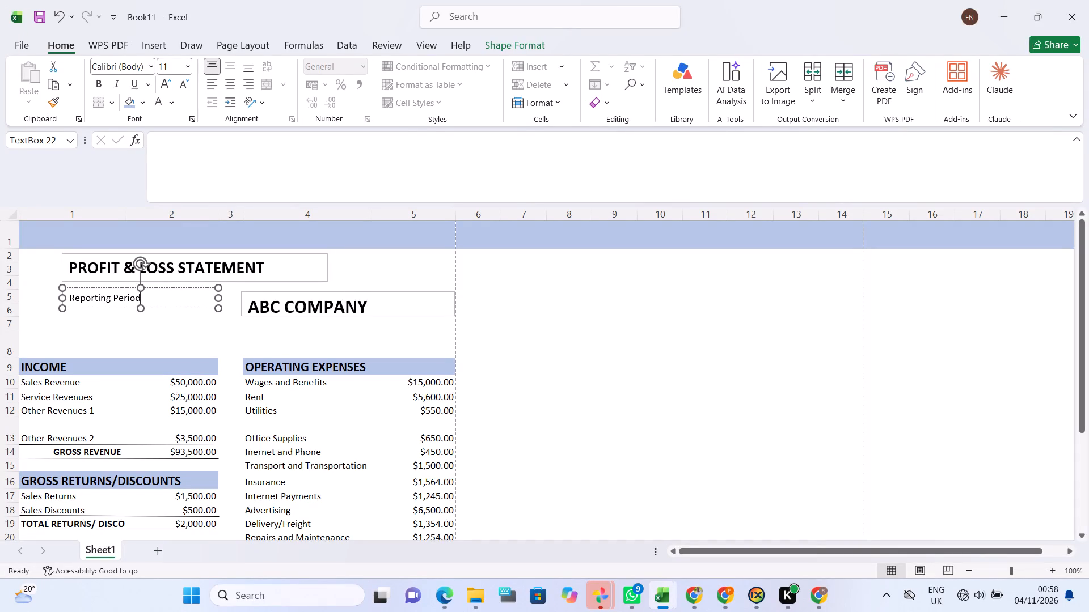
Make the Reporting Period text bold and increase its font size by one step.
drag(70, 297, 145, 296)
click(159, 277)
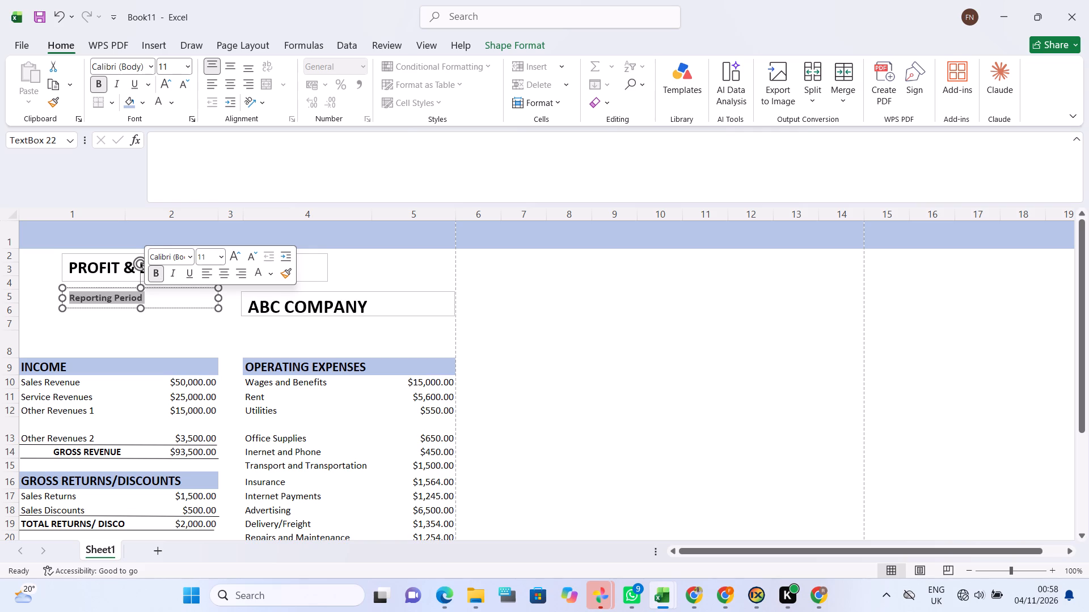
click(149, 294)
drag(69, 296, 140, 304)
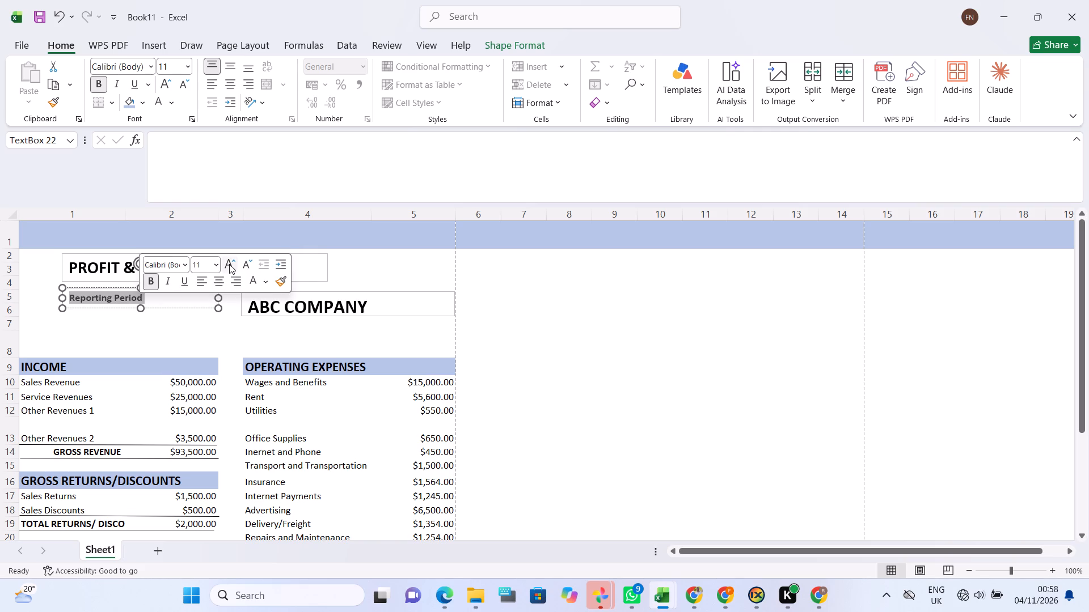
click(229, 264)
click(488, 305)
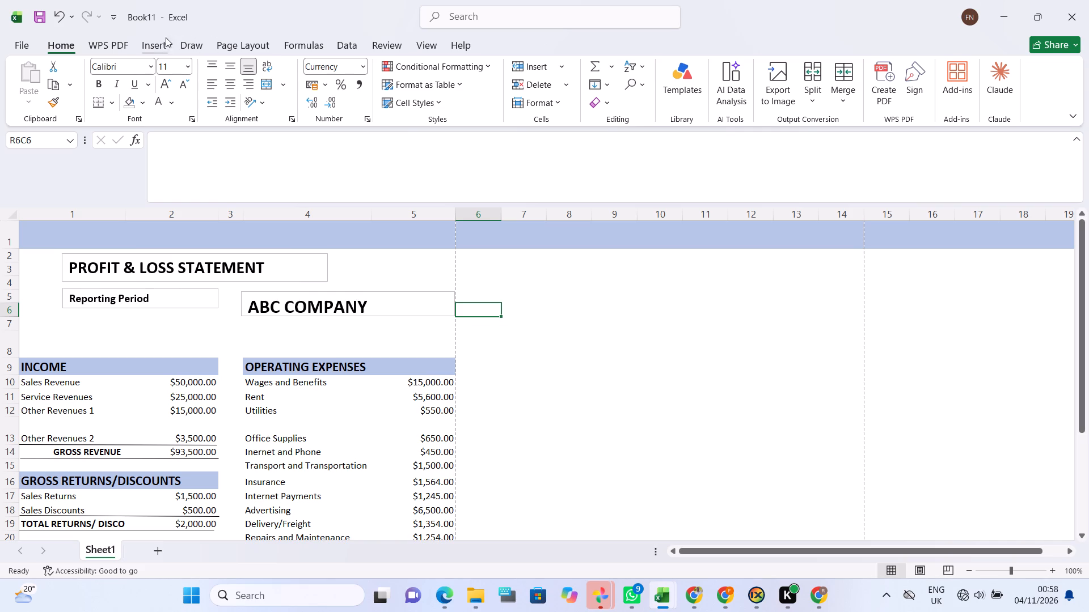
Shrink the Reporting Period text box slightly in width and height from its lower outer corner.
click(198, 304)
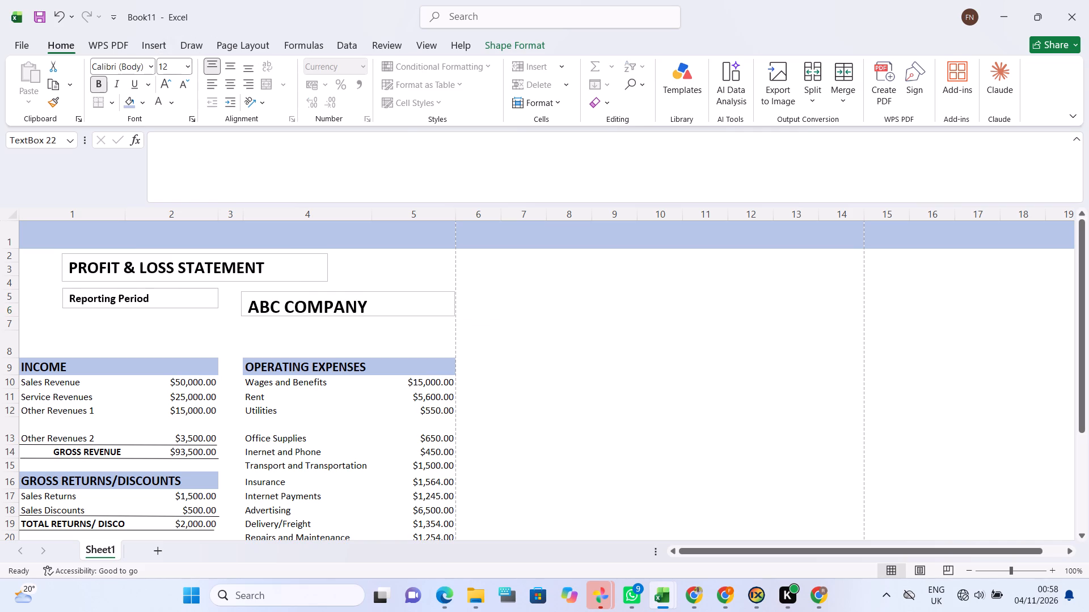
click(218, 308)
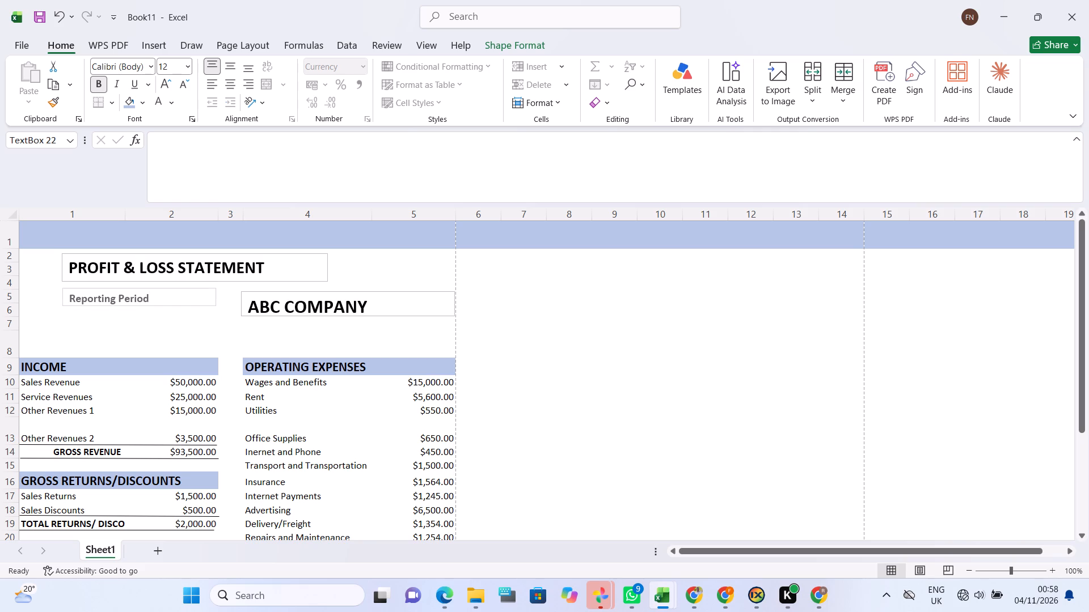
click(559, 294)
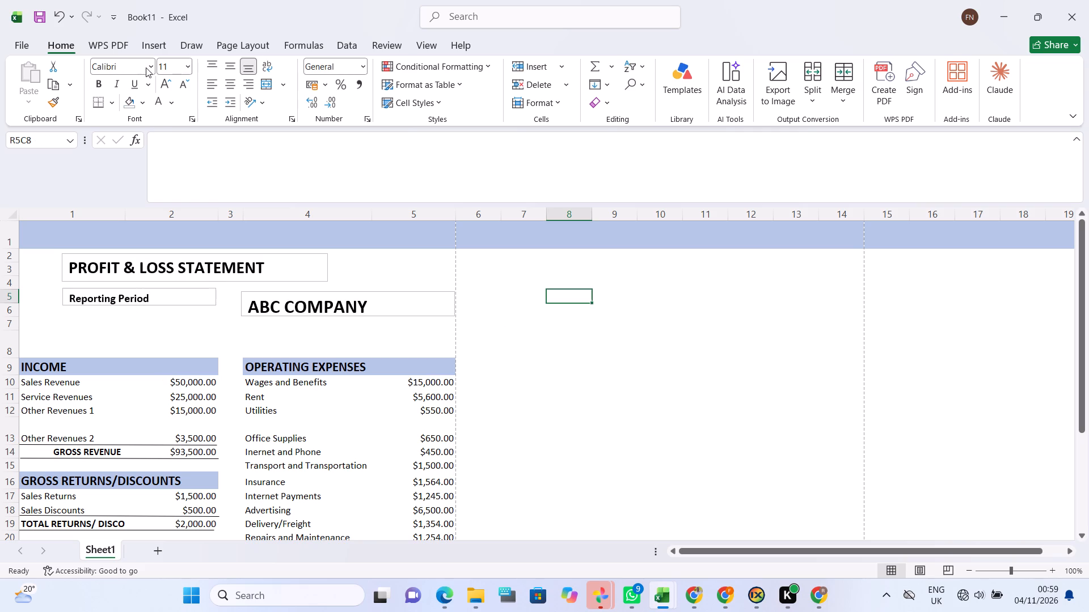
Insert a small, thin text box in column 1 across rows 6 and 7, just below the Reporting Period box.
drag(146, 51, 575, 47)
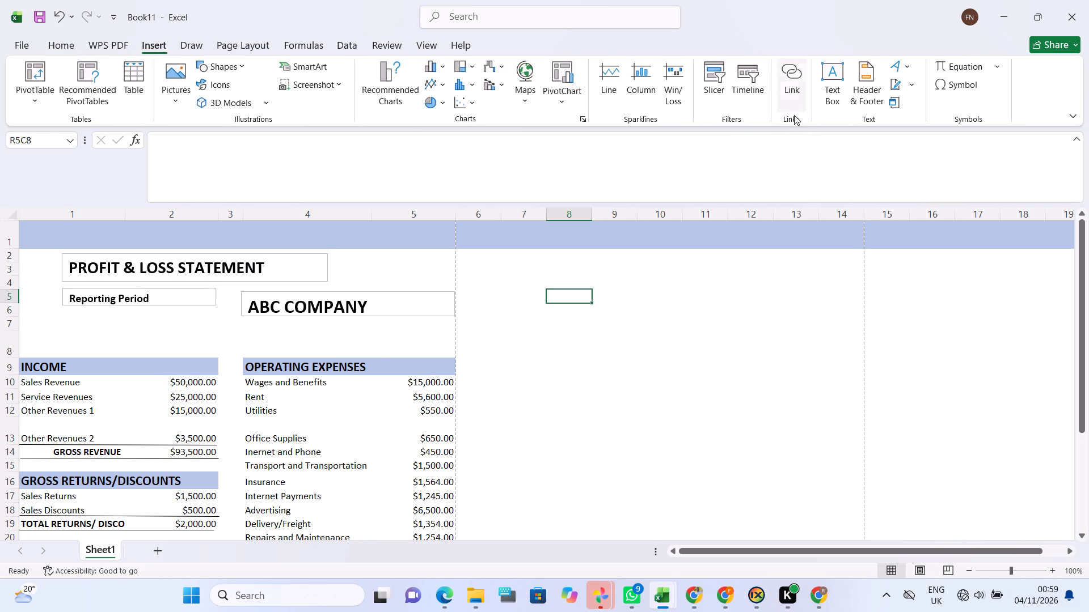
click(826, 104)
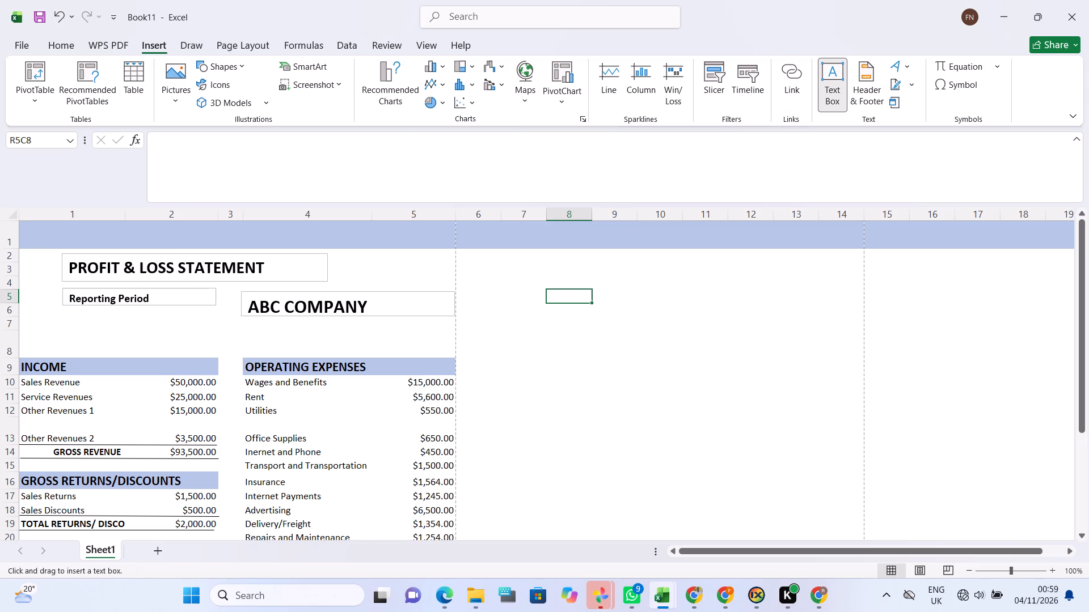
drag(30, 313, 58, 312)
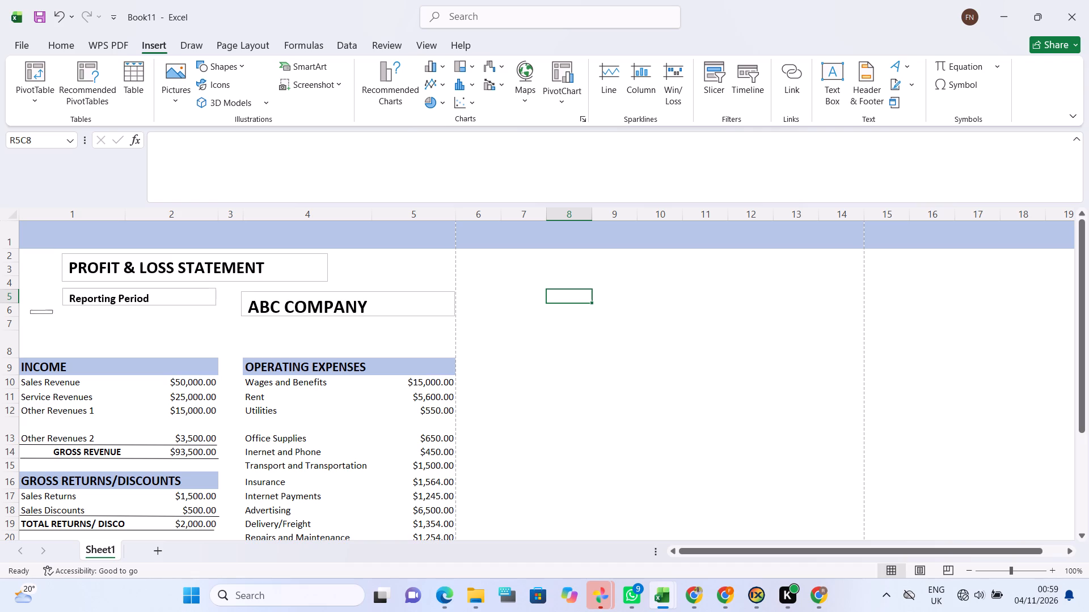
drag(58, 312, 105, 325)
drag(105, 325, 105, 326)
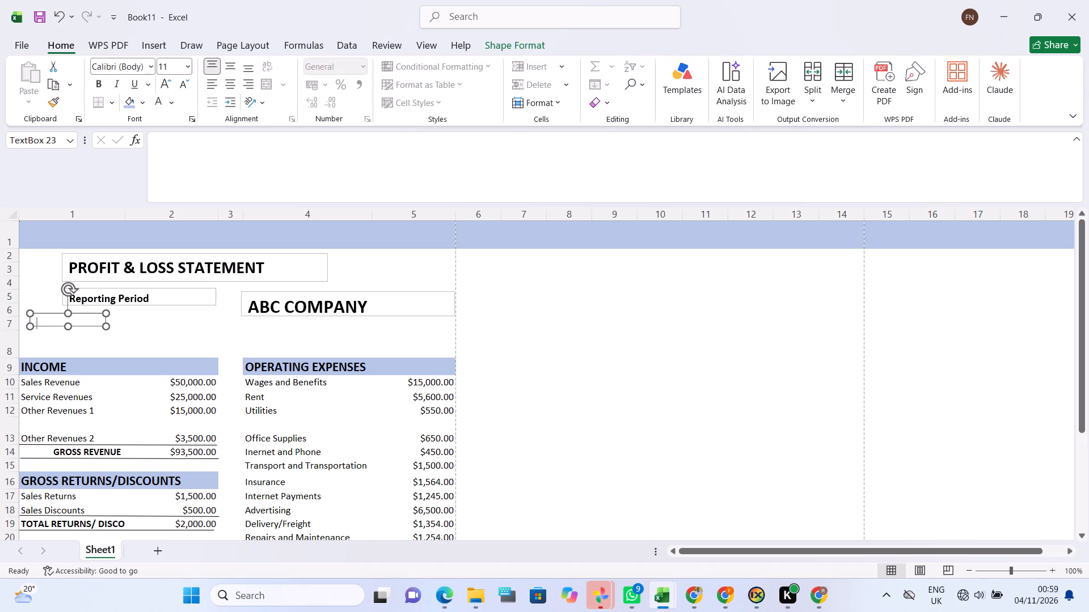
Duplicate the small empty text box and place the copy in column 2, its far edge in line with the Reporting Period box's end.
click(95, 326)
key(ctrl+d)
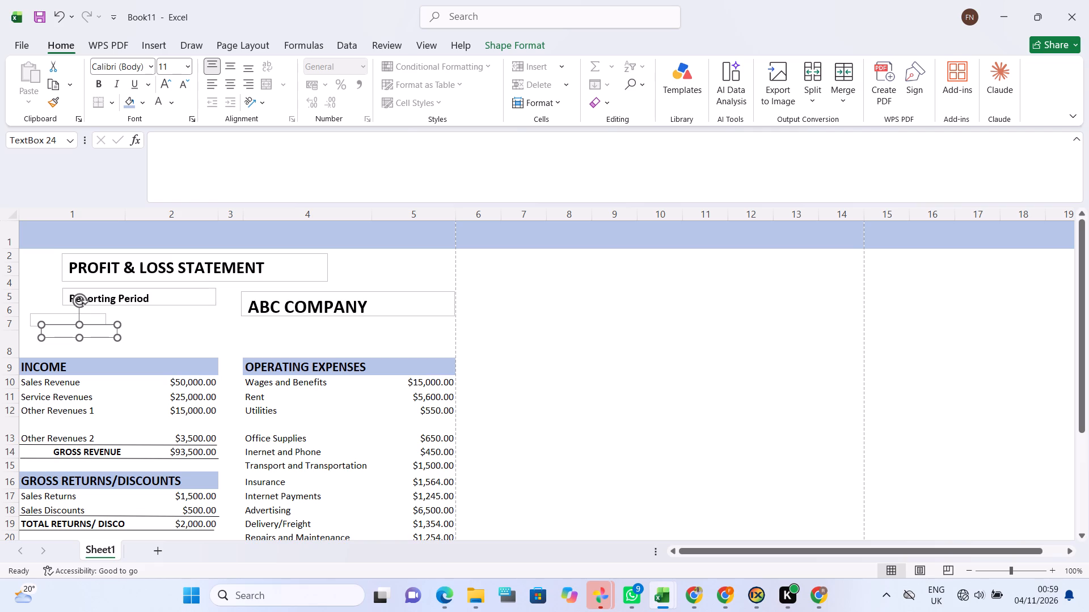
click(100, 338)
drag(100, 338, 127, 338)
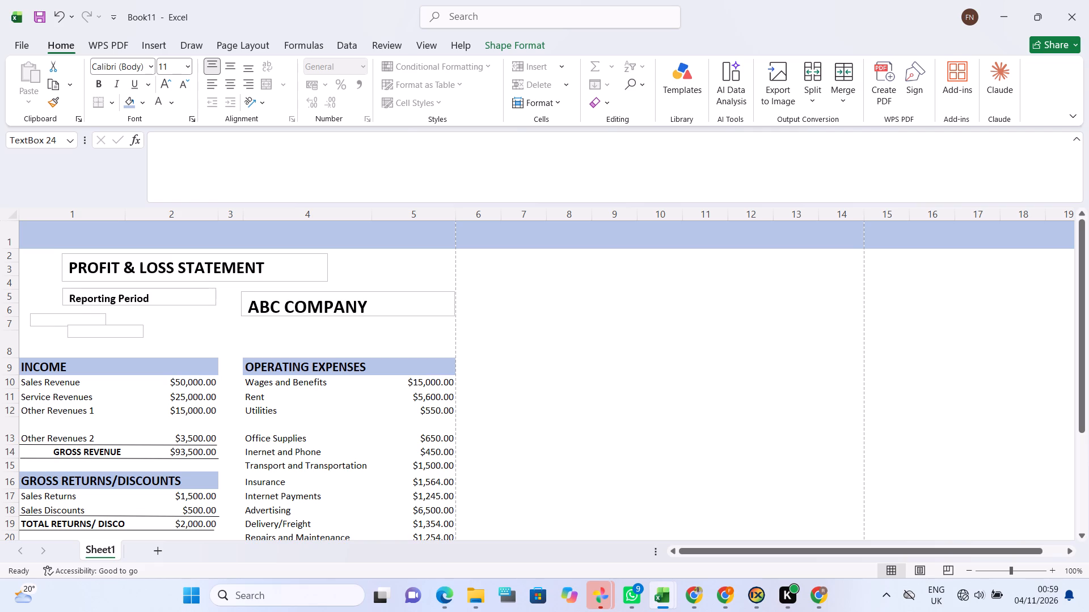
drag(127, 338, 171, 327)
drag(171, 327, 189, 324)
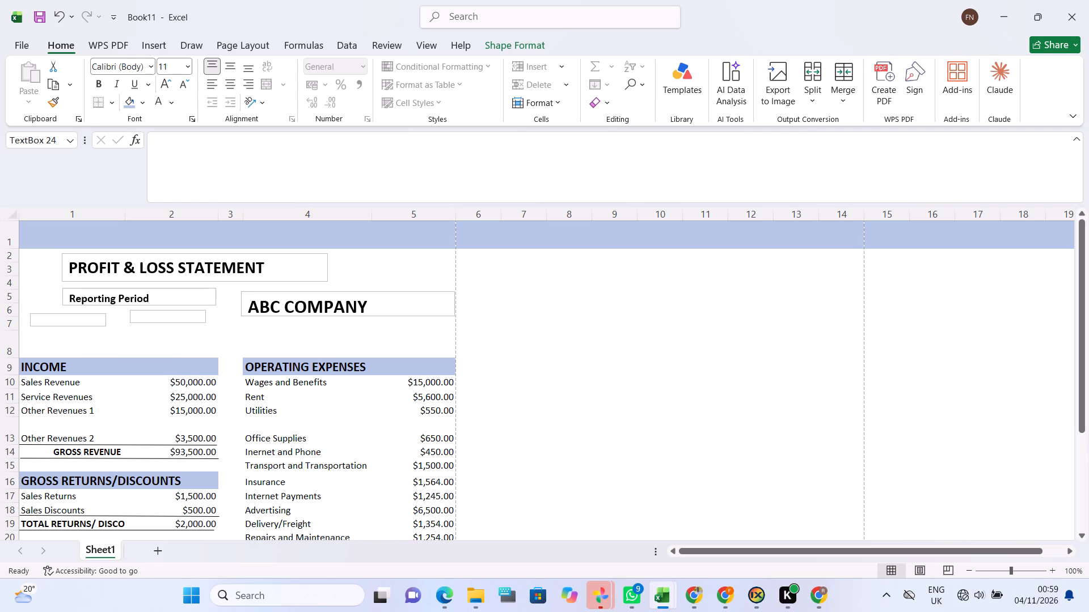
drag(189, 324, 199, 322)
drag(199, 322, 197, 324)
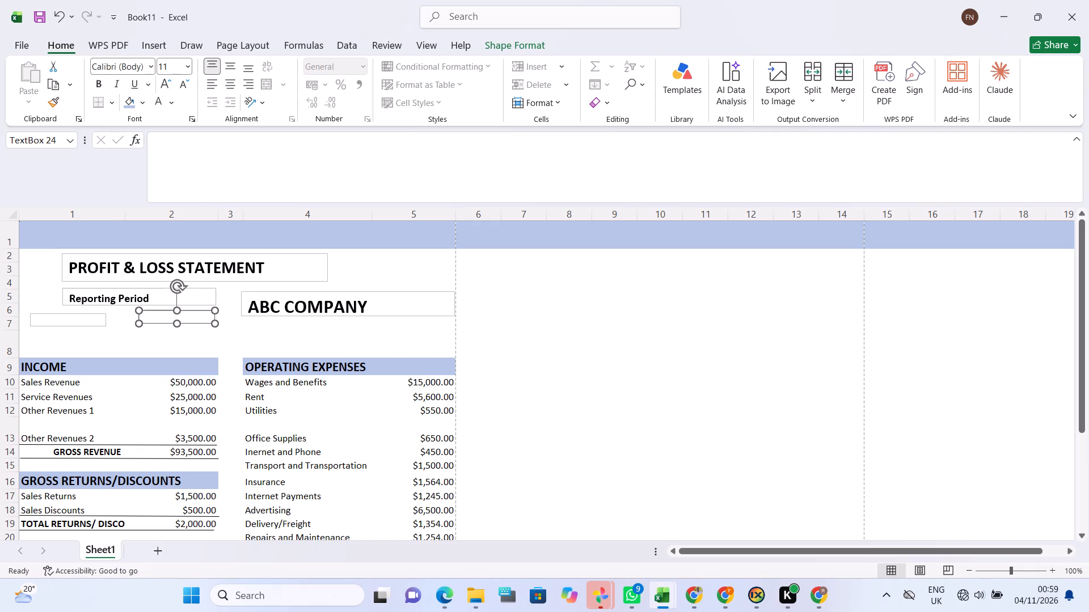
Move the original small text box in column 1 closer to its copy, level with it beneath Reporting Period.
click(100, 325)
drag(100, 325, 100, 317)
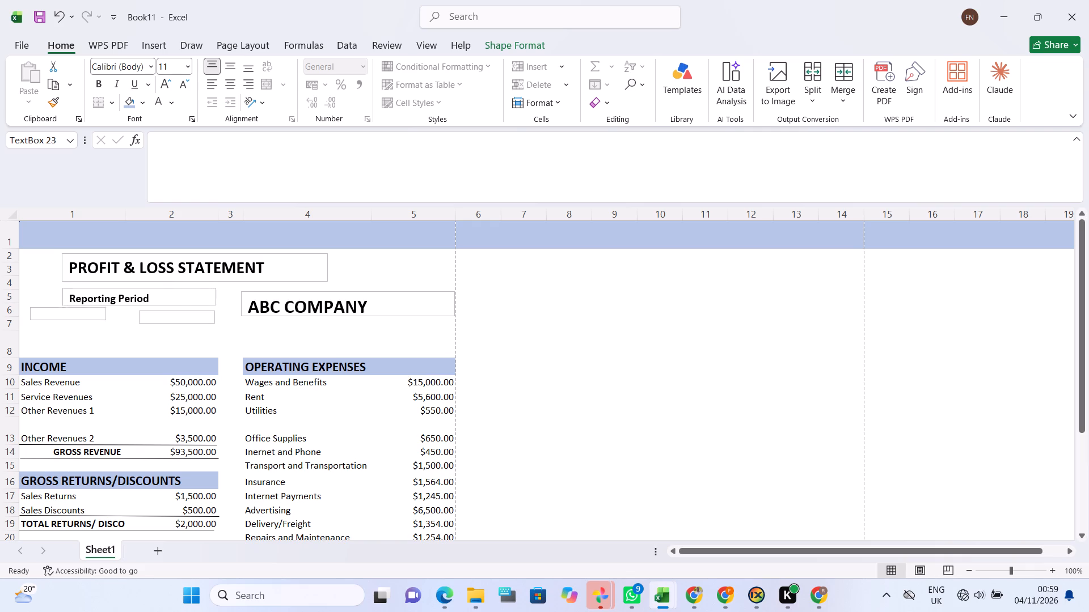
drag(100, 317, 114, 323)
drag(114, 323, 117, 323)
drag(117, 323, 117, 321)
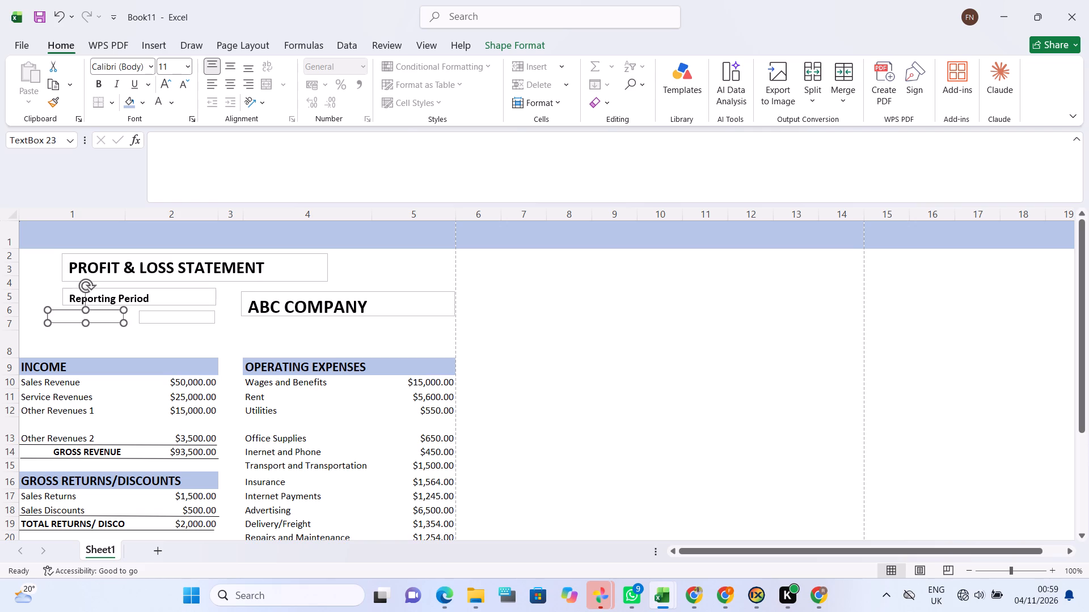
click(256, 343)
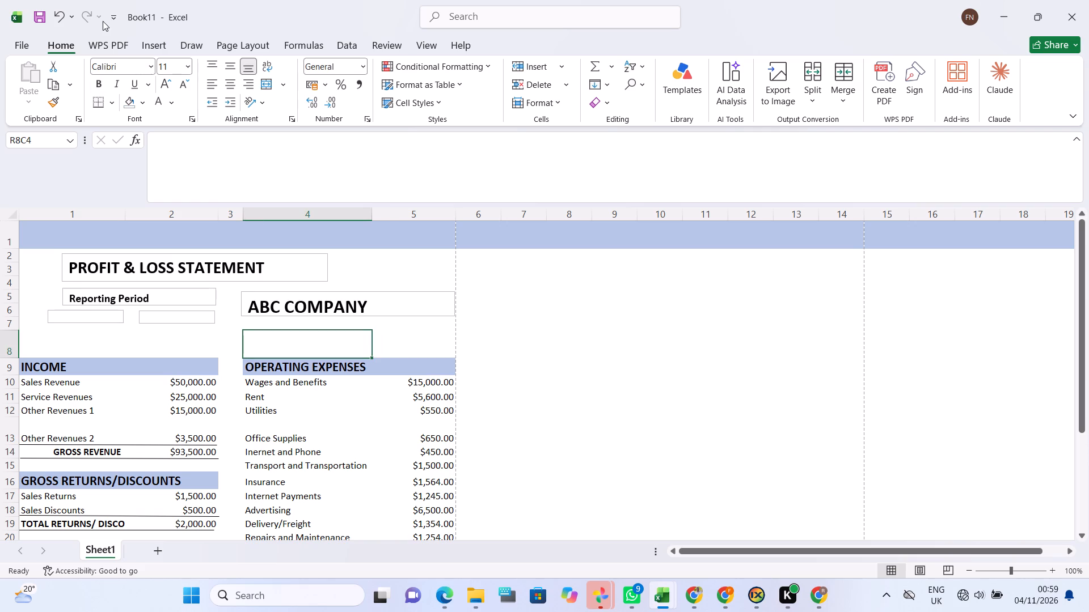
Insert another small text box in row 8 of column 1, matching the width of the empty box above it.
click(154, 47)
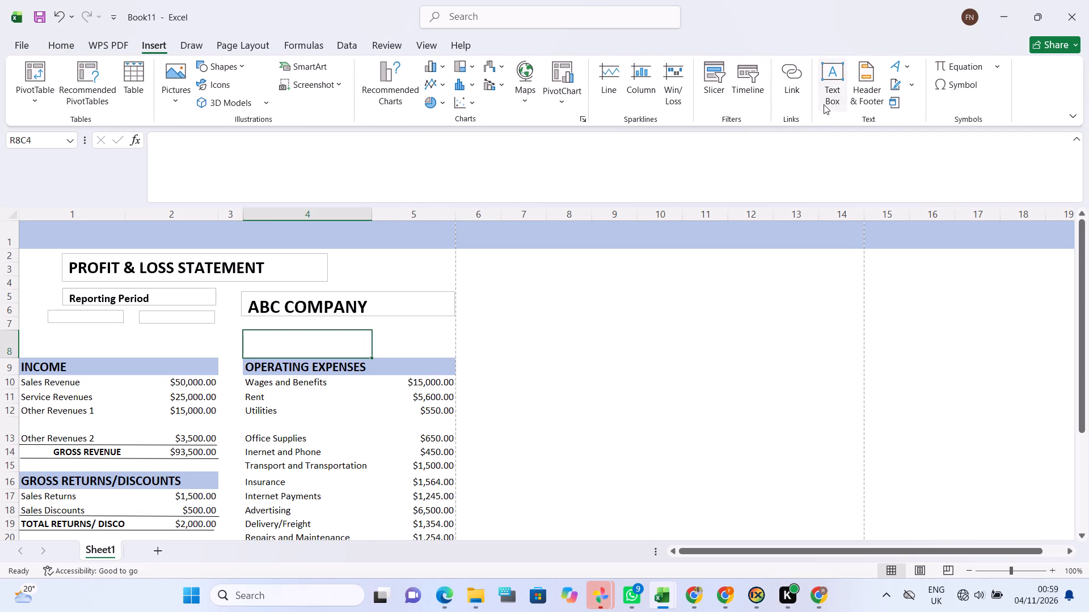
click(824, 104)
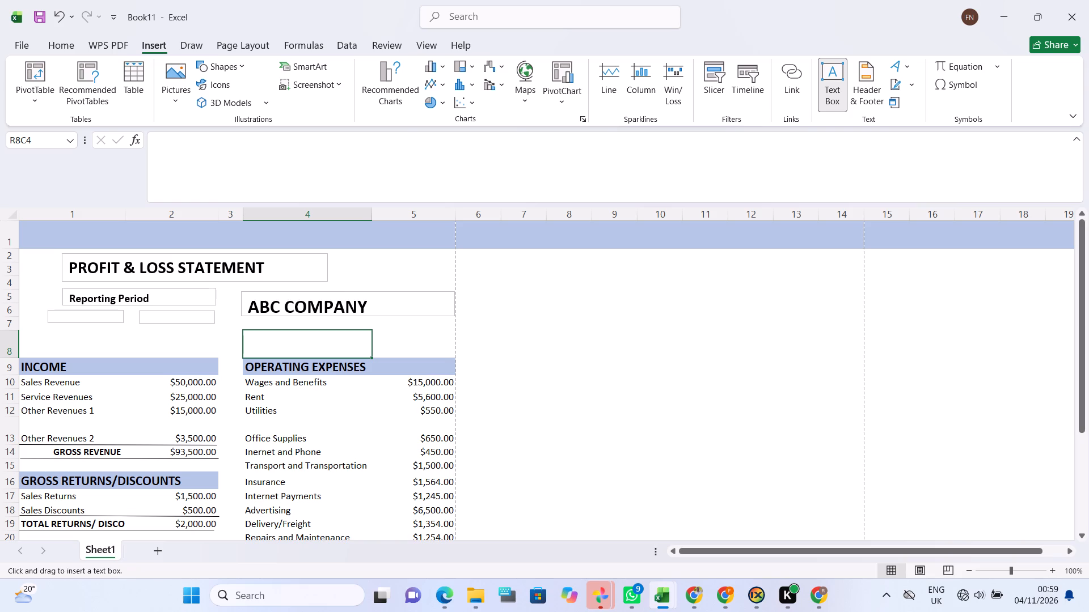
drag(49, 340, 56, 340)
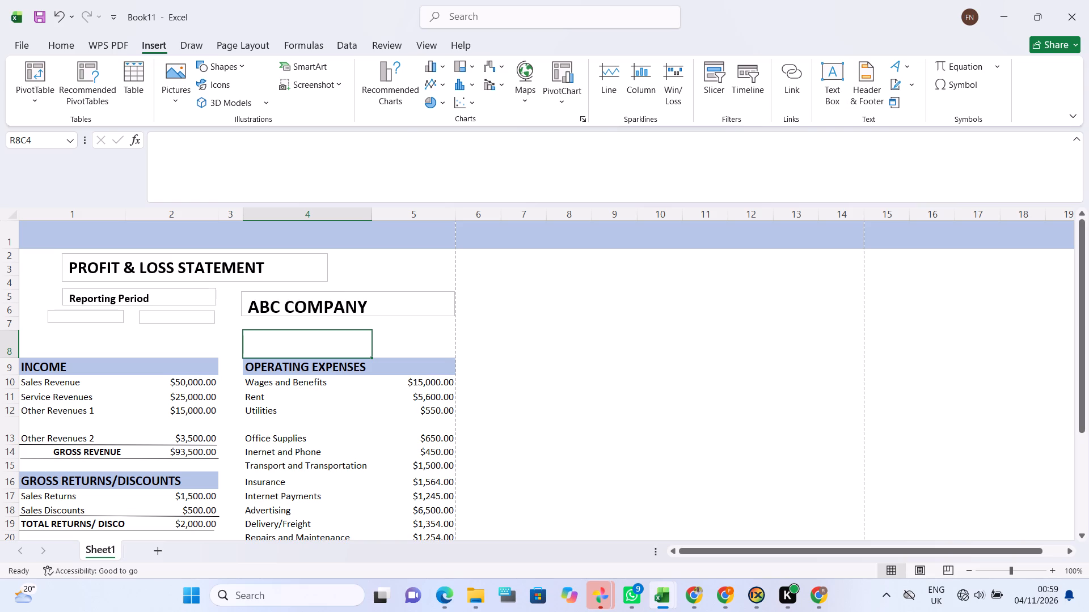
drag(56, 340, 124, 353)
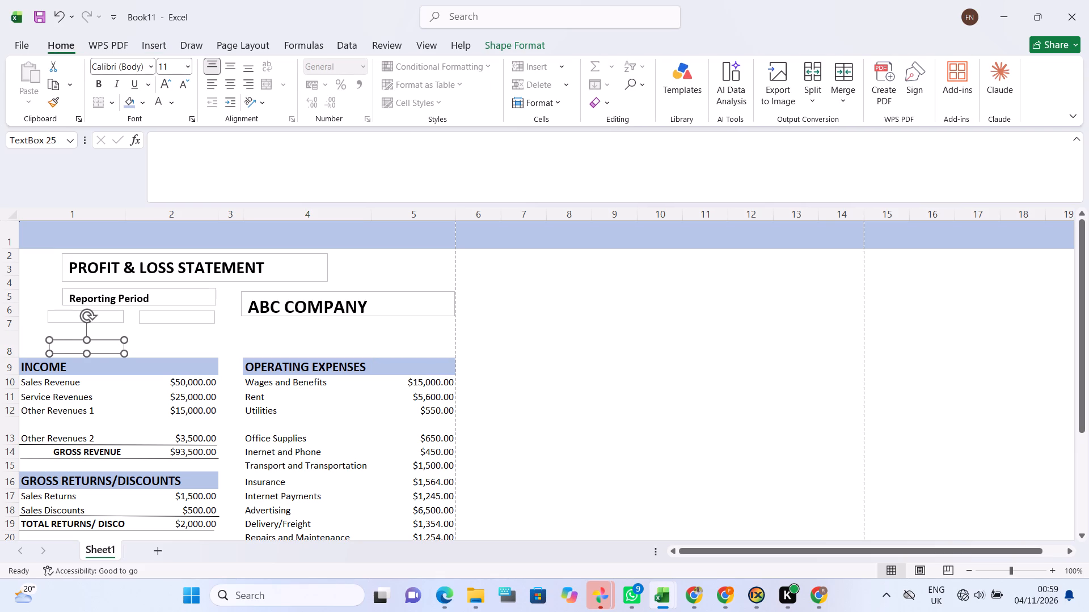
click(115, 327)
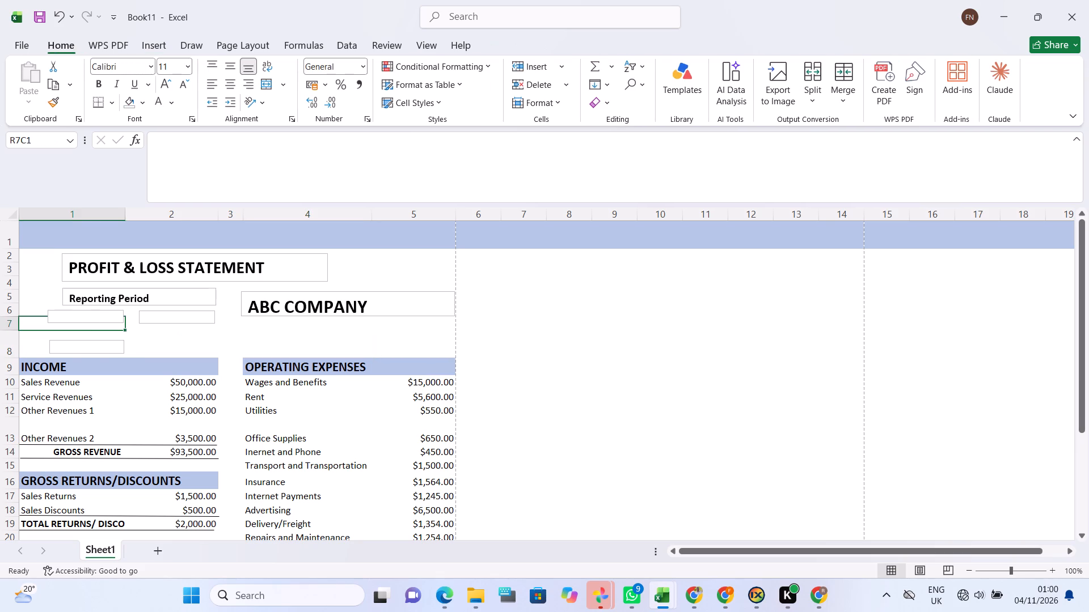
Duplicate the small text box in column 2 and reshape the copy to sit in row 8, aligned beneath the original.
click(151, 323)
click(151, 323)
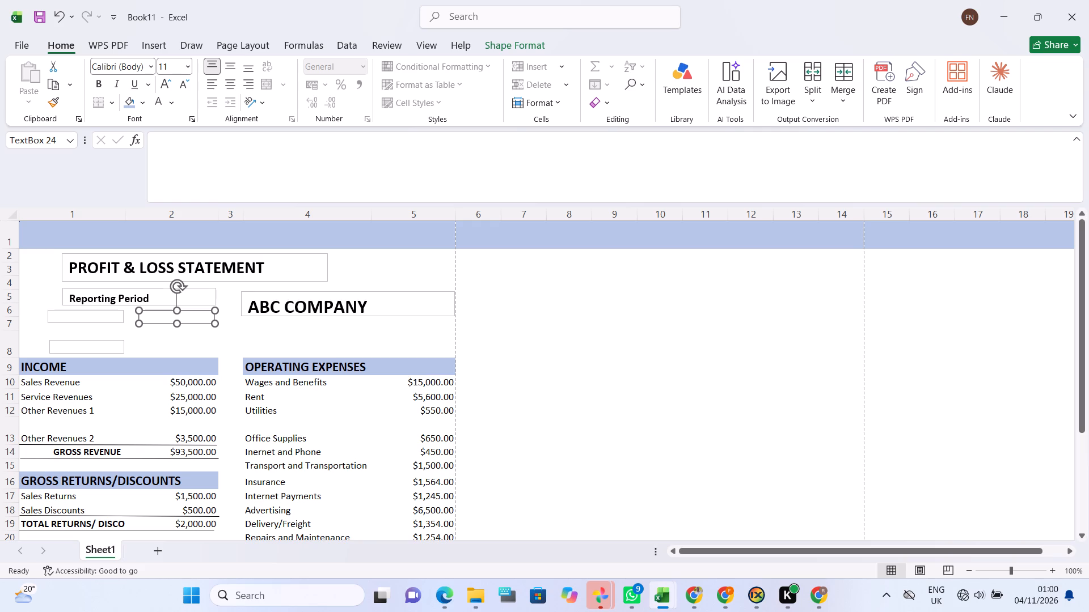
key(ctrl+d)
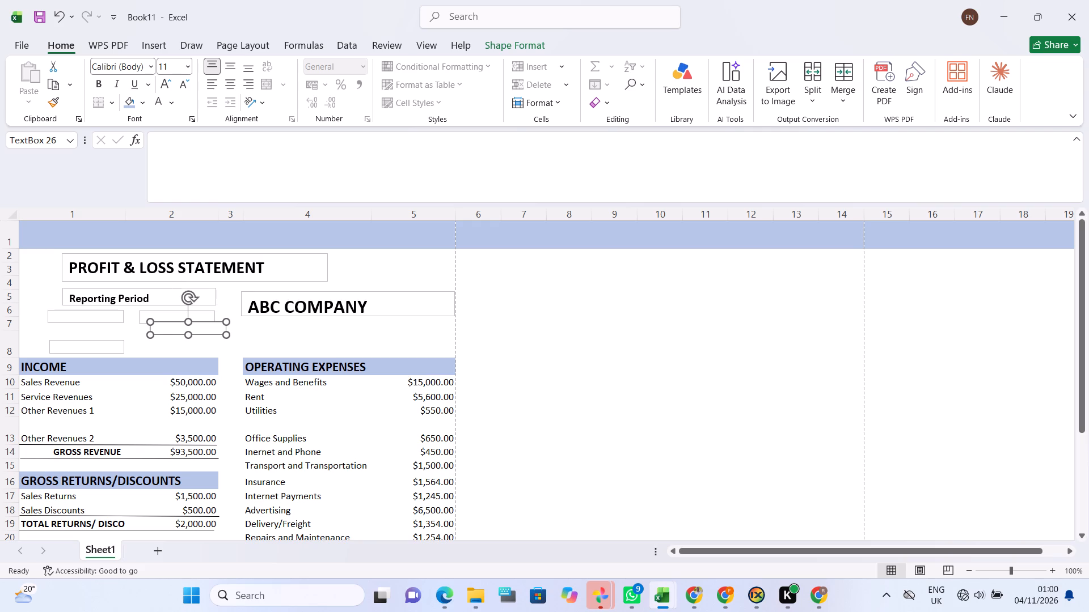
drag(227, 337, 225, 345)
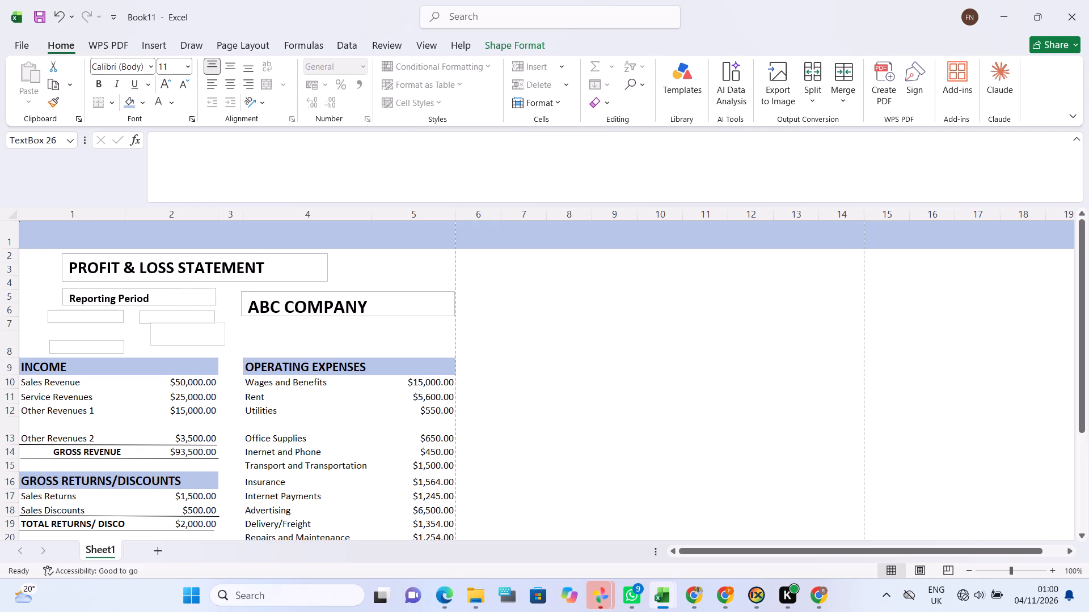
drag(225, 345, 201, 354)
drag(201, 354, 213, 355)
drag(213, 355, 215, 355)
drag(215, 355, 214, 355)
drag(149, 354, 146, 354)
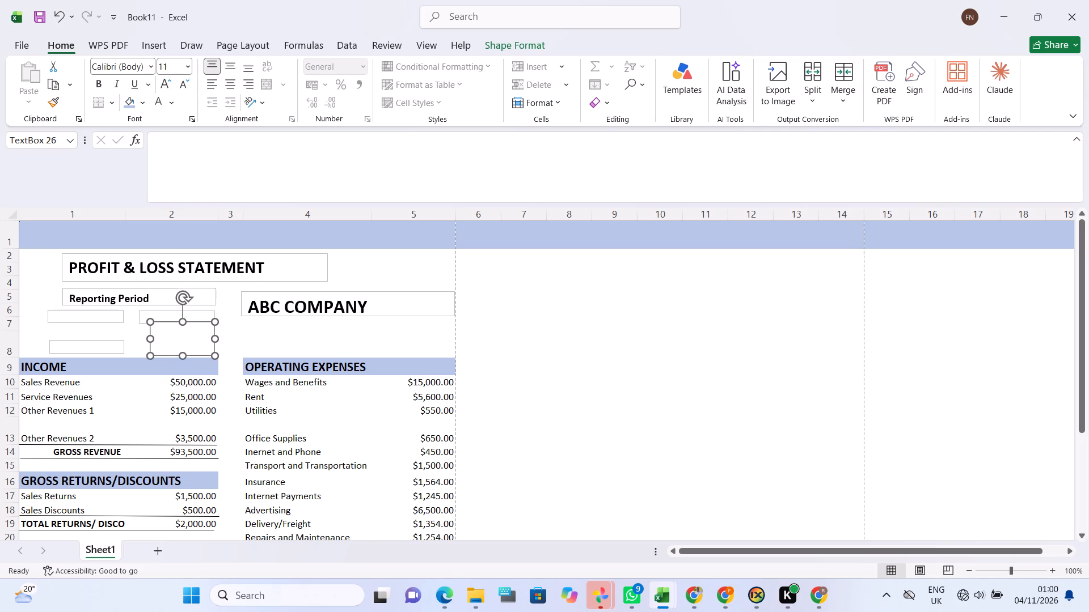
drag(146, 354, 142, 355)
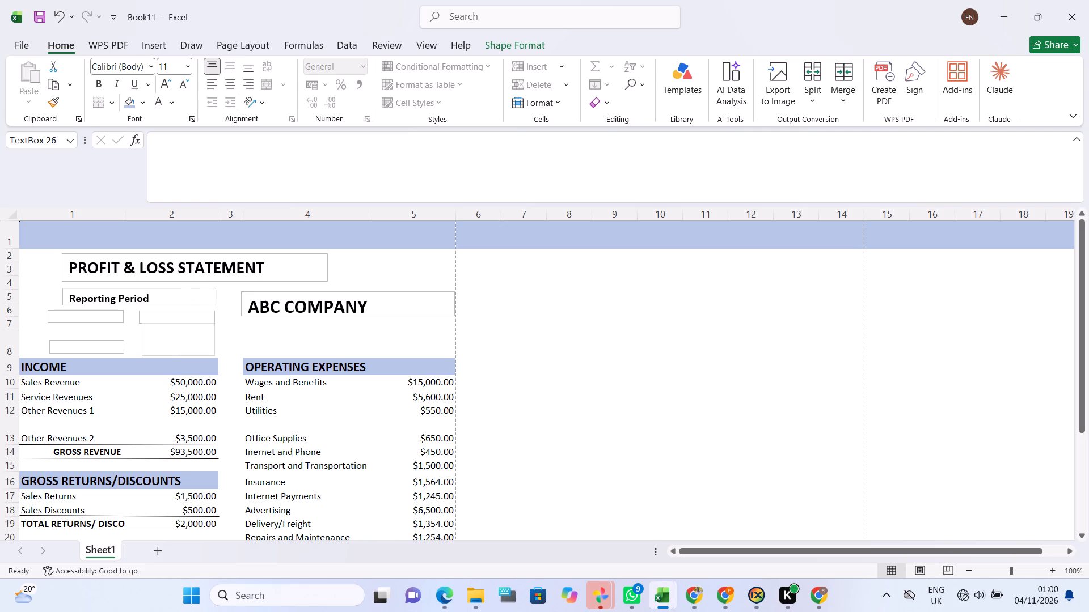
drag(142, 355, 140, 355)
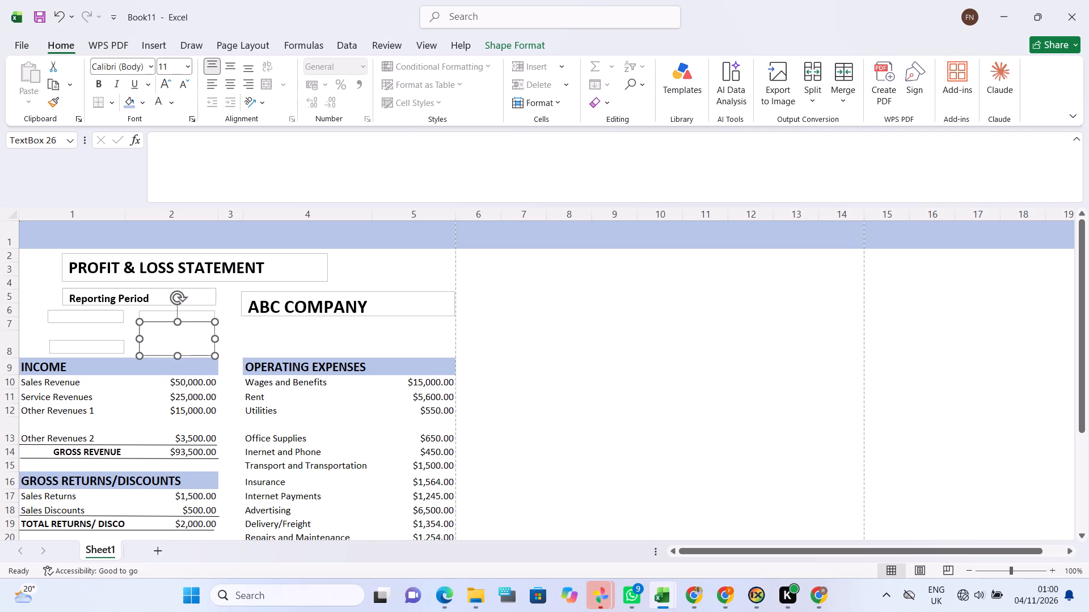
drag(139, 321, 141, 341)
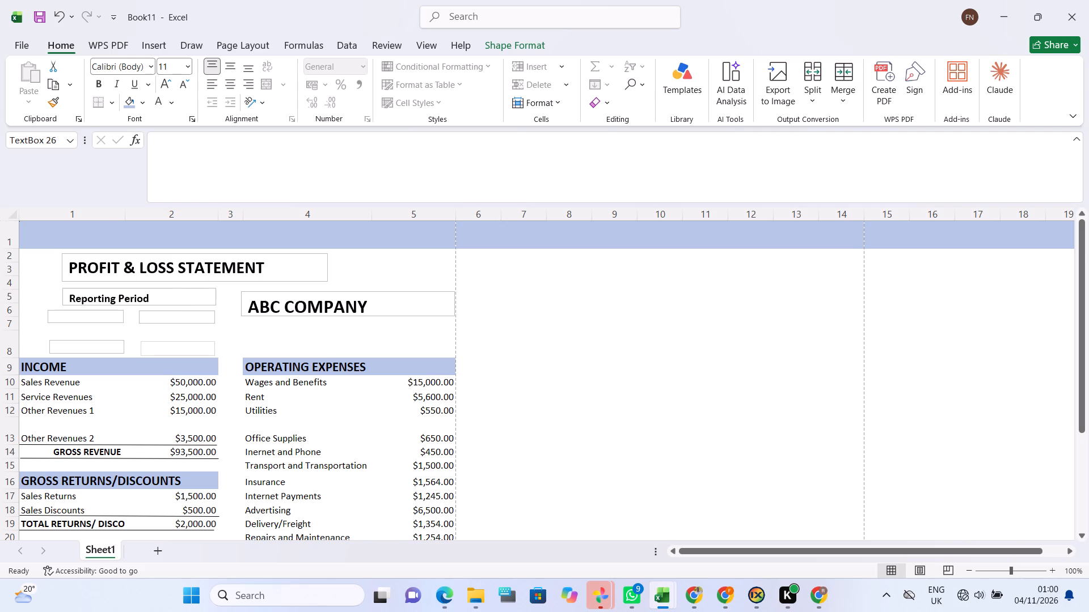
drag(141, 341, 141, 339)
drag(141, 339, 141, 340)
click(251, 347)
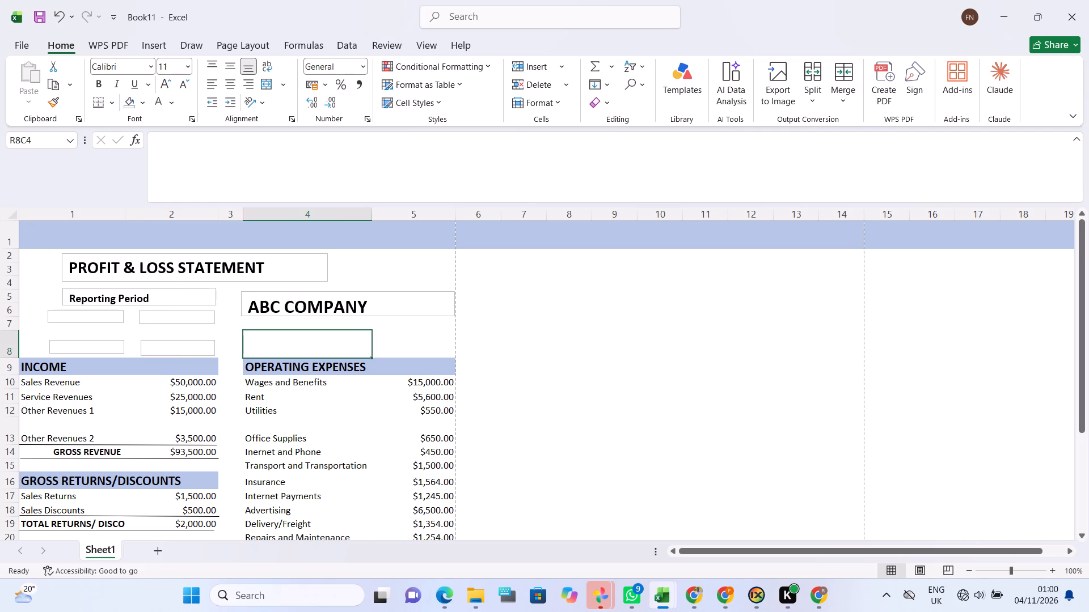
Widen the small empty text box in row 8 of column 1 slightly toward column 2.
drag(106, 348, 123, 354)
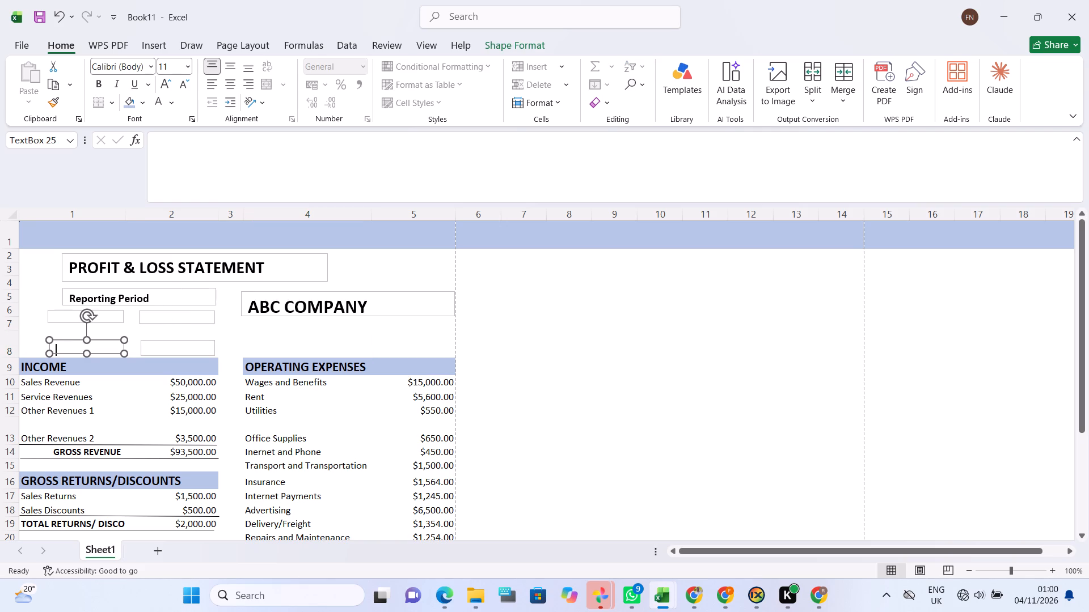
drag(123, 354, 124, 354)
click(124, 354)
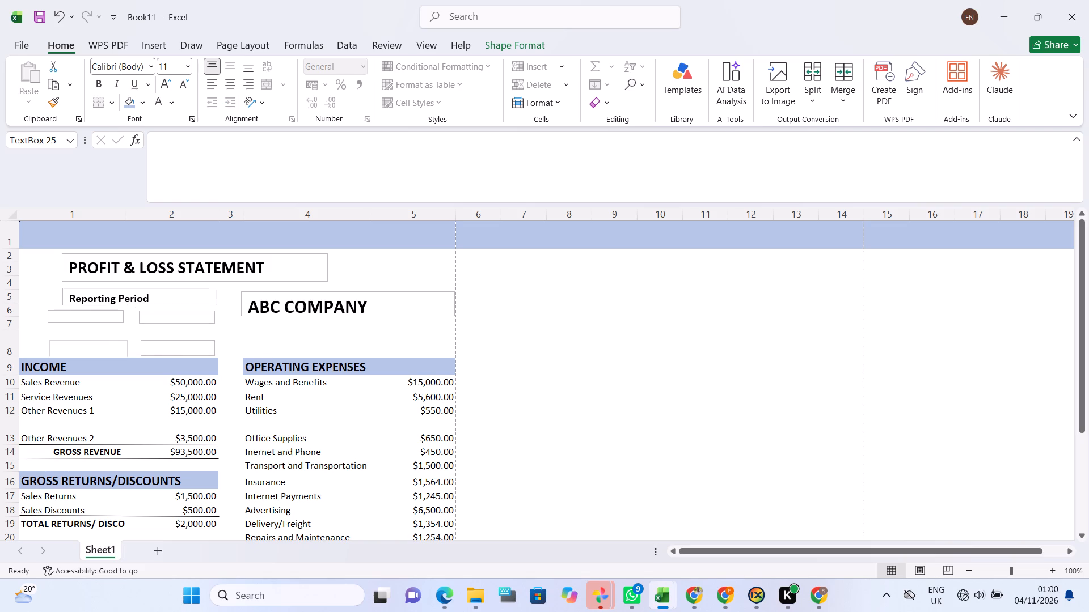
click(116, 348)
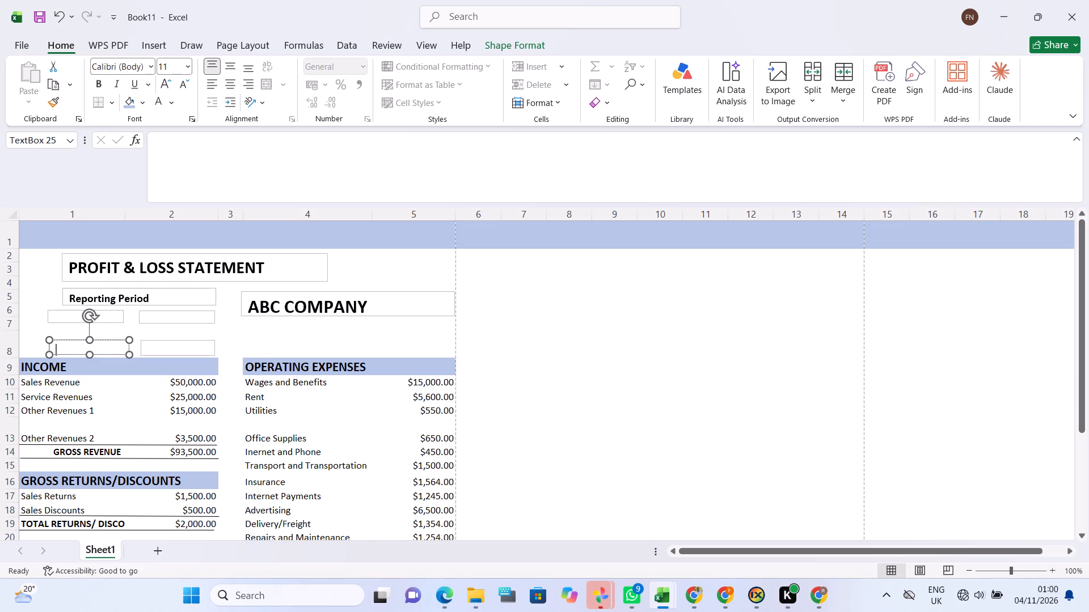
click(185, 352)
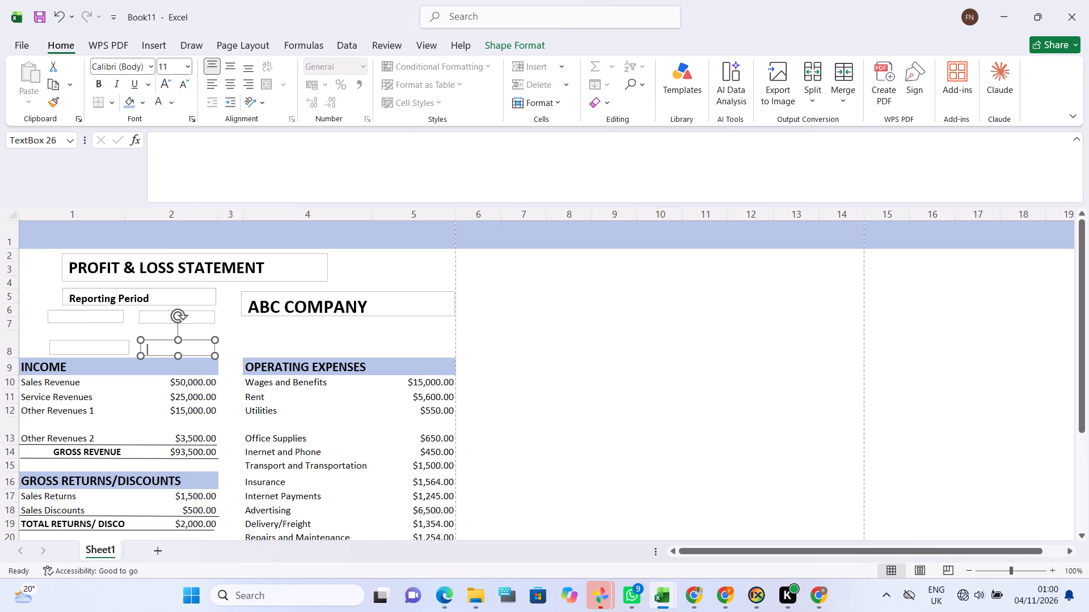
click(123, 328)
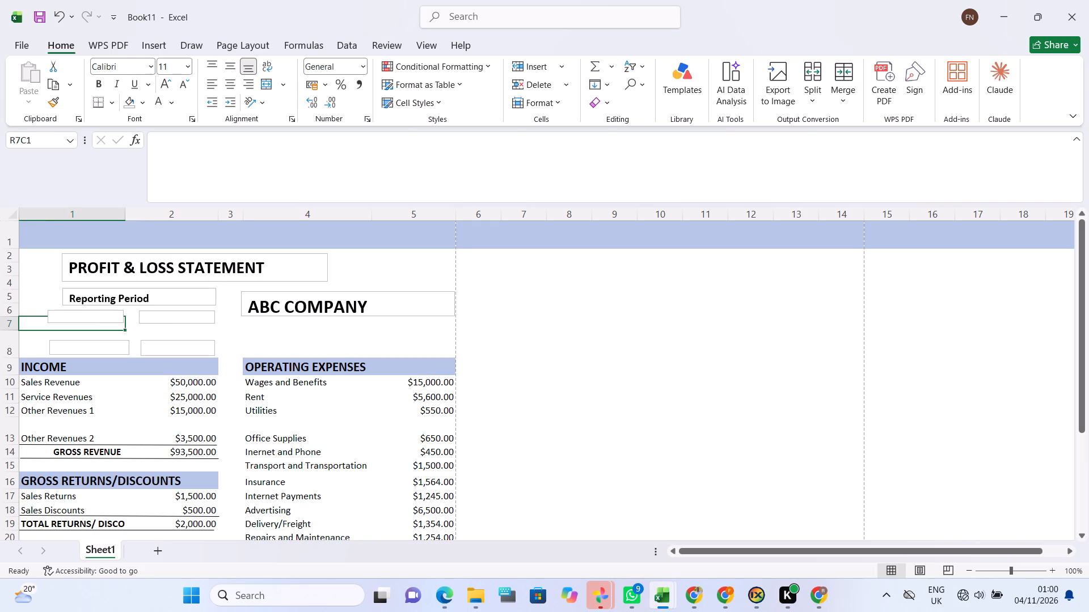
click(105, 347)
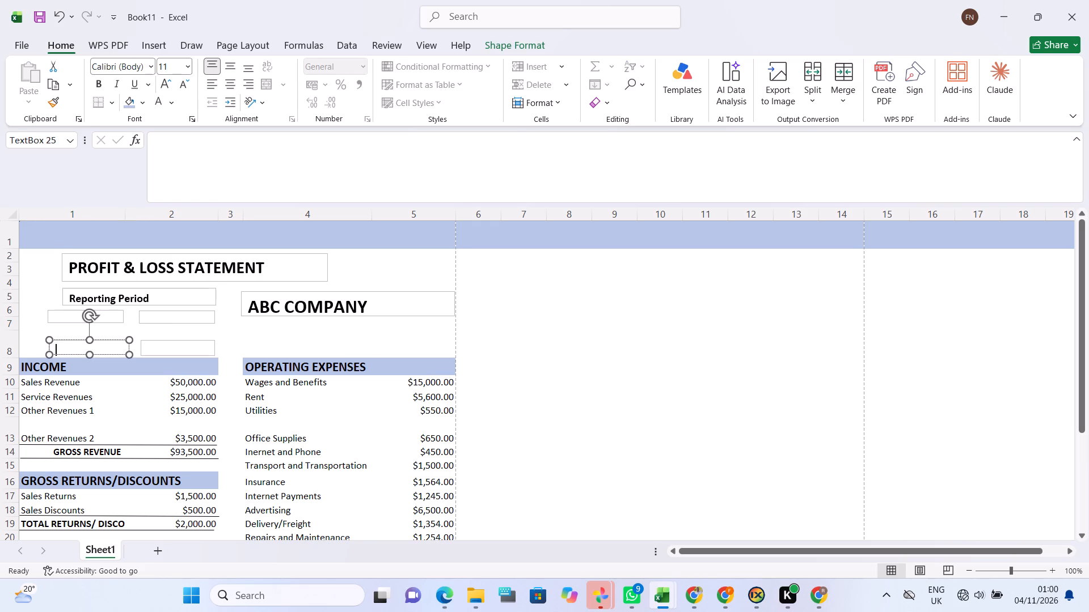
Label the two small boxes directly under Reporting Period "Begin Date" in column 1 and "End Date" in column 2.
click(113, 314)
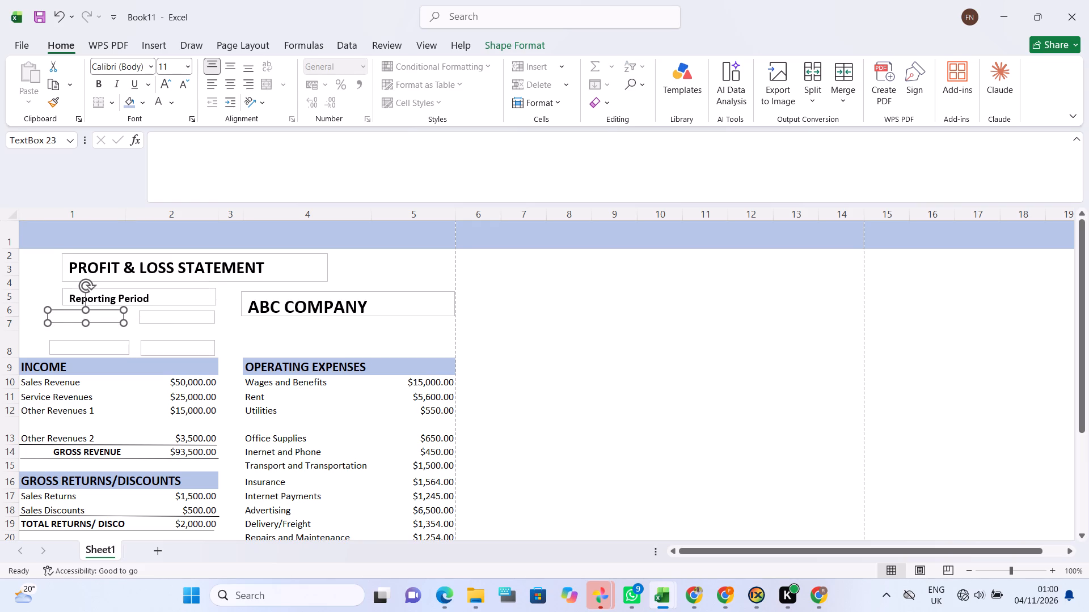
click(105, 314)
key(b)
key(e)
text(gin)
key(space)
text(ate)
click(155, 318)
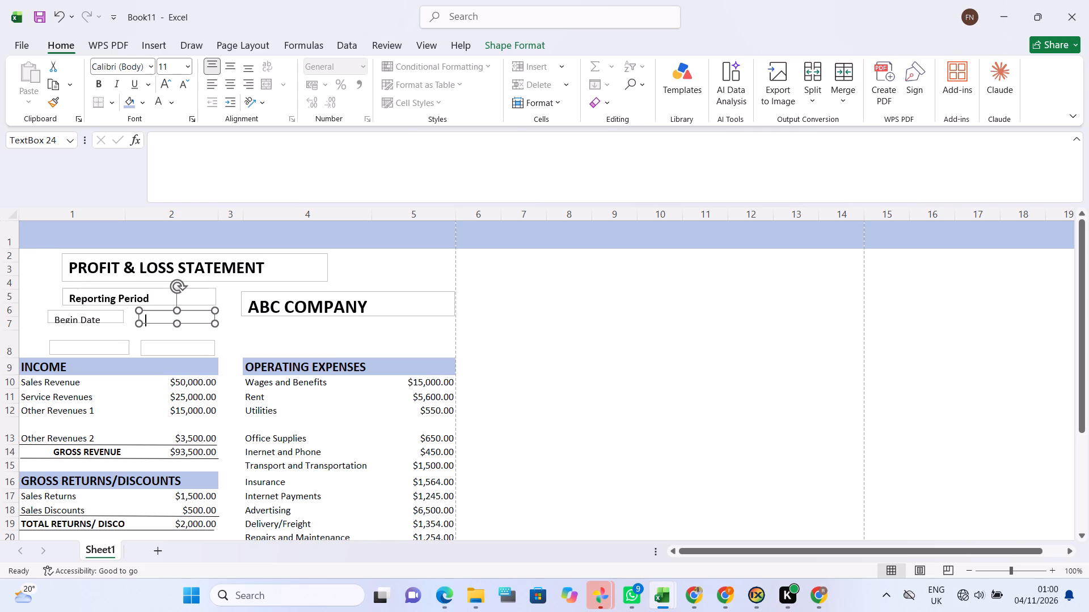
key(e)
text(ate)
Enter 01/01/2029 in the row 8 box below Begin Date and 01/31/2029 in the one below End Date.
click(79, 347)
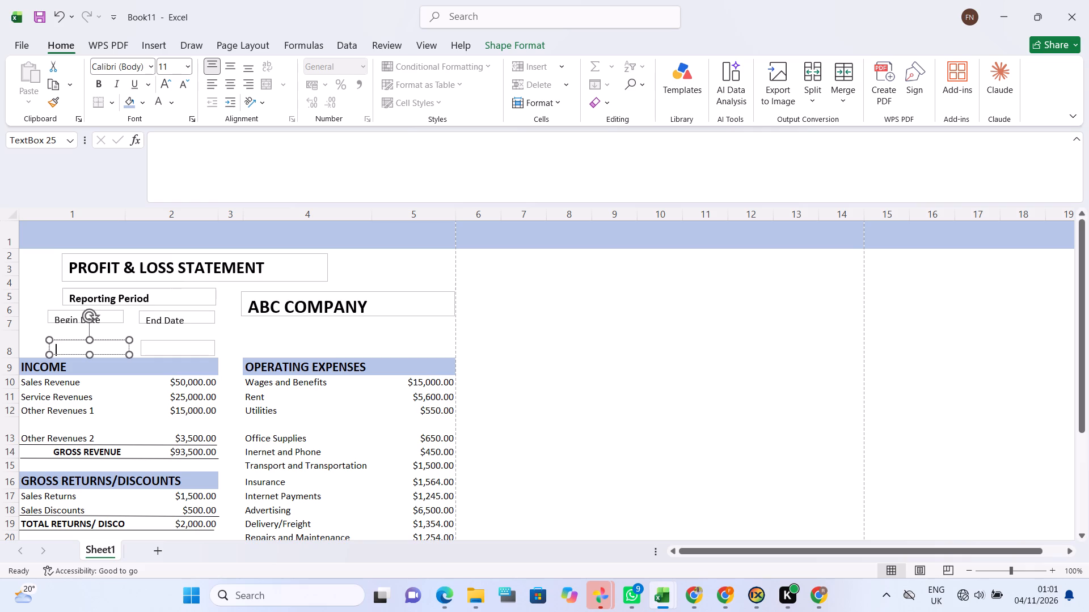
text(01)
text(/01)
text(/2029)
click(159, 351)
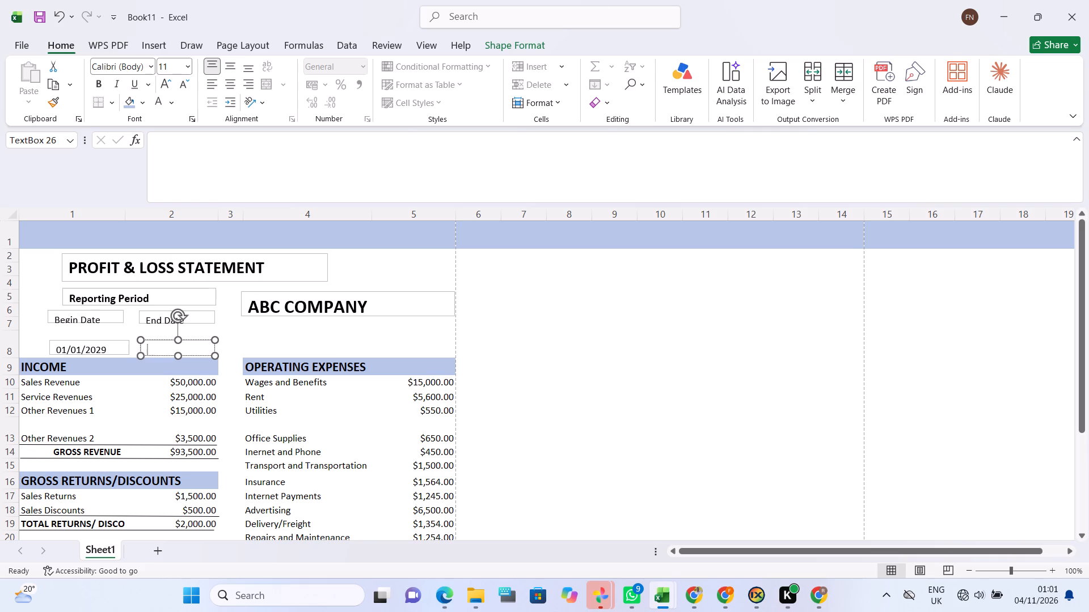
text(01/31/2029)
Enlarge the Begin Date text box slightly in width and height so its label fits inside.
click(112, 319)
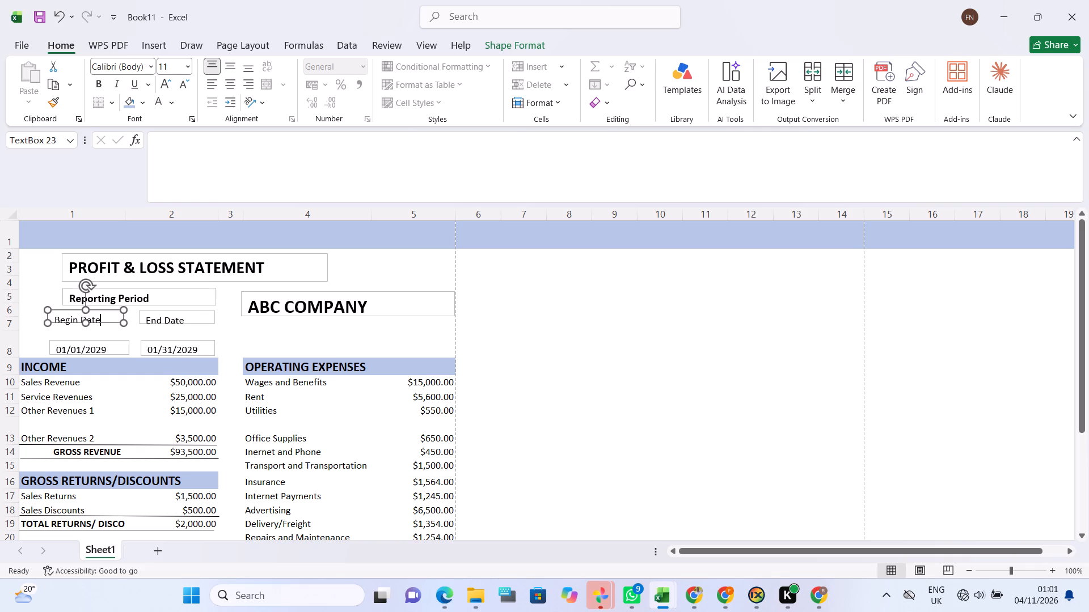
click(124, 313)
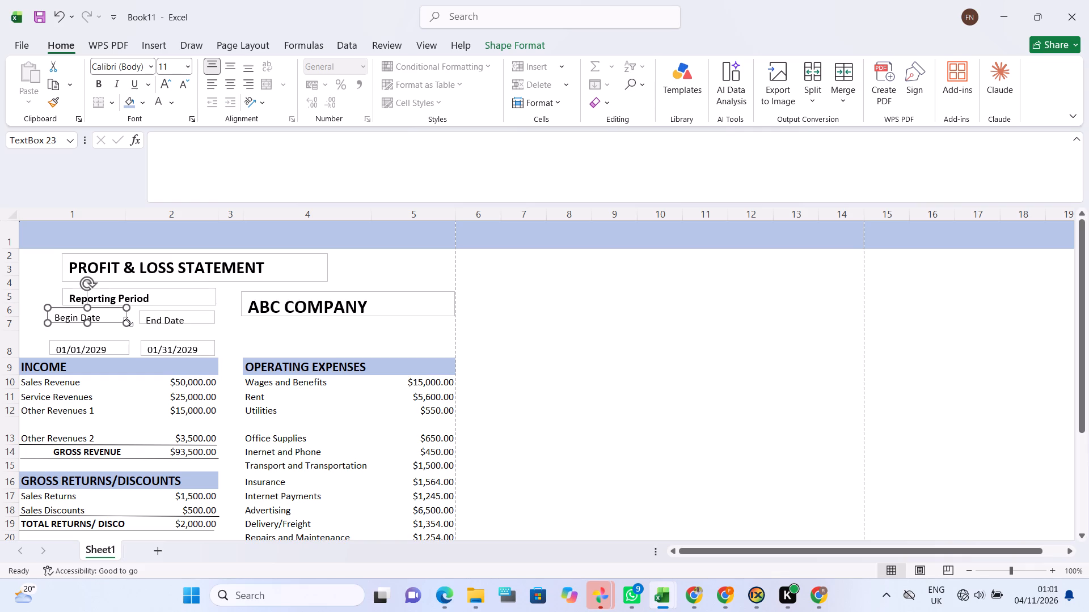
click(125, 309)
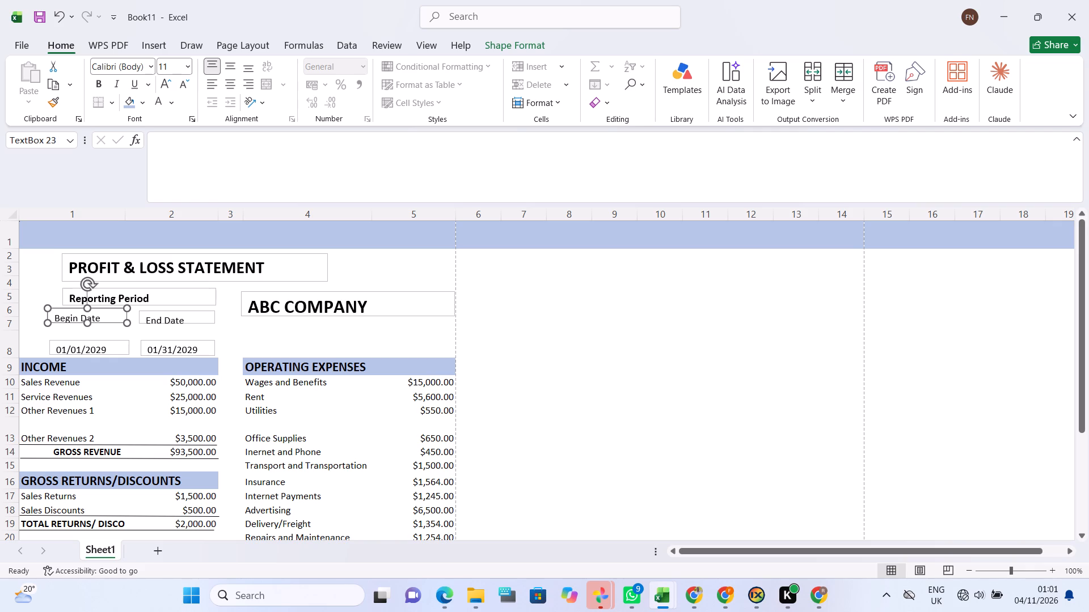
click(129, 321)
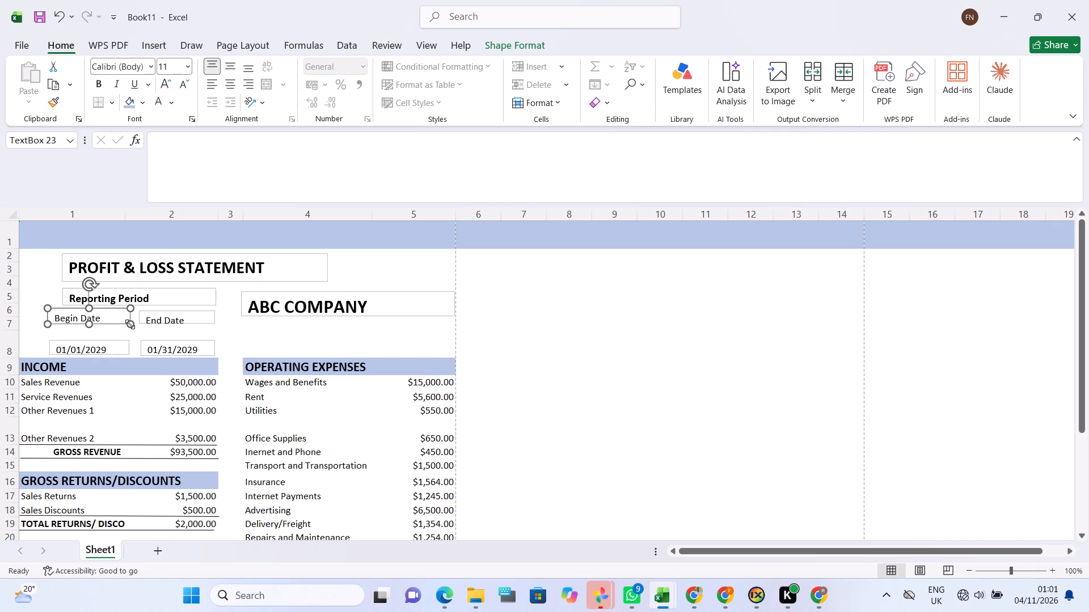
Enlarge the End Date text box slightly in width and height to line up with the Begin Date box.
click(154, 324)
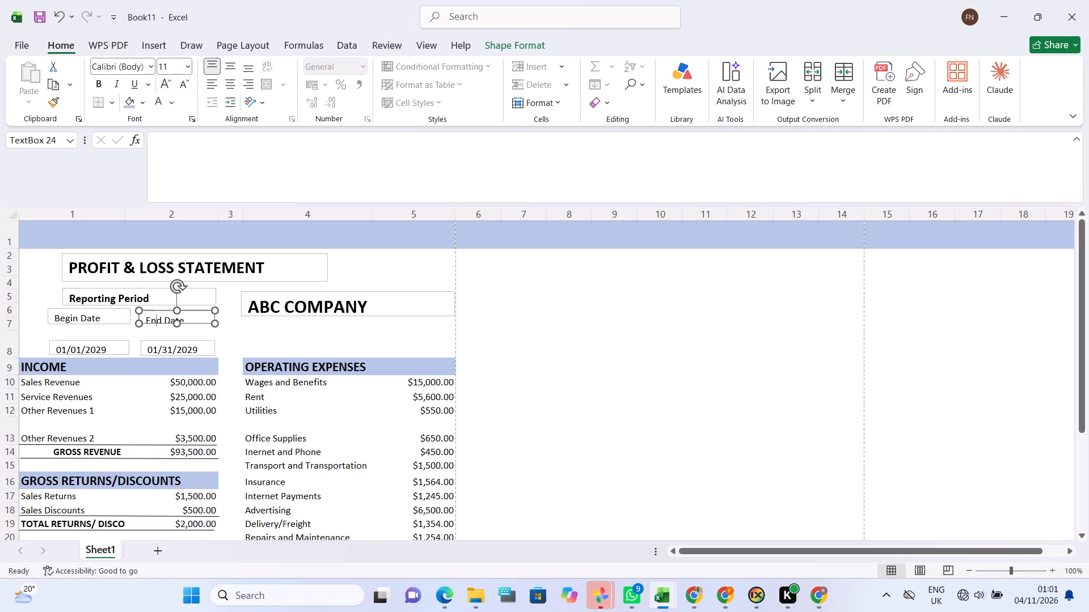
click(216, 324)
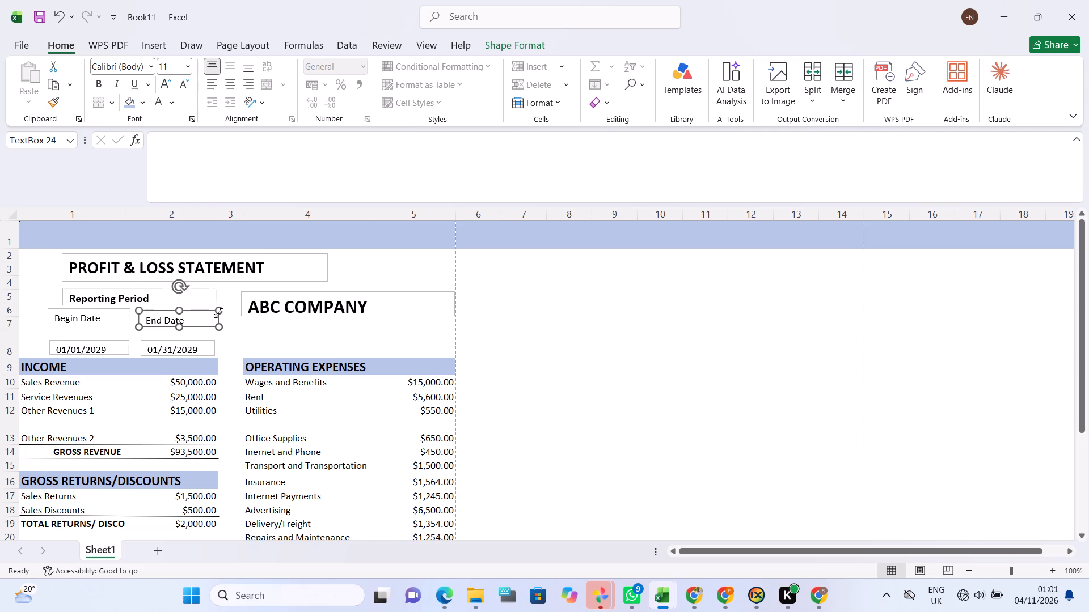
click(218, 312)
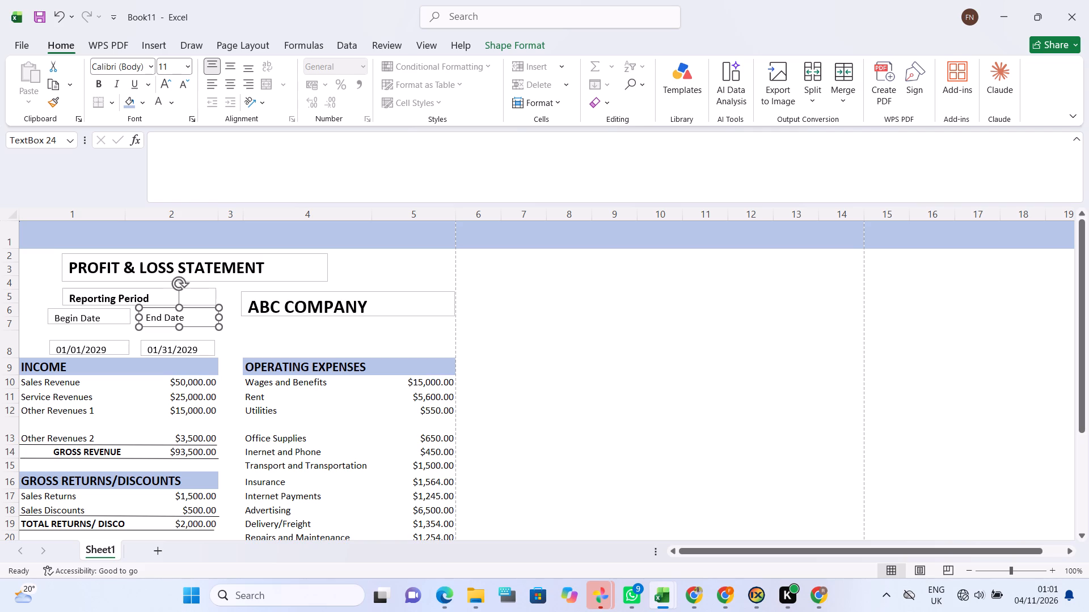
drag(221, 329, 221, 322)
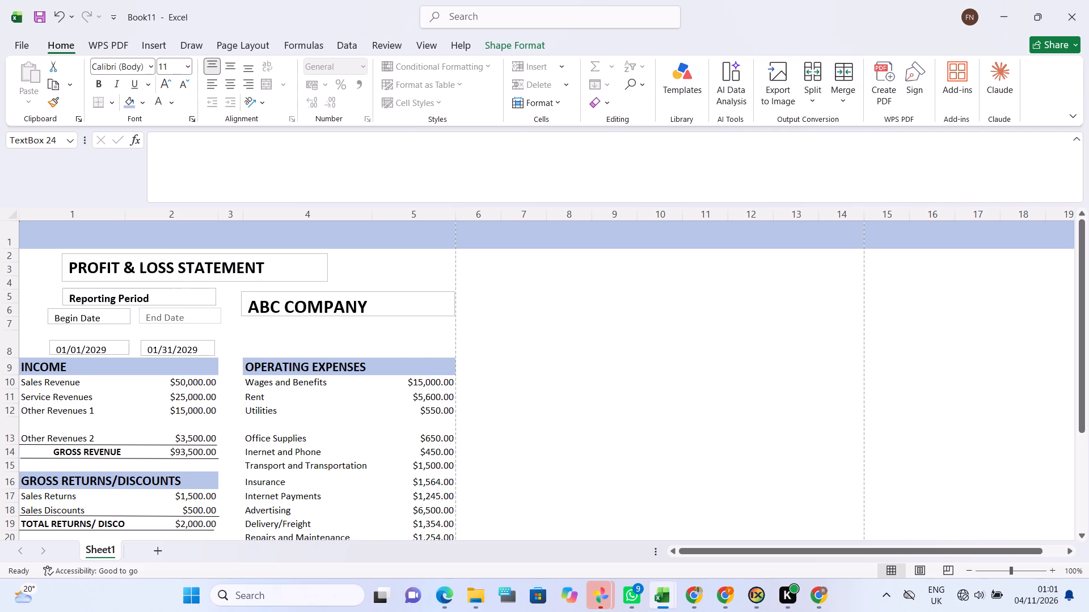
drag(221, 322, 220, 324)
drag(220, 324, 220, 323)
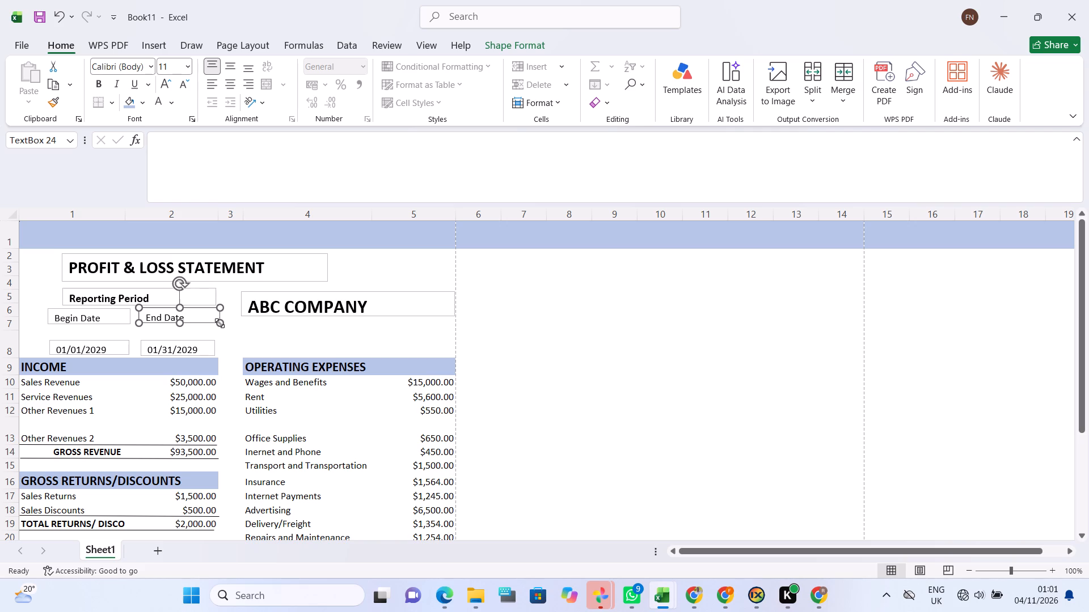
click(247, 330)
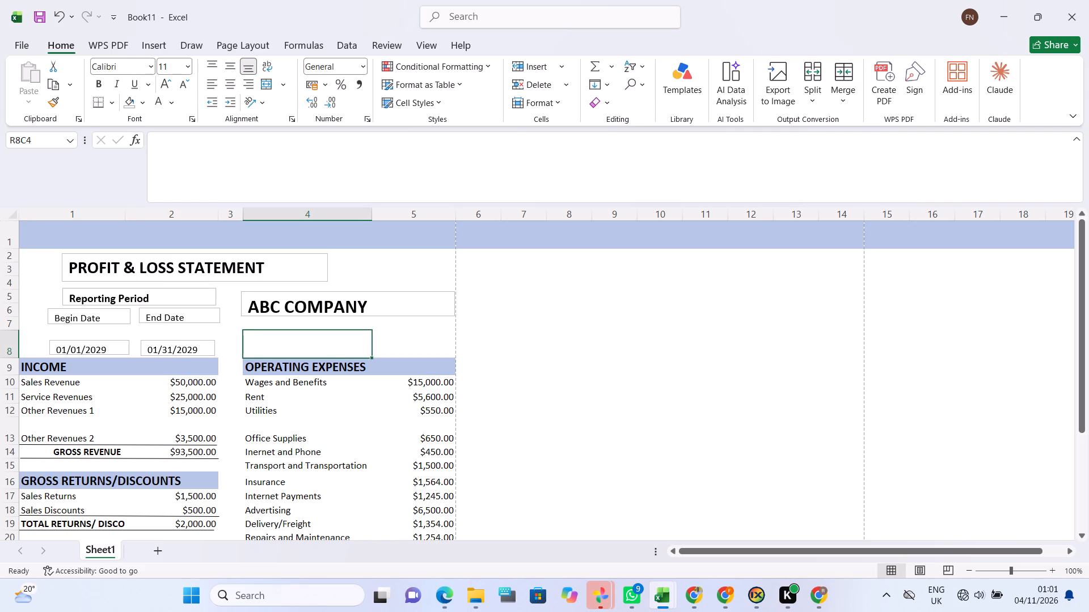
Move the 01/01/2029 text box in row 8 slightly up and away from column 2.
click(95, 341)
click(57, 332)
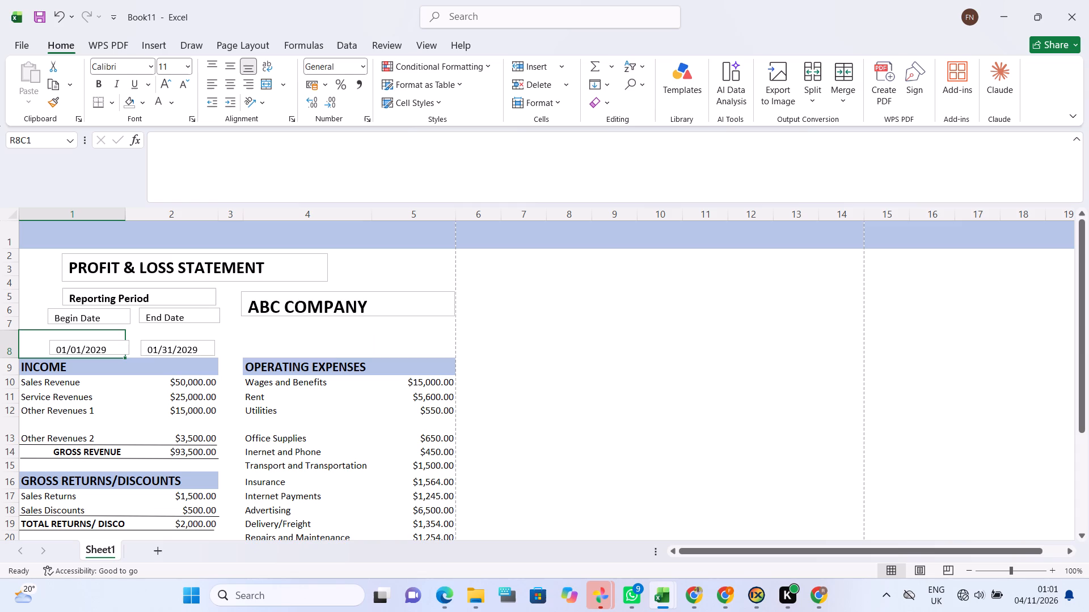
click(583, 317)
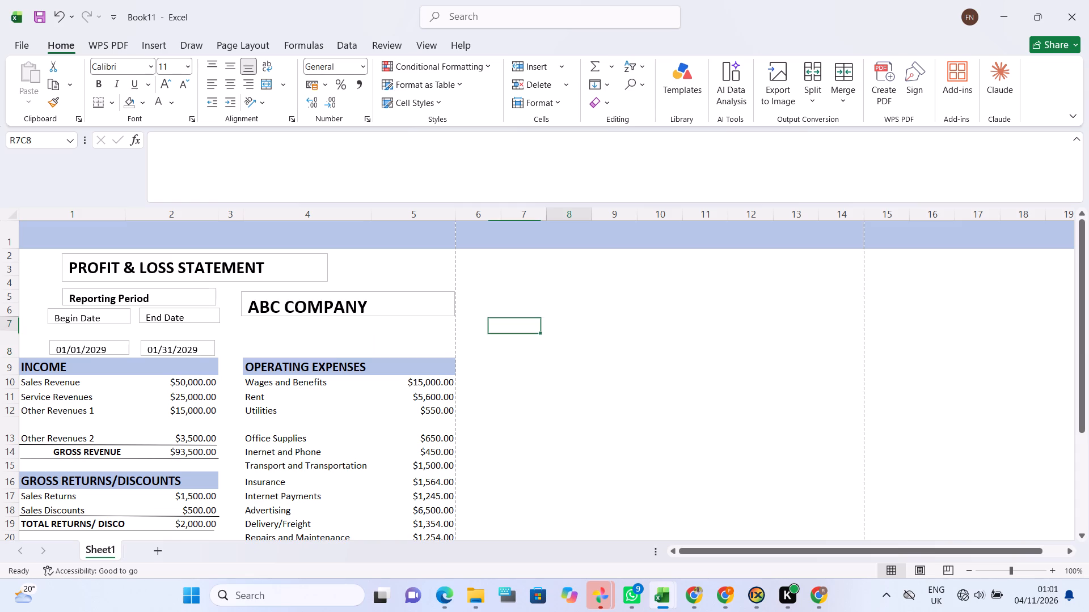
click(65, 355)
drag(65, 355, 44, 351)
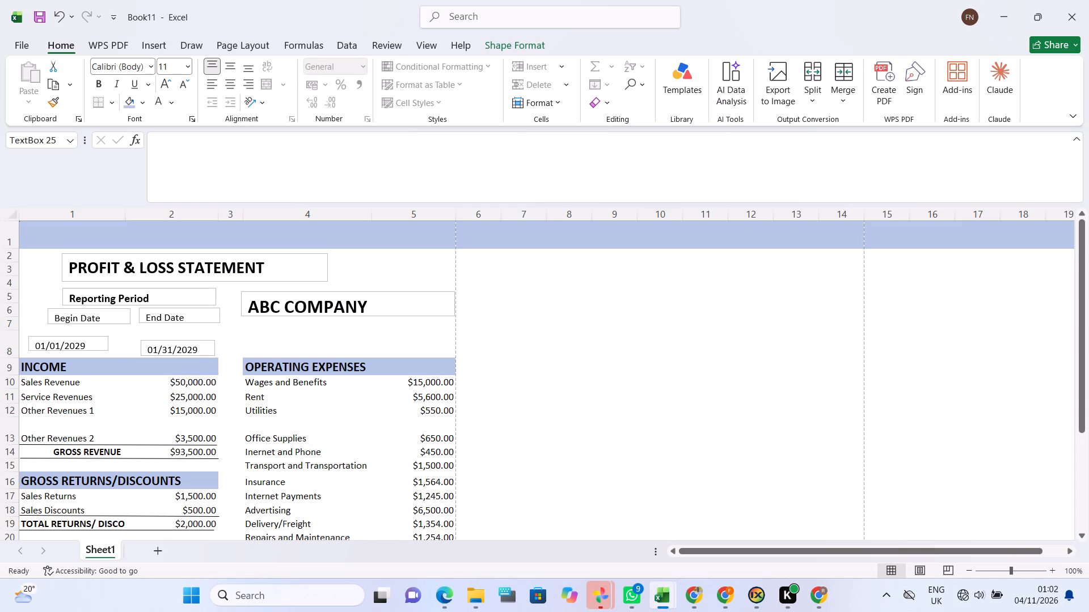
drag(44, 351, 44, 349)
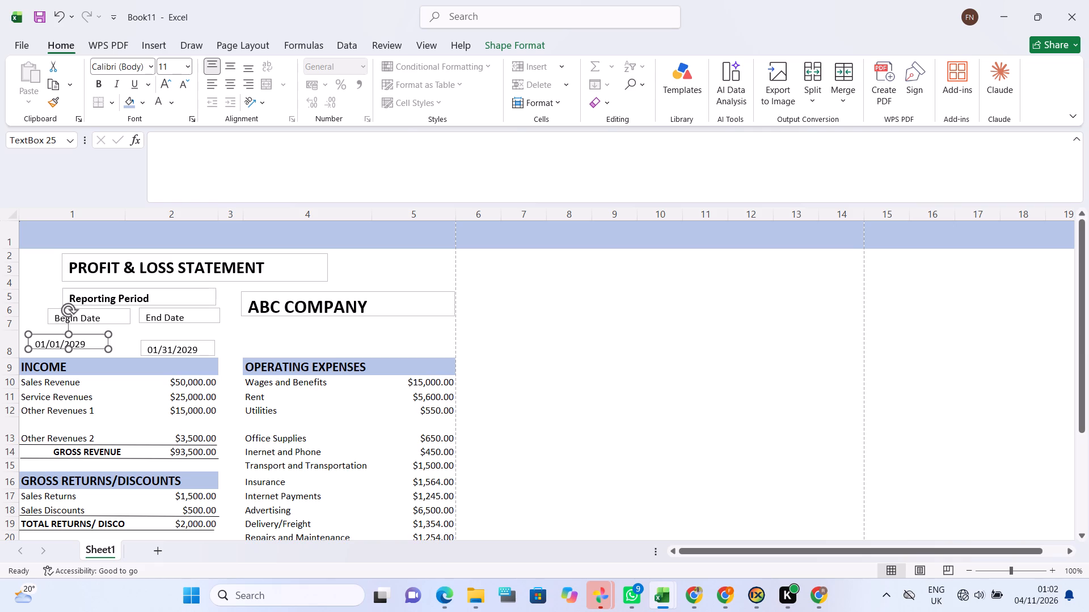
Move the 01/31/2029 text box slightly up and toward column 3, level with the 01/01/2029 box.
click(197, 348)
click(205, 355)
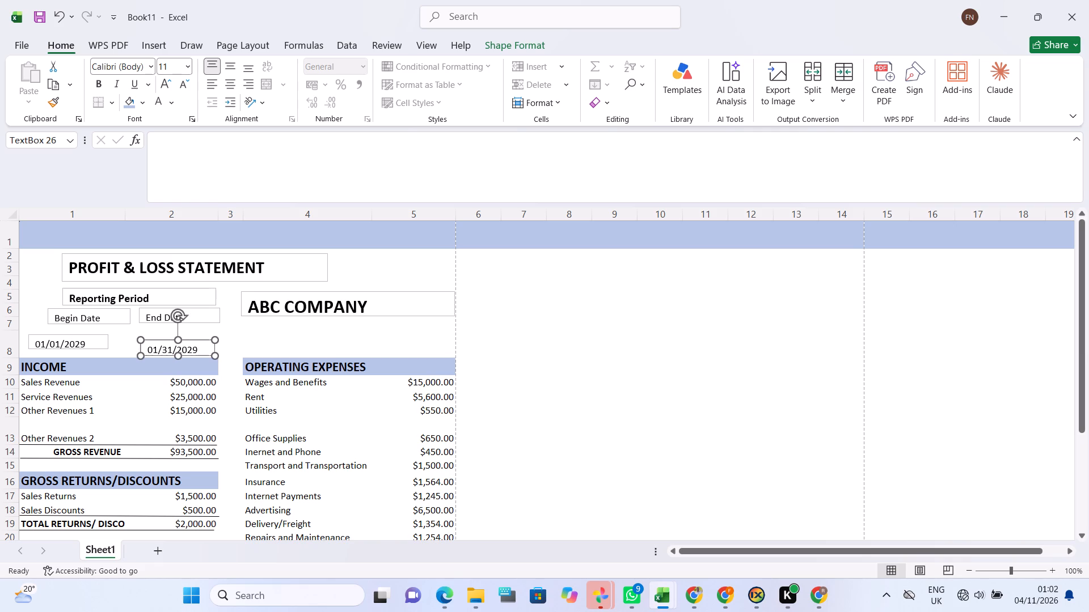
drag(205, 355, 208, 346)
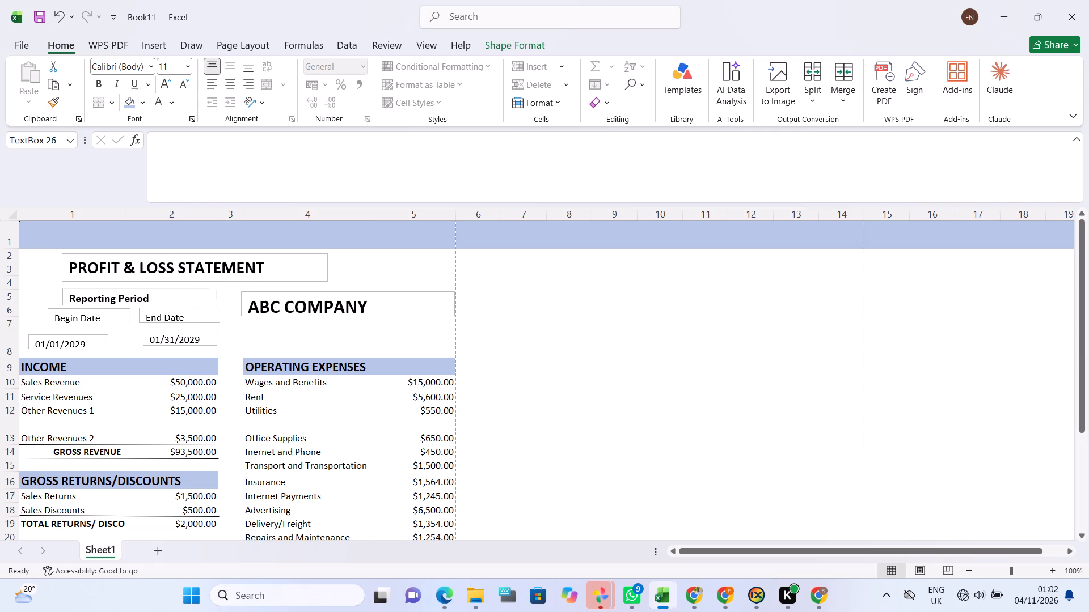
drag(208, 346, 209, 349)
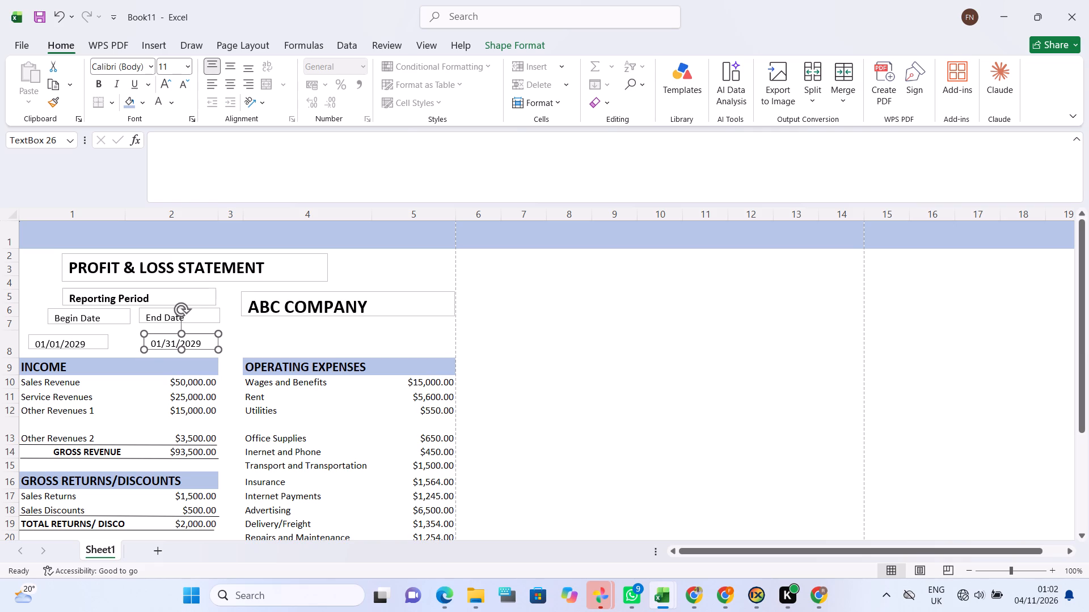
click(126, 343)
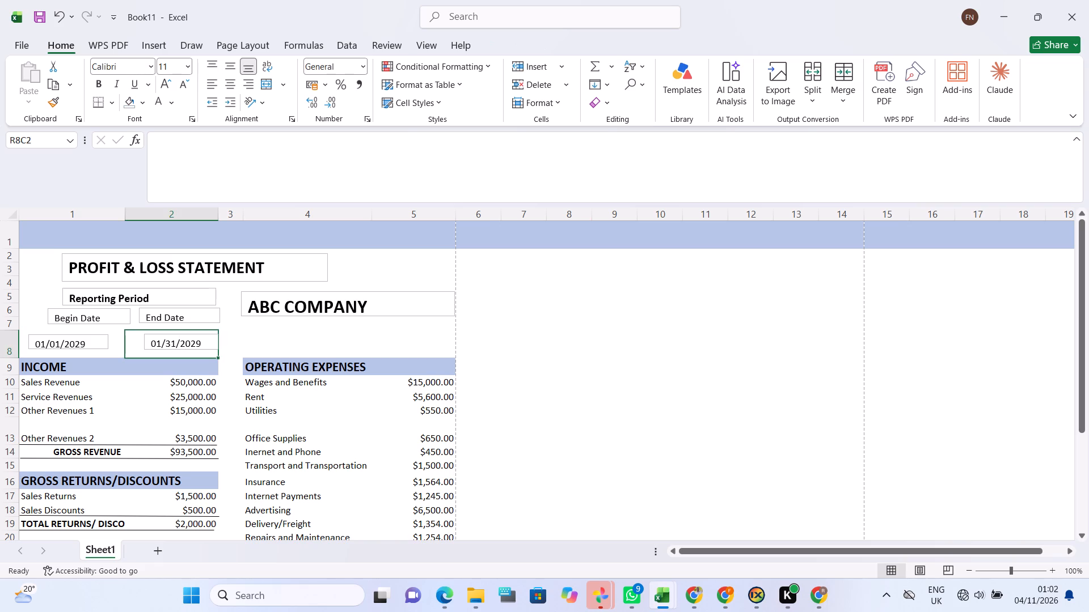
click(477, 358)
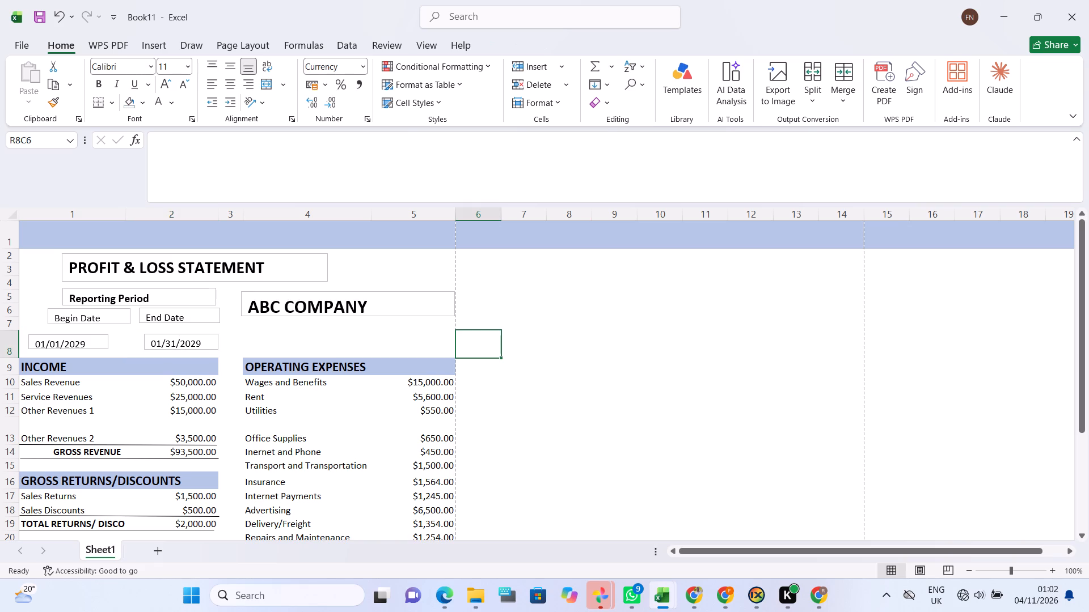
click(193, 346)
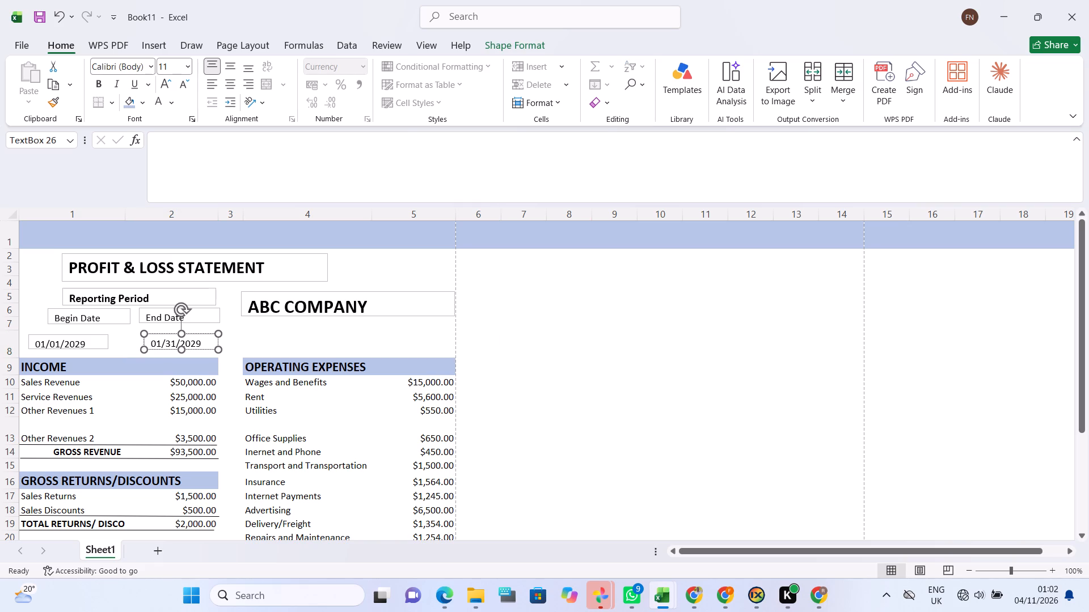
double_click(200, 350)
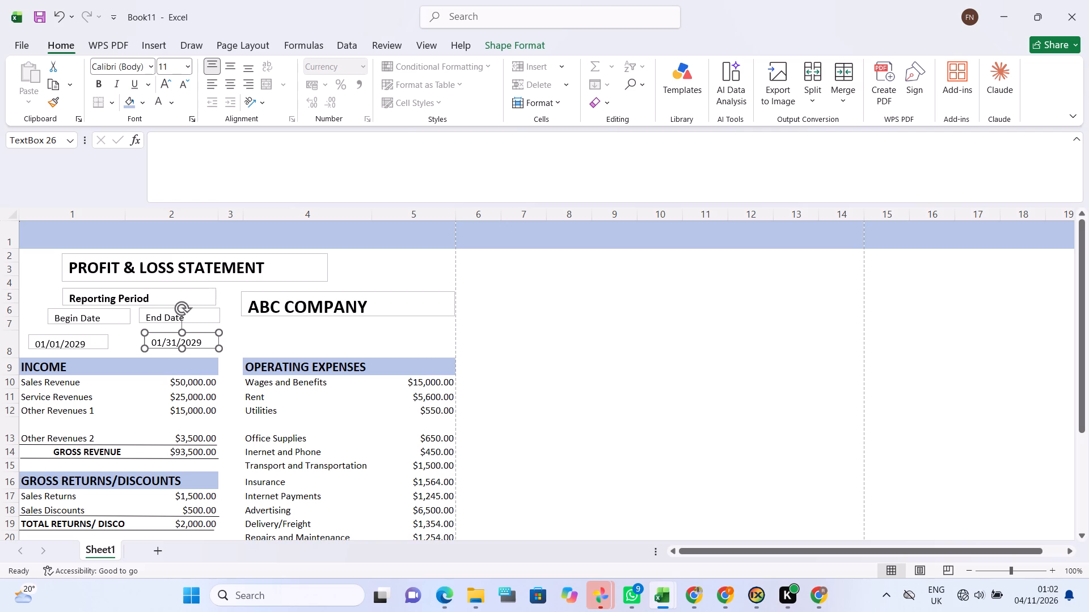
click(218, 336)
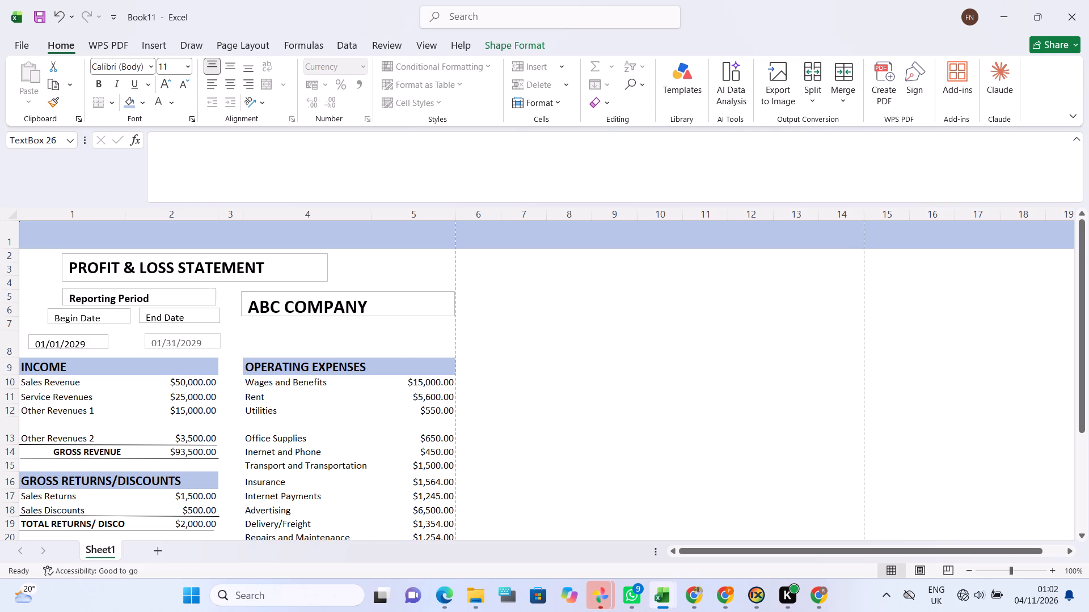
click(557, 346)
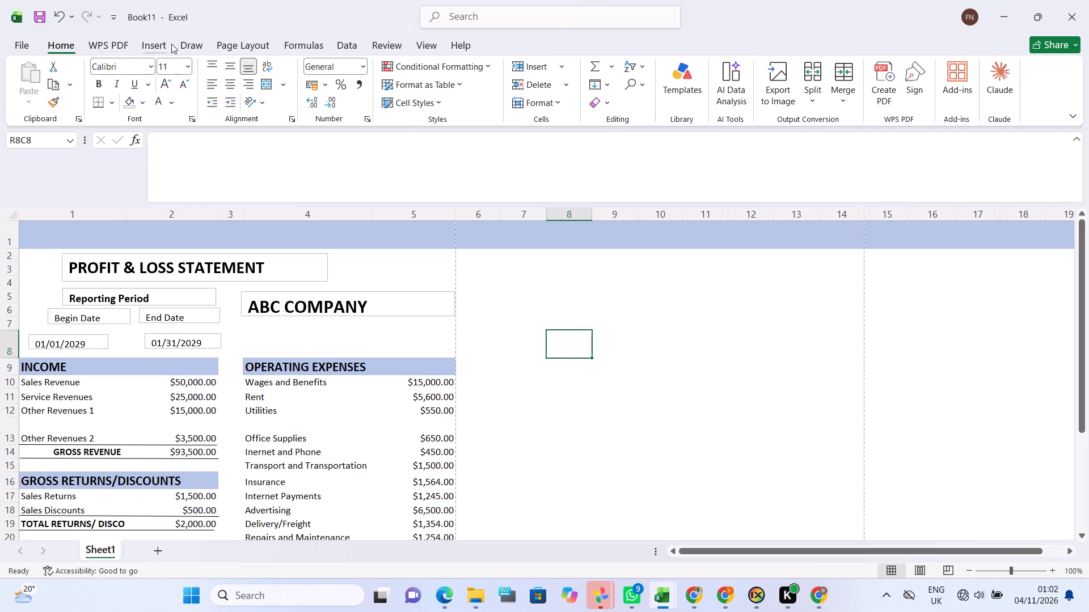
Draw a small text box in row 8 in the gap between the 01/01/2029 and 01/31/2029 boxes.
drag(151, 45, 658, 100)
click(838, 91)
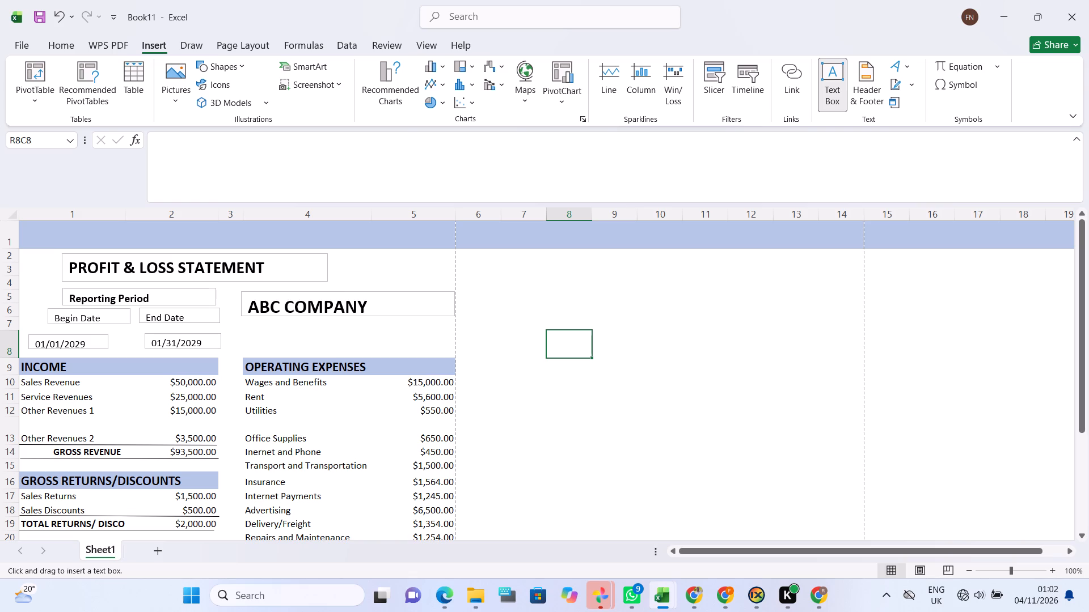
drag(121, 336, 133, 348)
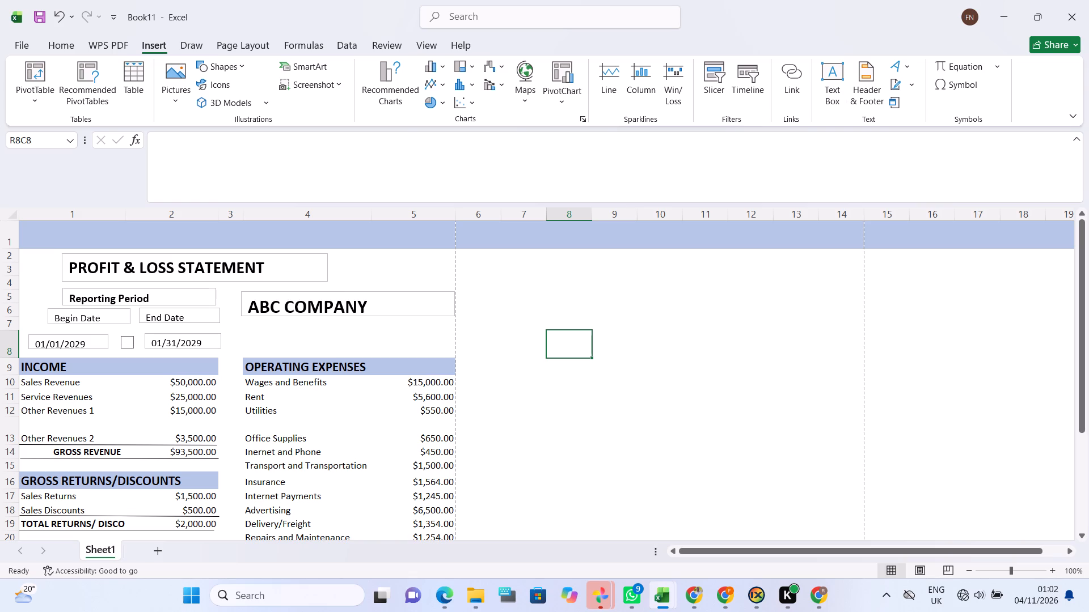
drag(133, 348, 138, 351)
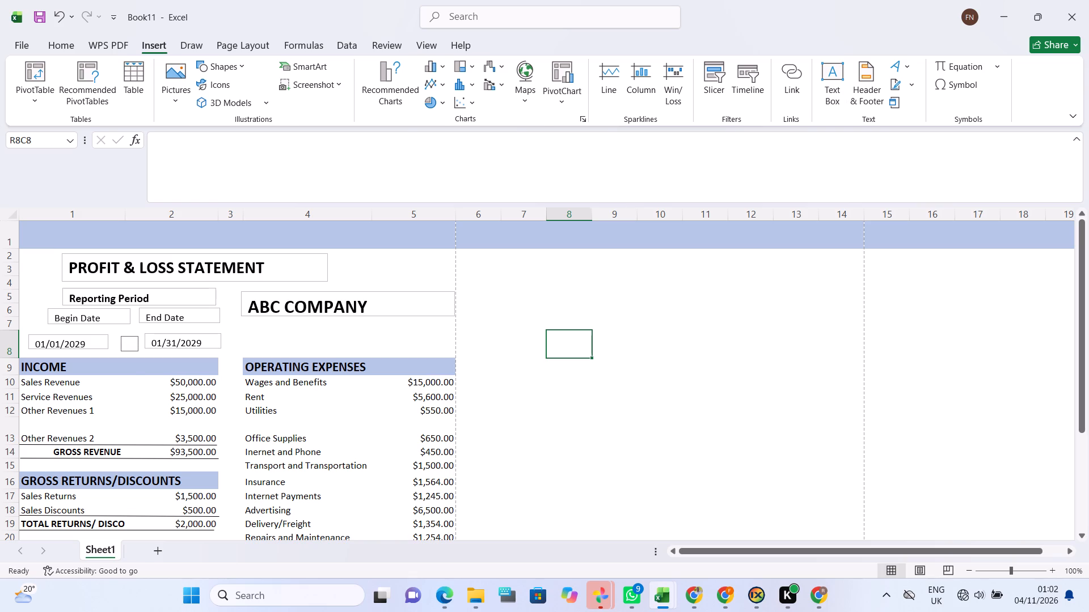
click(131, 345)
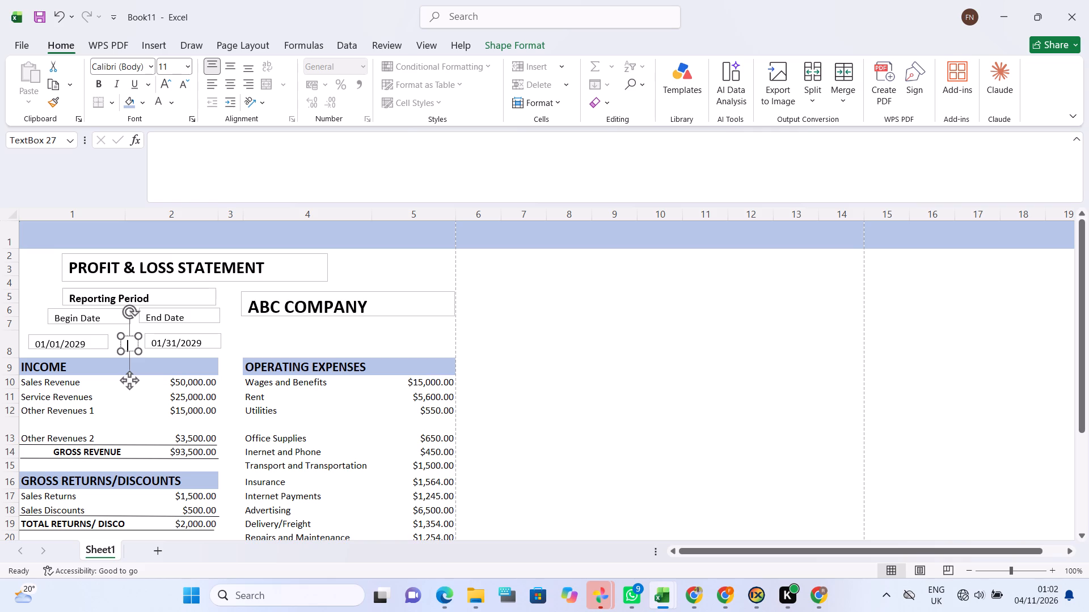
Enlarge the small box between the two dates and enter "to" in it on one line.
text(ti)
key(o)
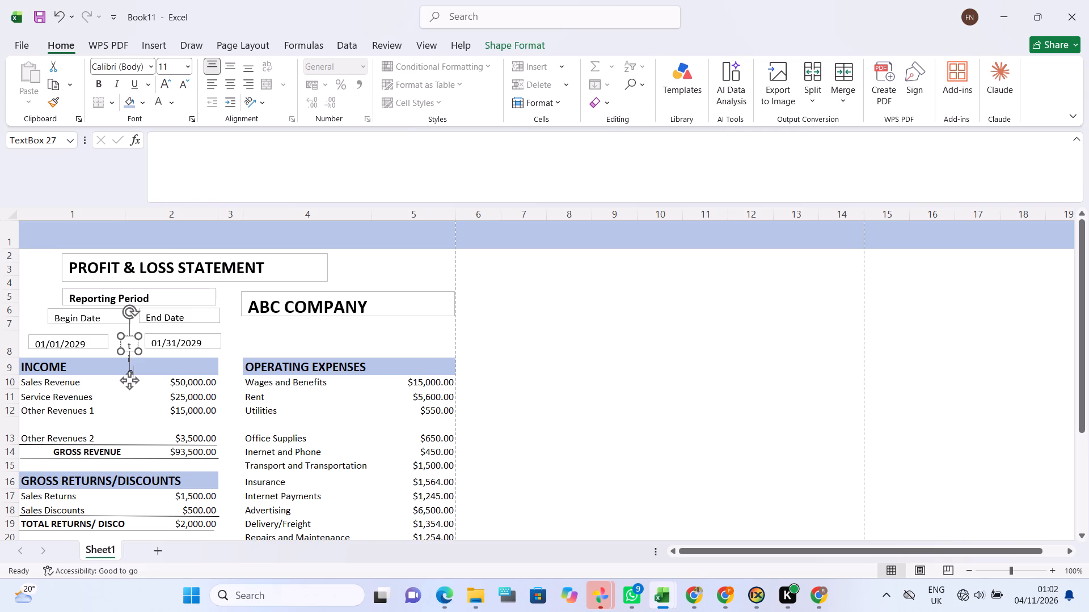
click(132, 342)
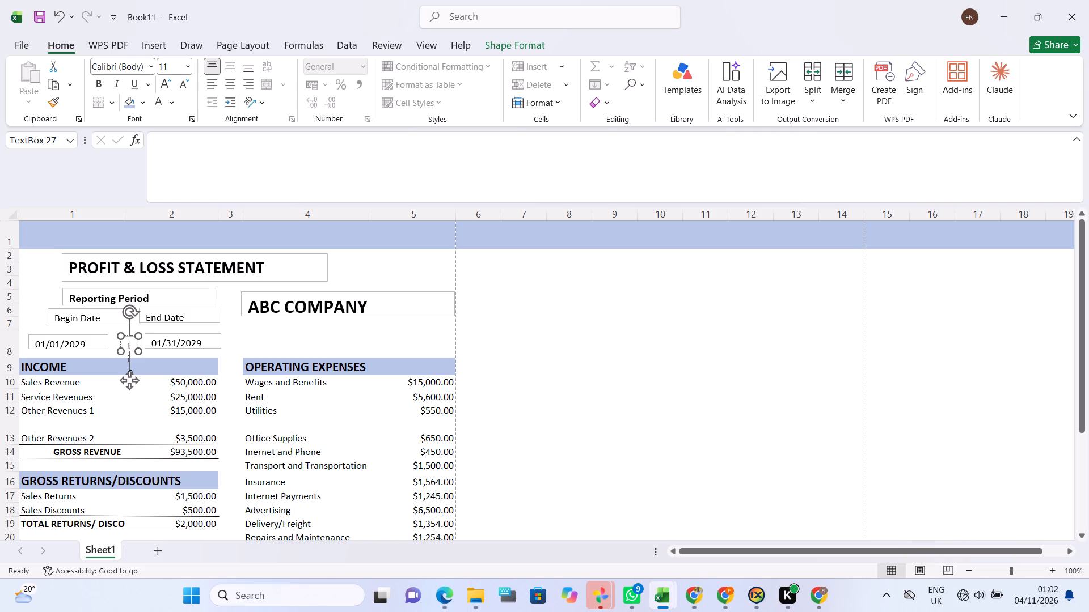
double_click(133, 343)
click(133, 343)
drag(130, 360, 124, 360)
key(BackSpace)
click(137, 343)
drag(141, 334, 153, 330)
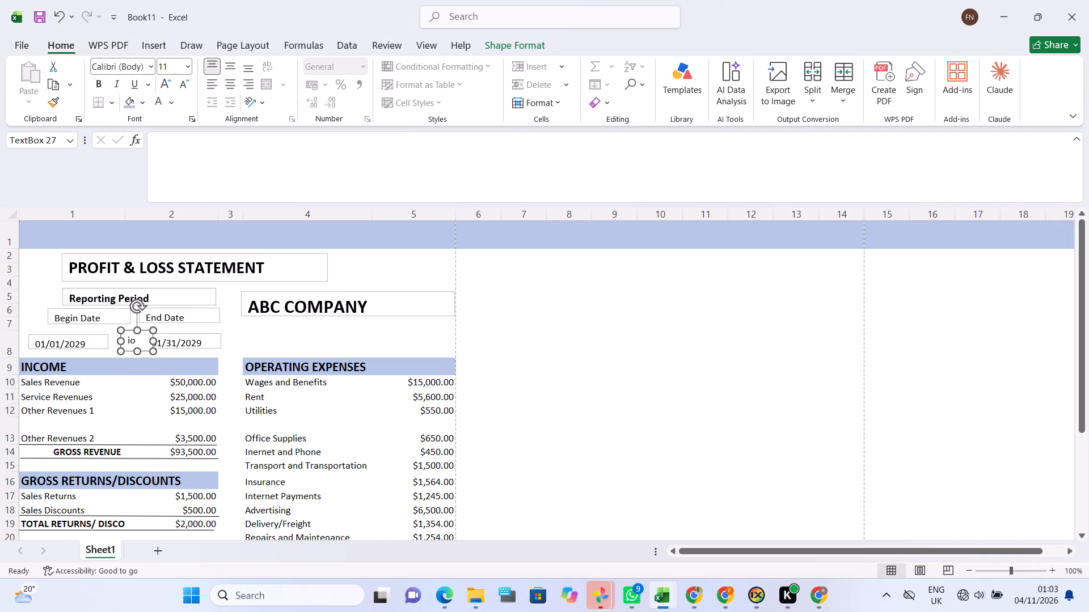
click(144, 337)
key(BackSpace)
key(BackSpace)
text(to)
Resize the small "to" text box so it fits in the gap between the two date boxes with the whole word showing.
drag(151, 331, 130, 331)
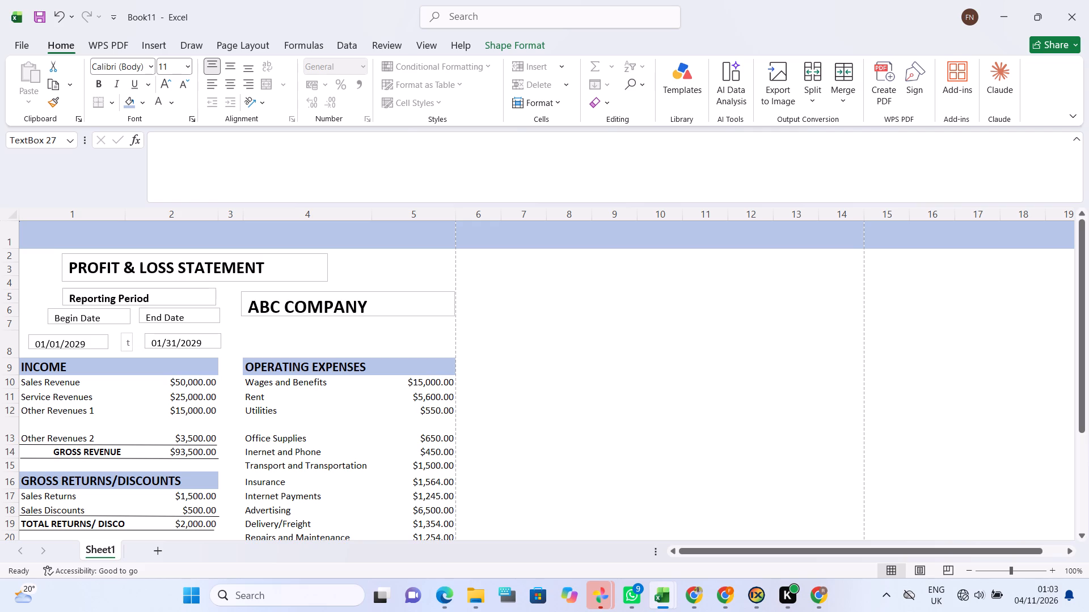
drag(130, 331, 147, 333)
drag(147, 333, 145, 334)
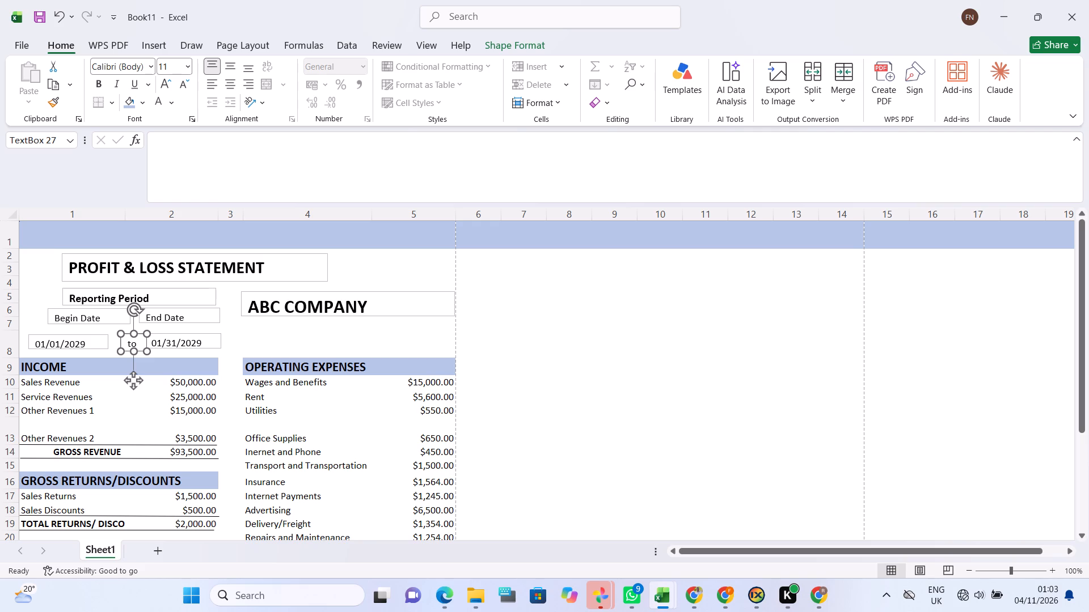
drag(121, 348, 117, 348)
drag(117, 348, 115, 348)
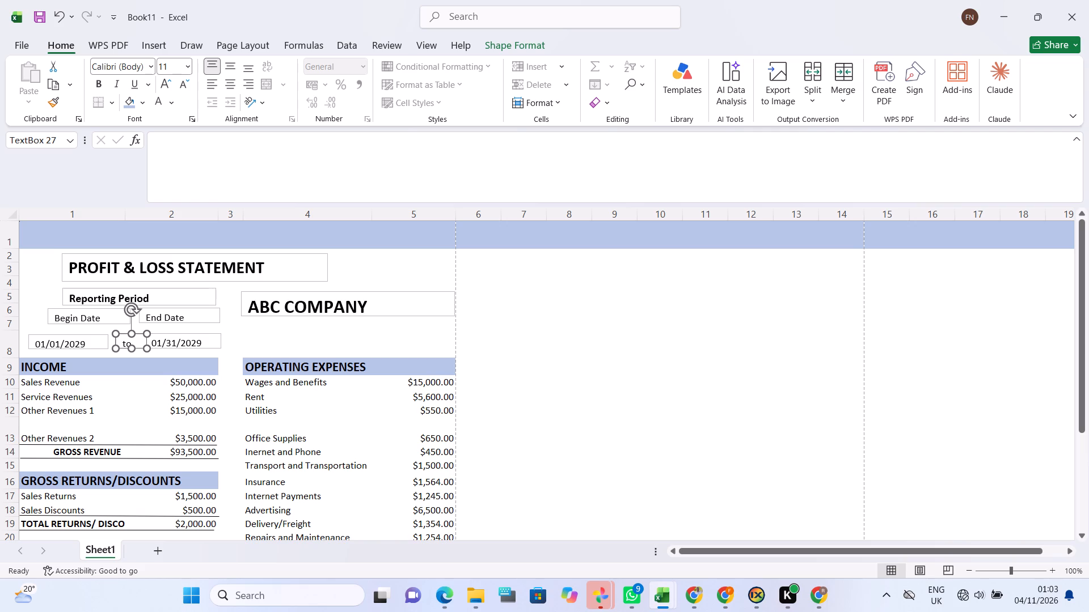
drag(146, 336, 143, 336)
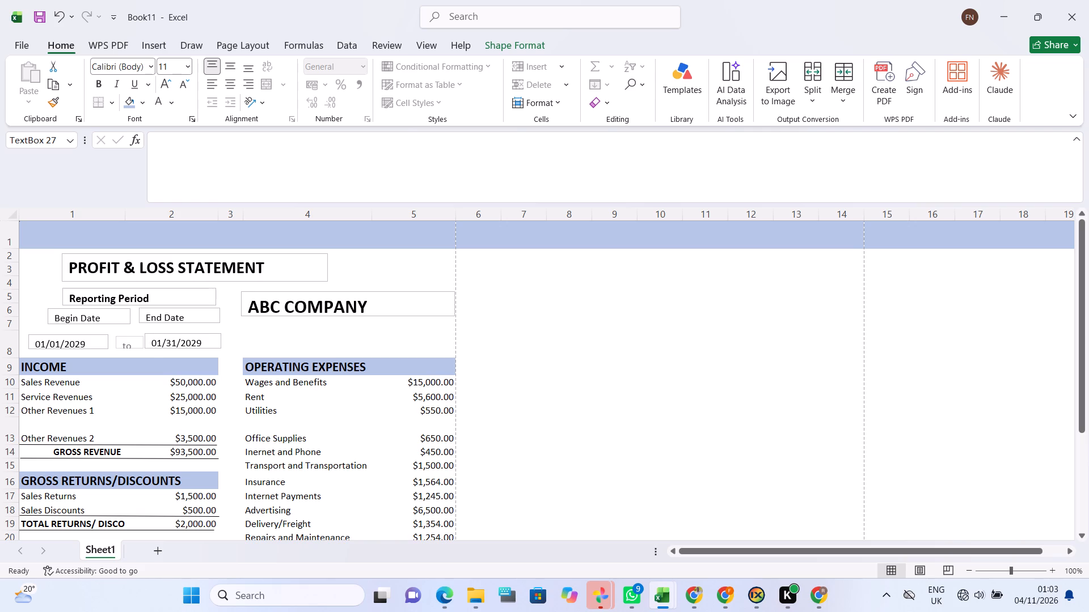
drag(143, 336, 137, 333)
drag(137, 333, 140, 330)
click(548, 326)
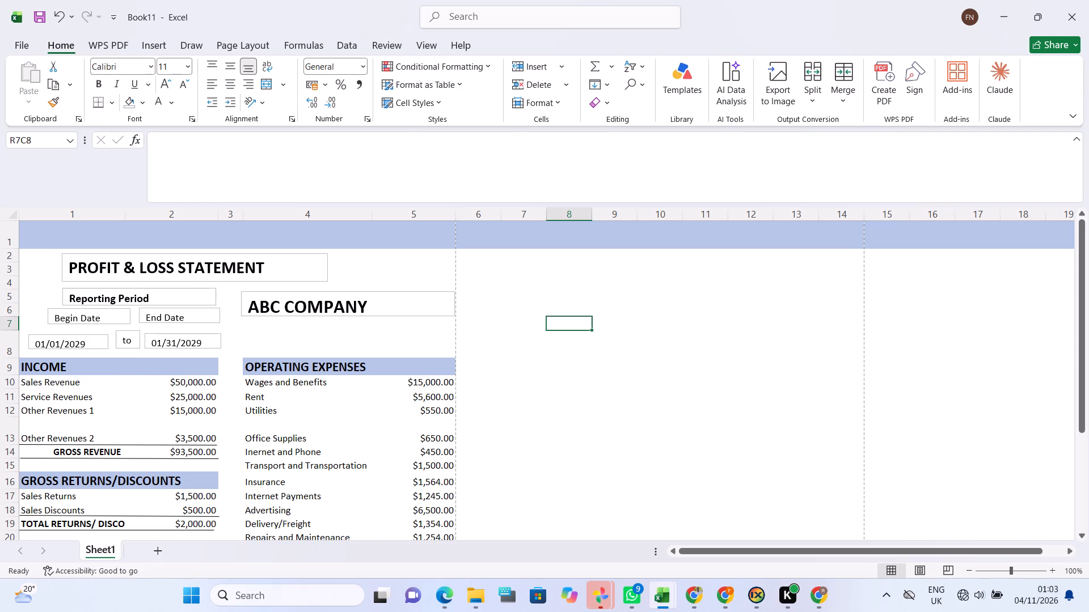
Remove the outline from the PROFIT & LOSS STATEMENT title text box.
click(220, 280)
click(220, 280)
click(220, 280)
right_click(220, 280)
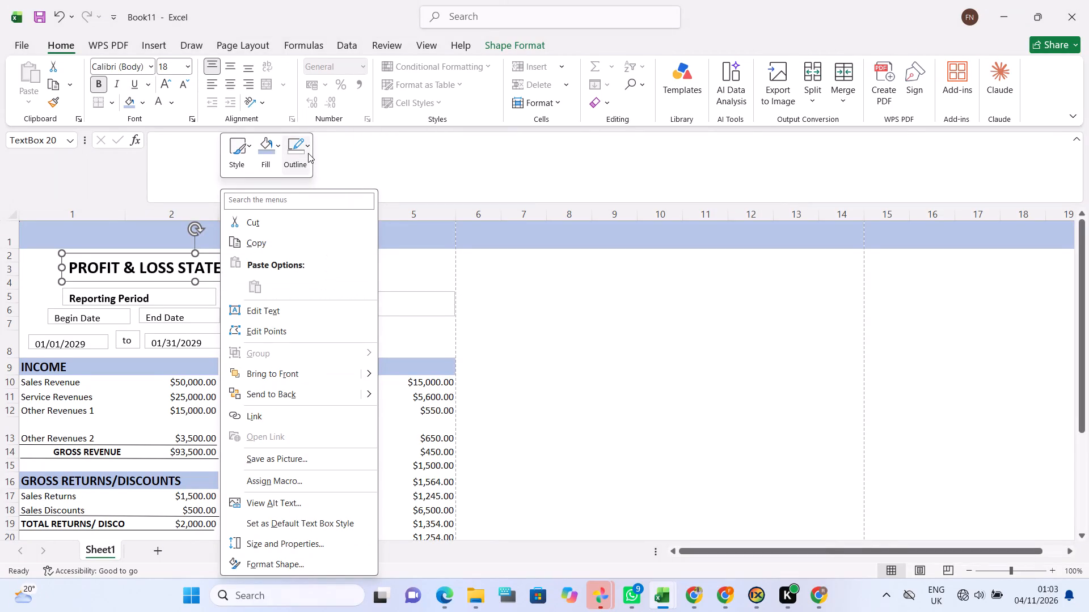
click(306, 142)
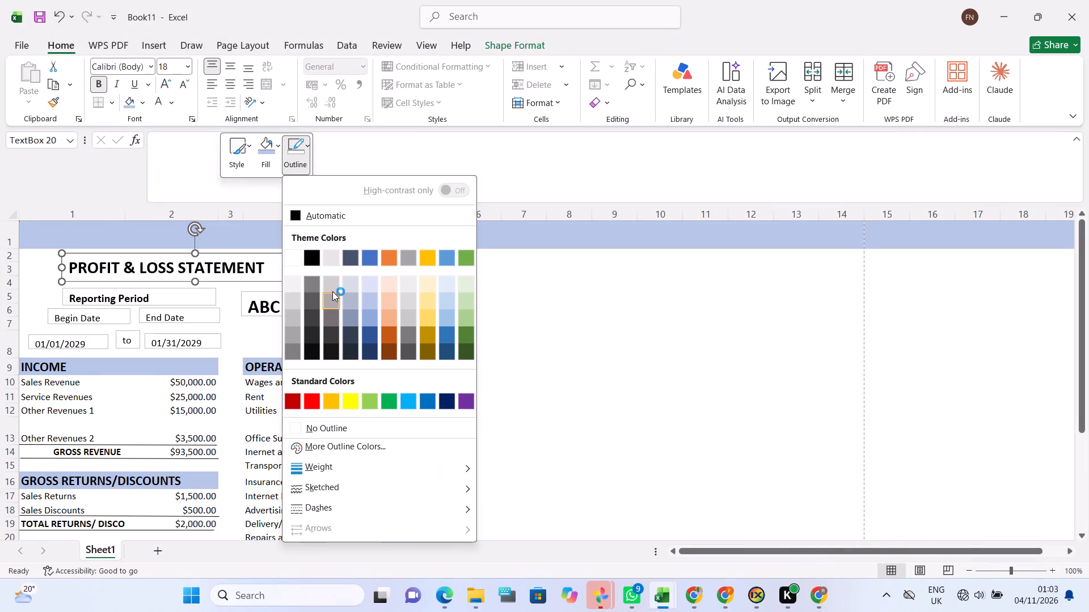
click(298, 428)
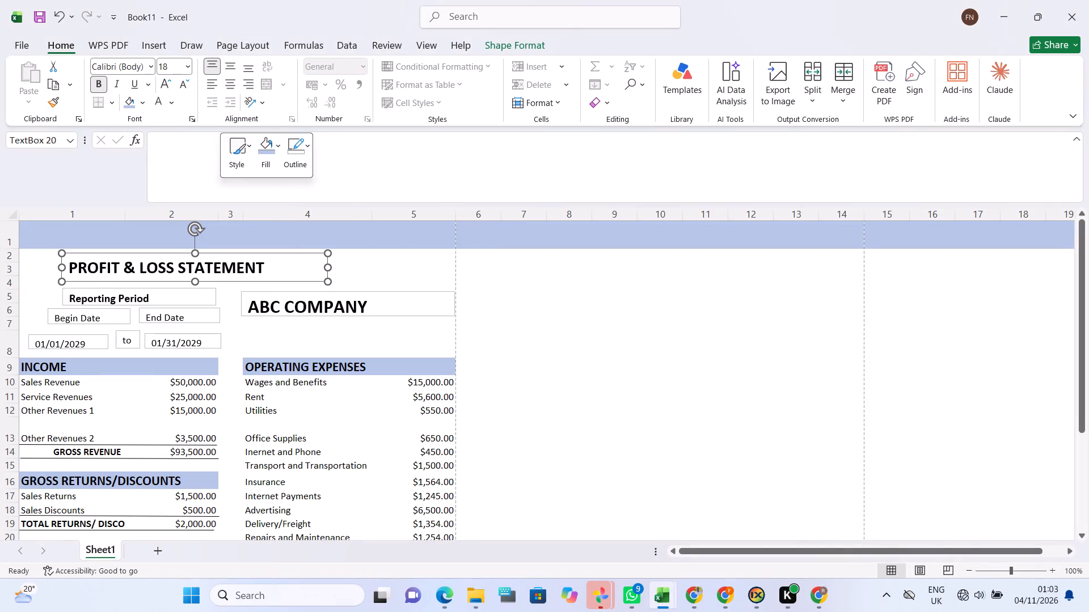
Remove the outline from the ABC COMPANY text box.
click(247, 297)
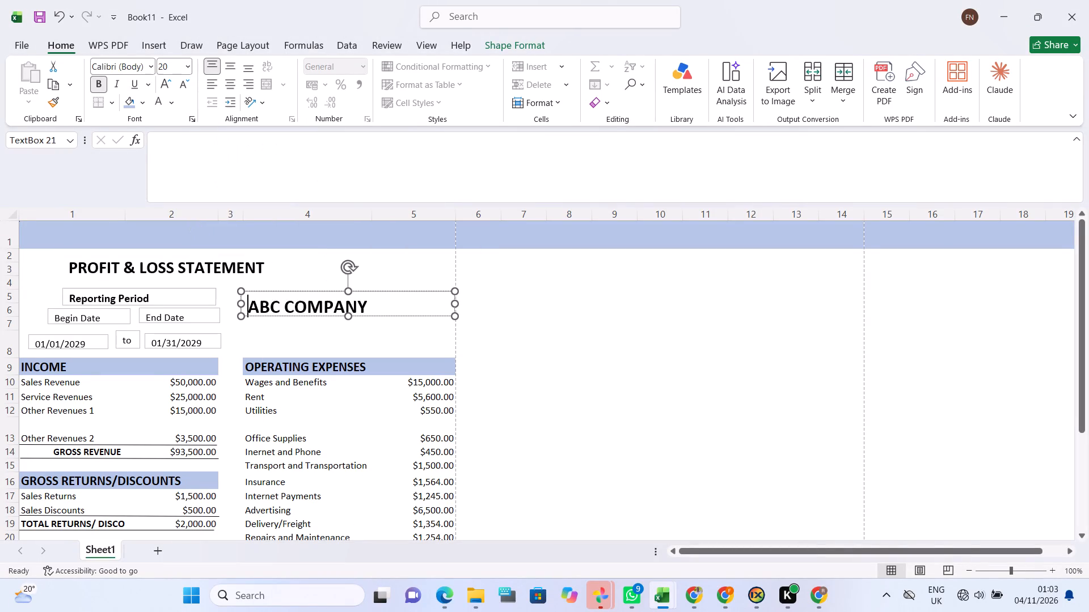
click(276, 317)
right_click(276, 317)
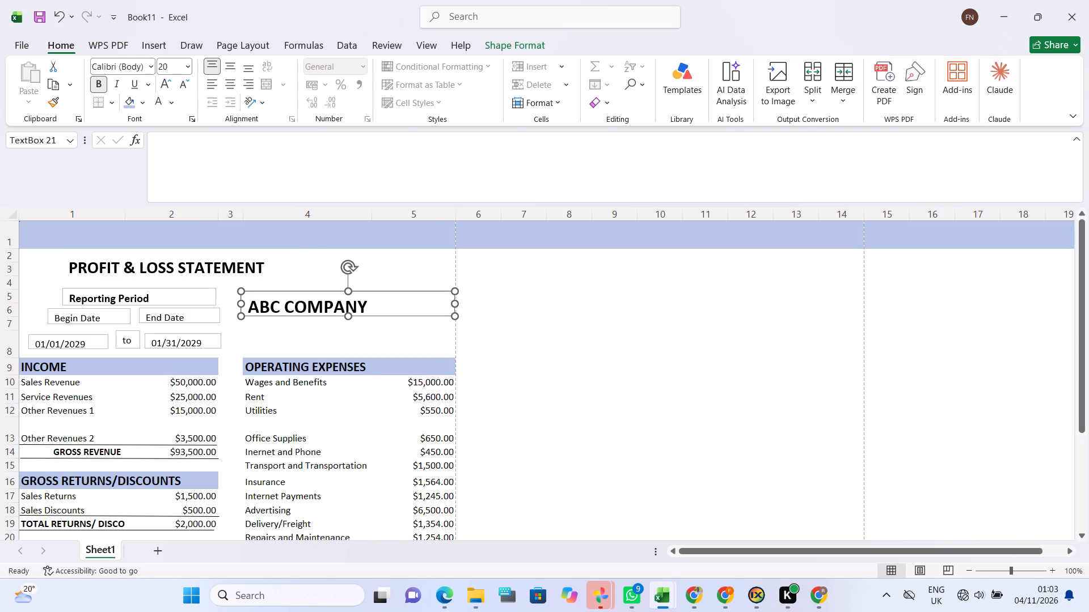
click(362, 144)
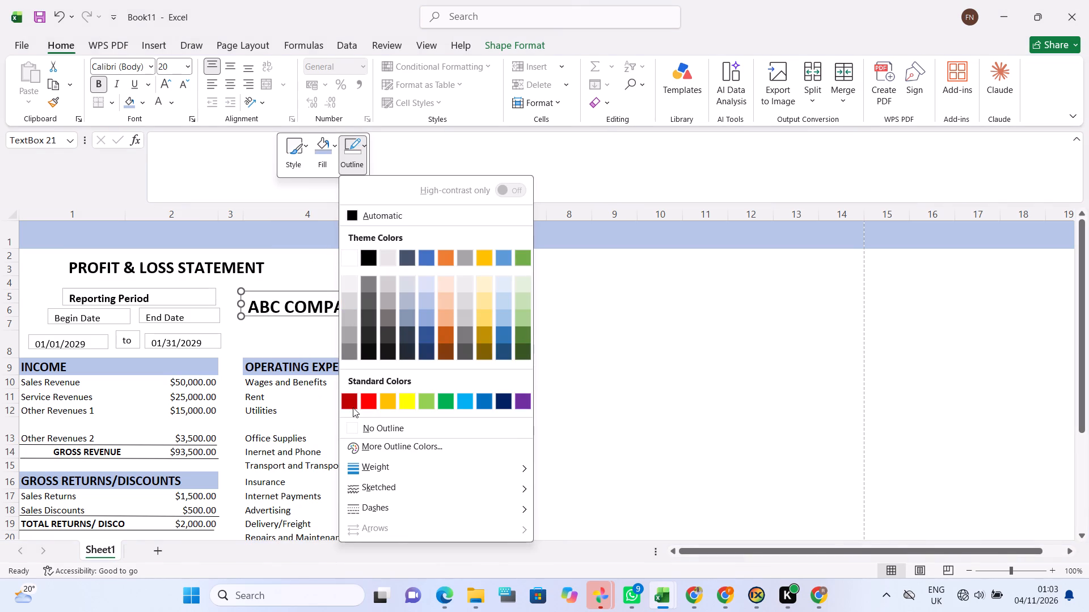
click(349, 428)
click(482, 320)
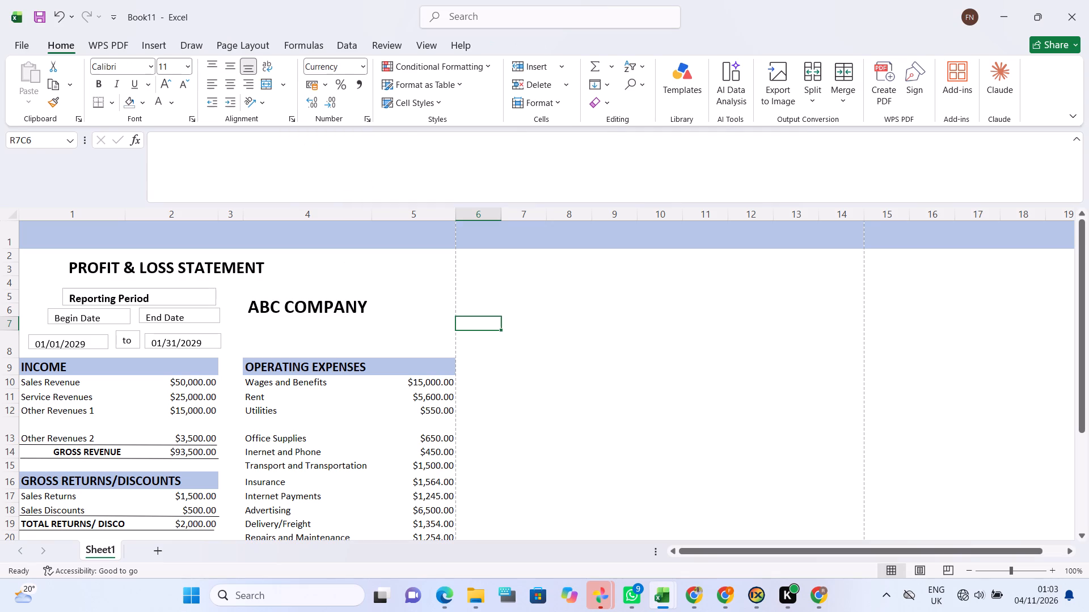
Remove the outline from the Begin Date text box.
click(132, 307)
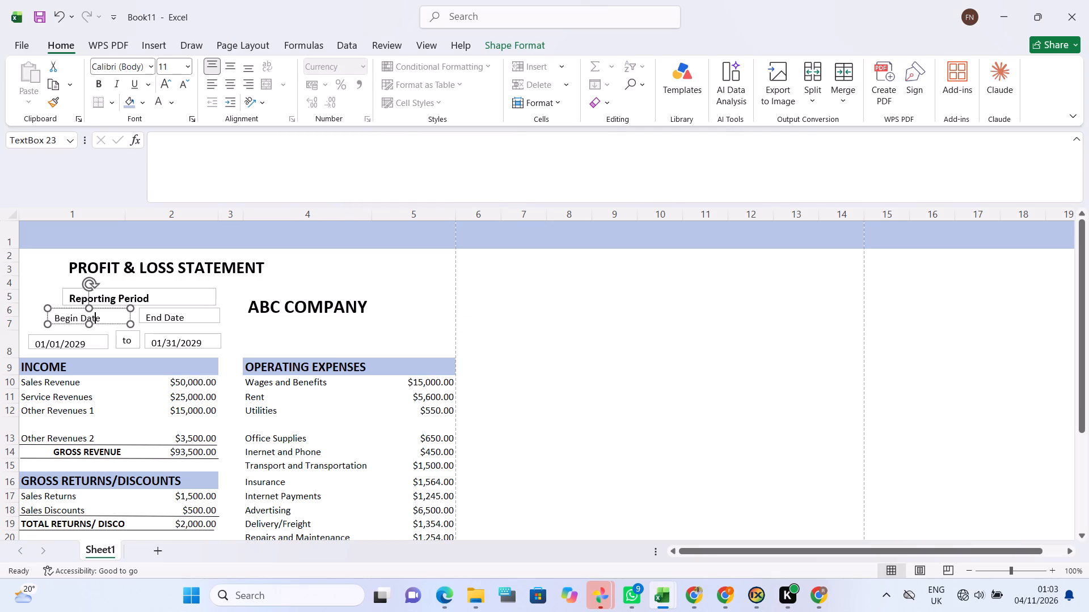
click(111, 322)
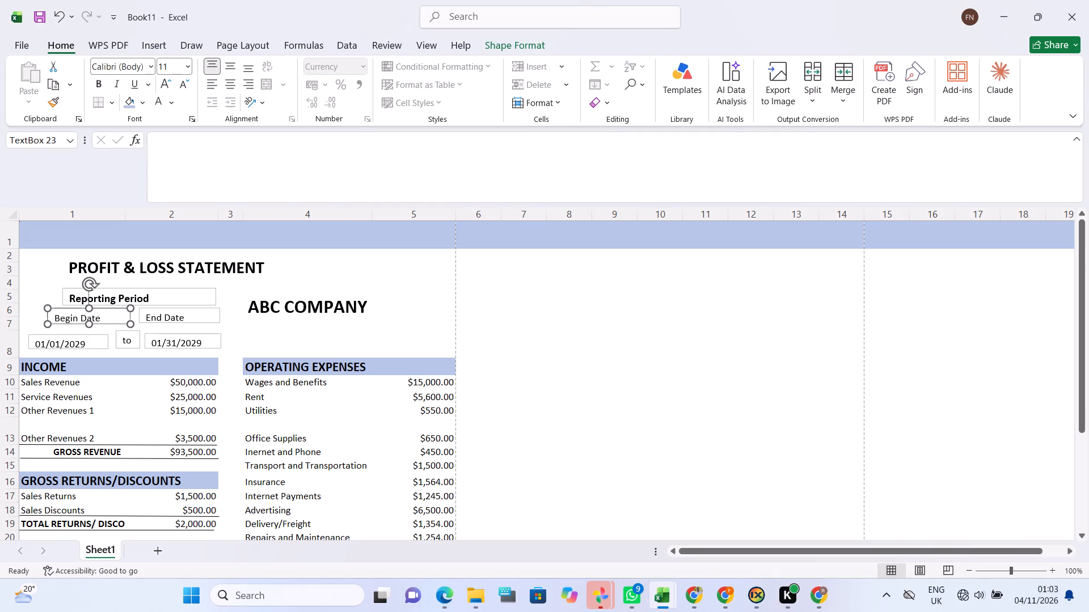
right_click(111, 322)
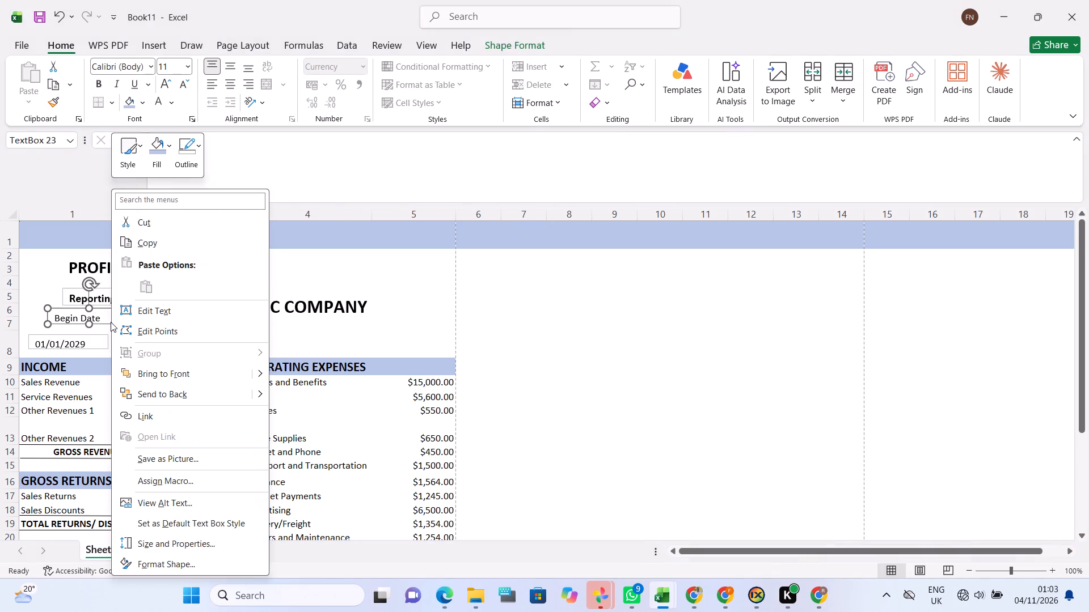
click(199, 144)
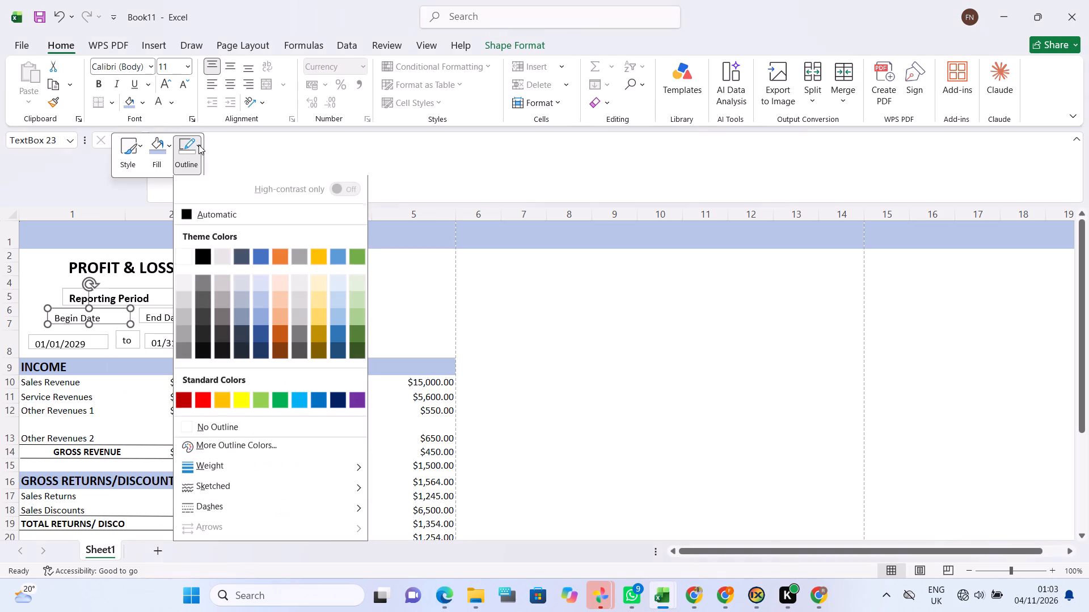
click(187, 431)
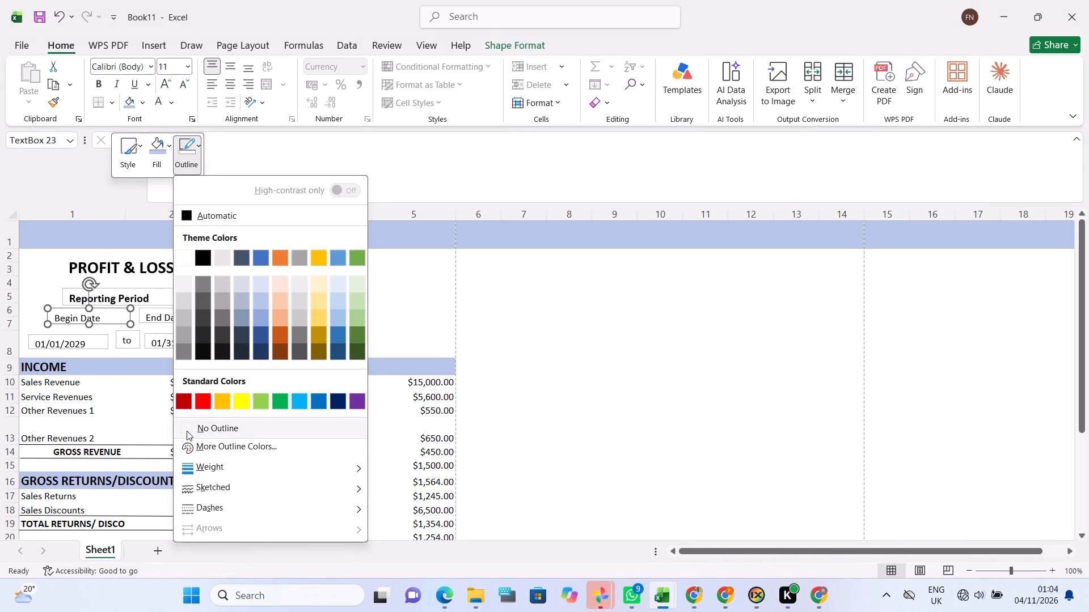
click(303, 284)
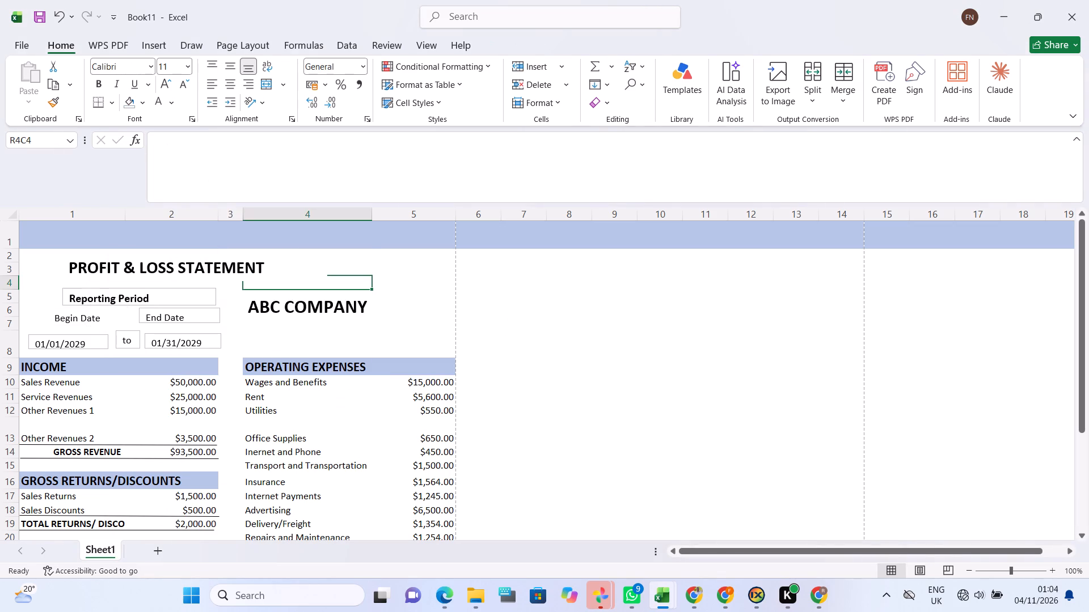
click(471, 299)
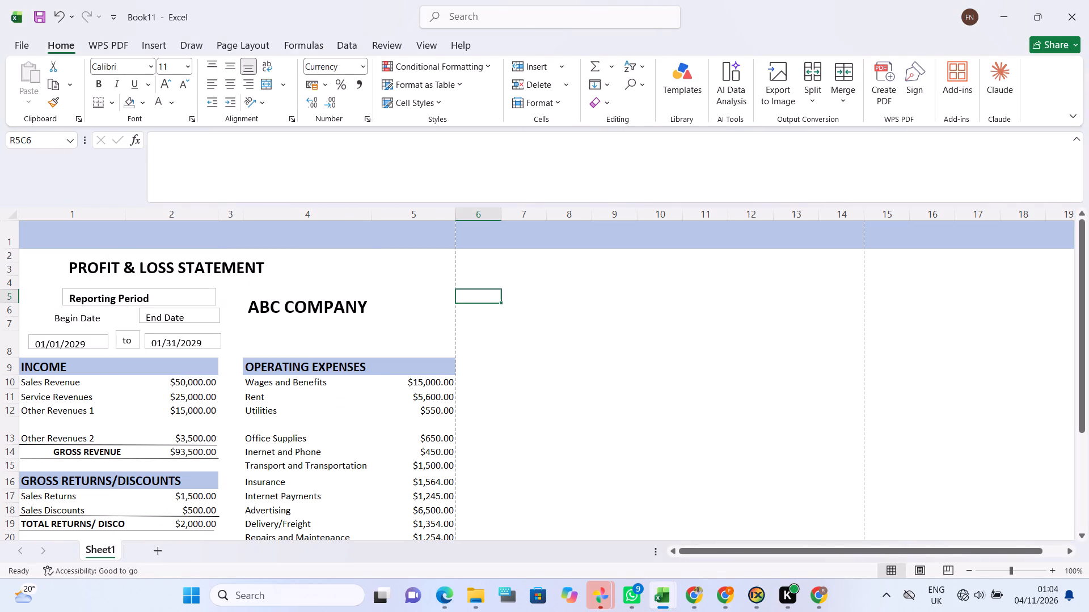
Remove the outline from the Reporting Period text box.
click(124, 306)
click(119, 291)
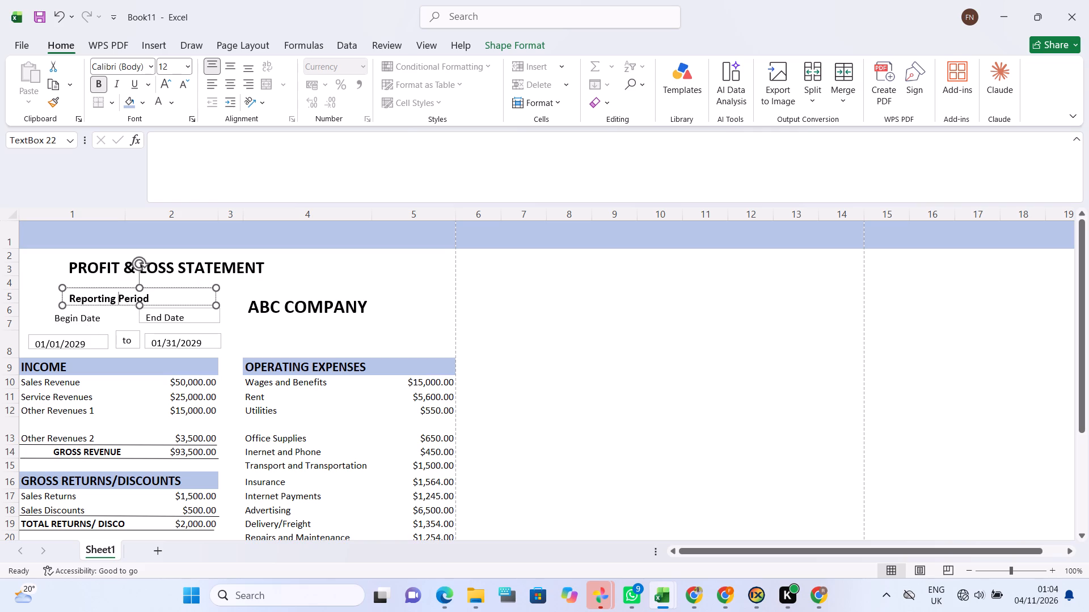
click(124, 303)
right_click(124, 303)
click(212, 143)
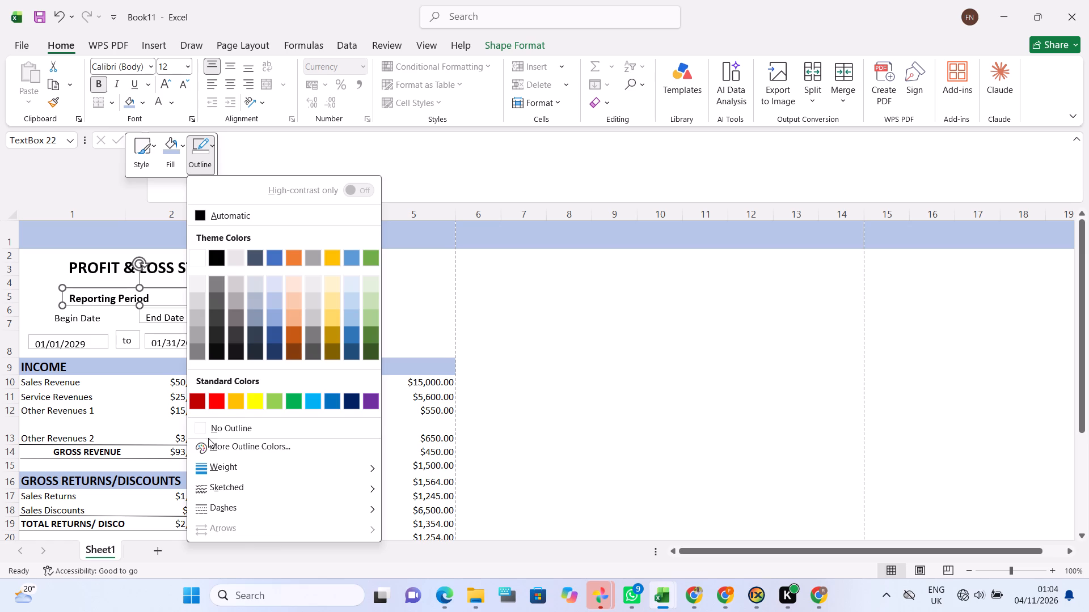
click(198, 432)
click(335, 267)
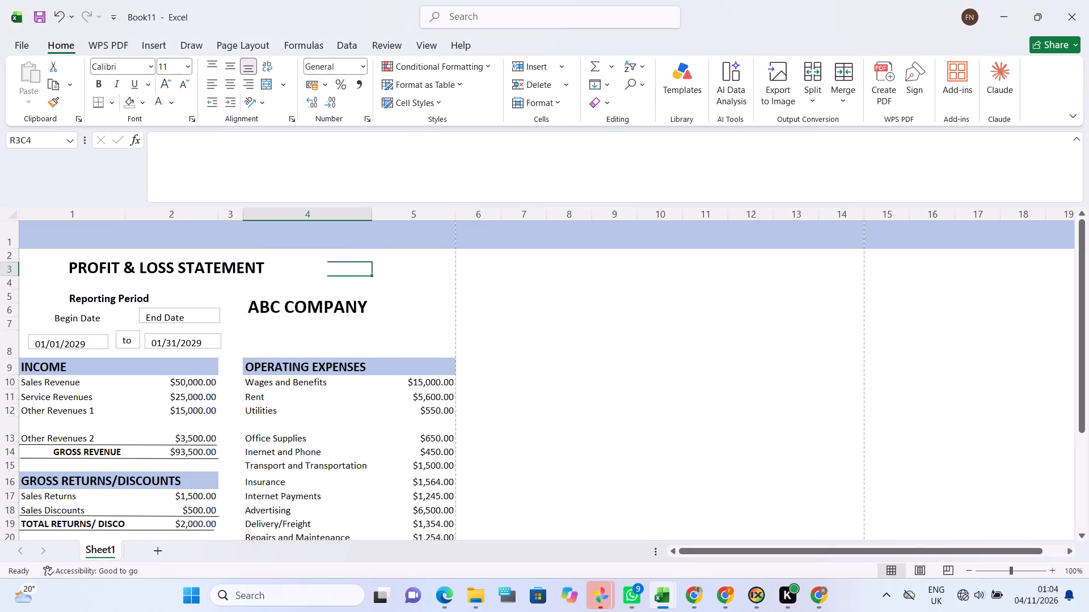
Remove the outline from the End Date text box.
drag(152, 308, 154, 313)
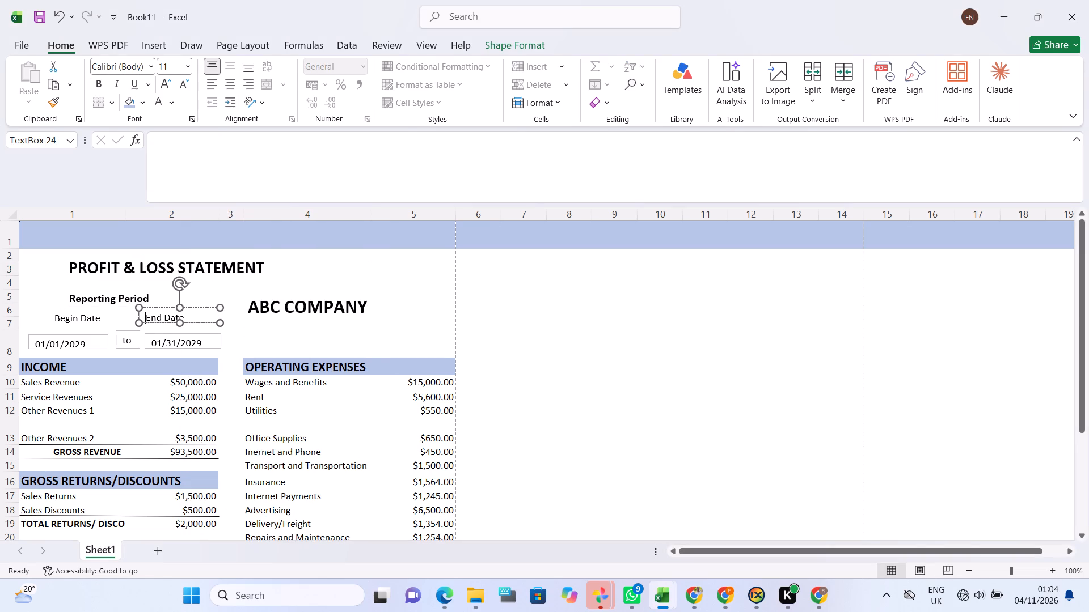
drag(154, 313, 164, 322)
click(164, 322)
click(164, 322)
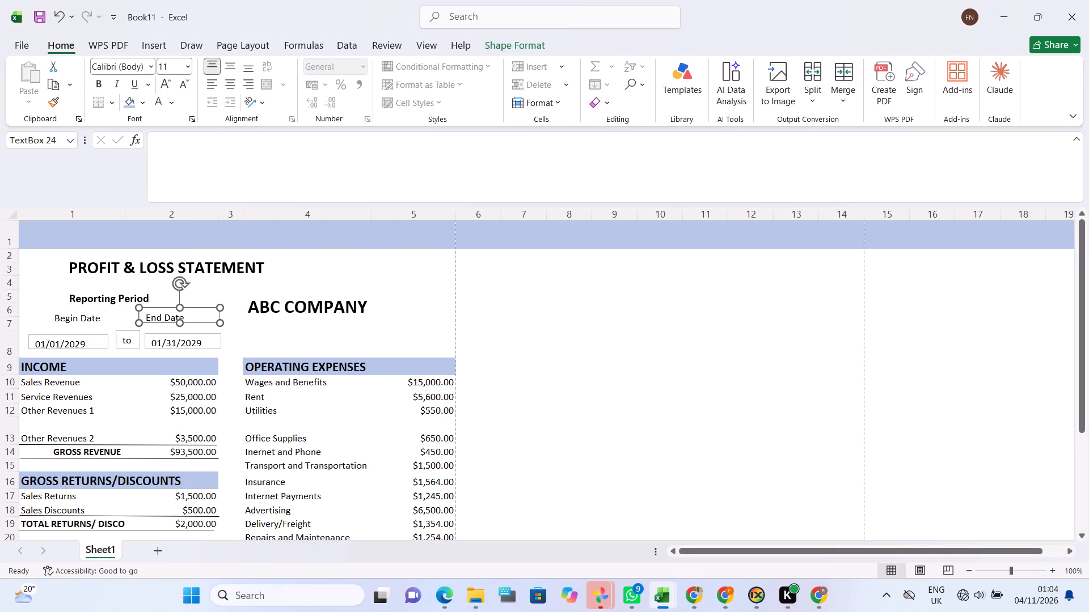
right_click(164, 322)
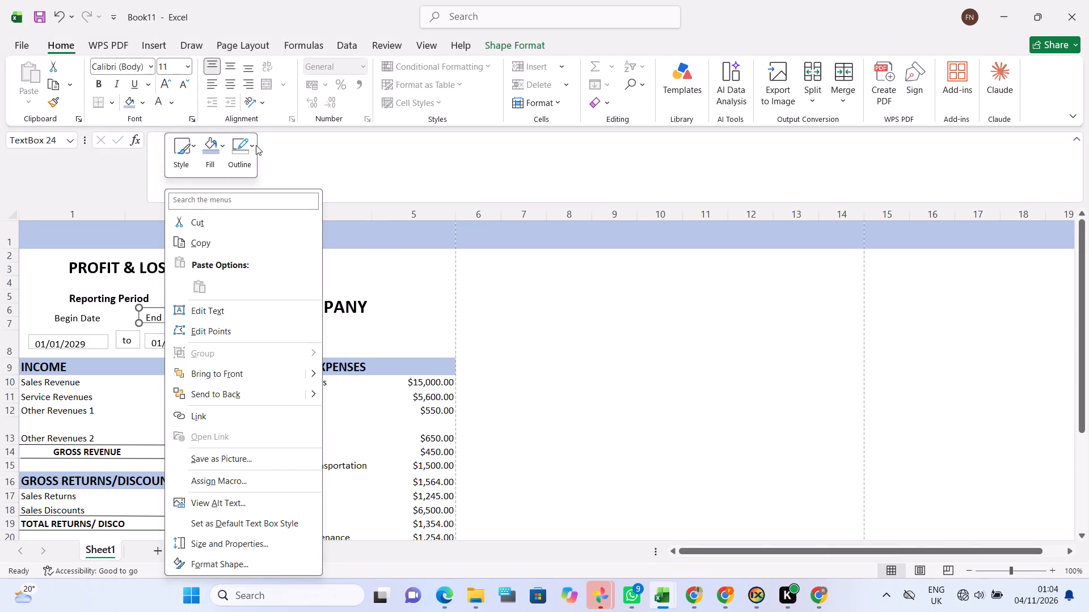
click(252, 146)
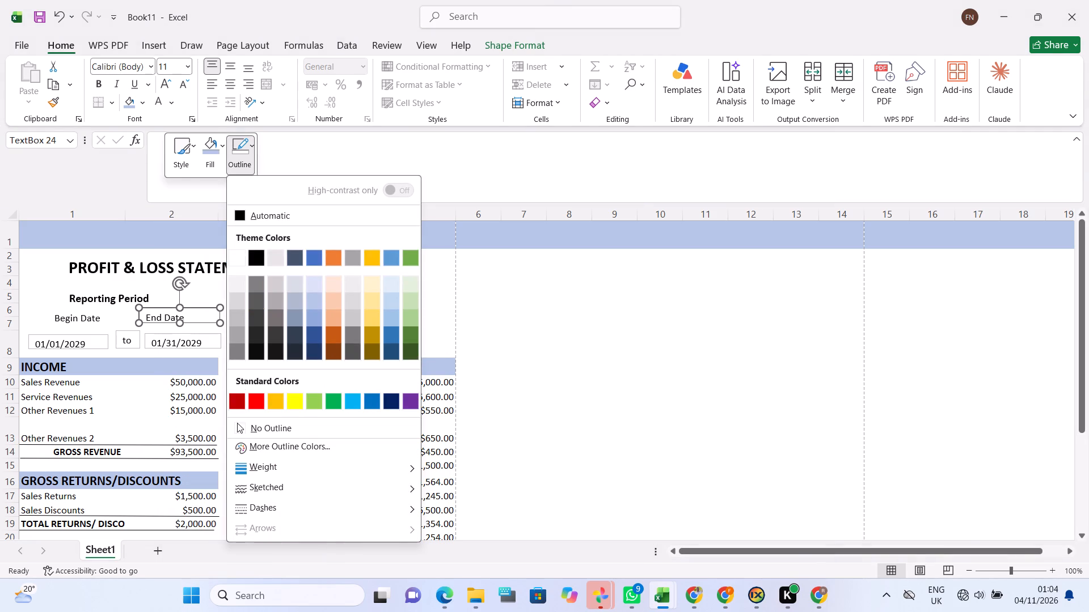
click(240, 418)
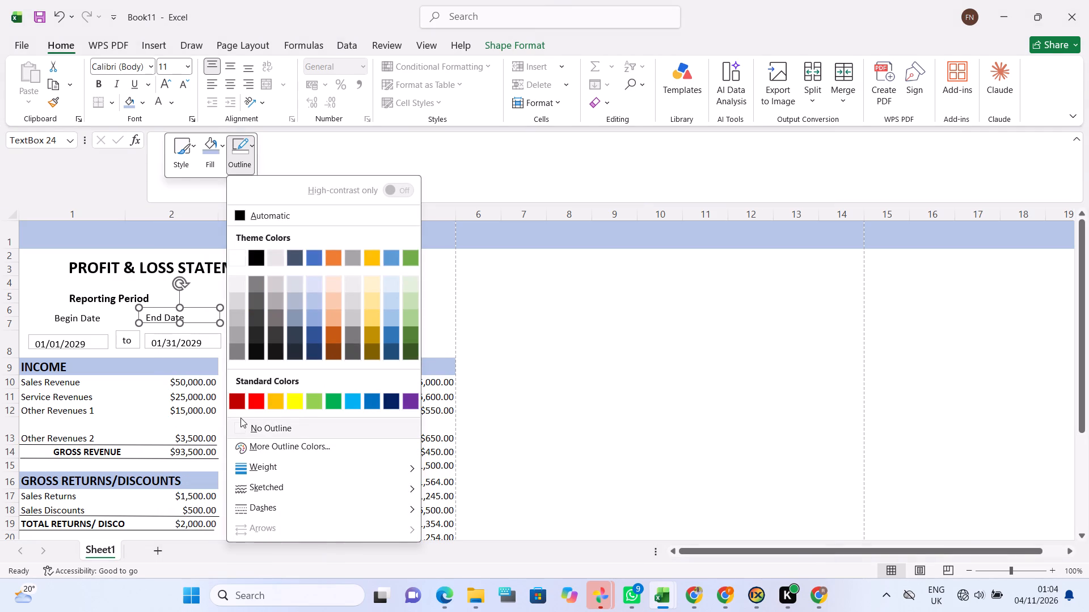
click(240, 426)
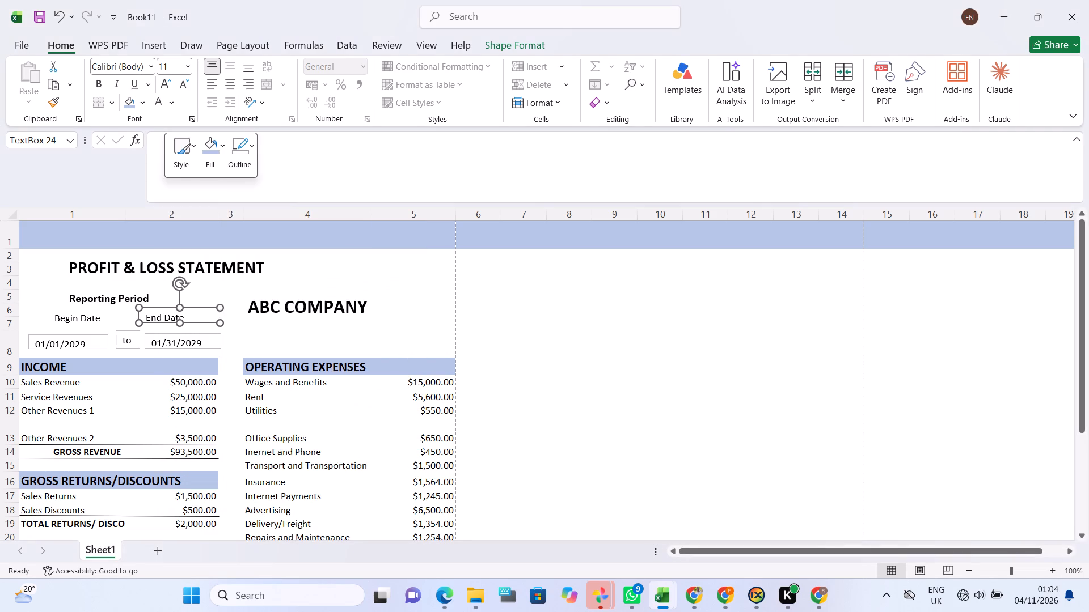
click(530, 307)
Remove the outline from the 01/31/2029 text box.
click(411, 306)
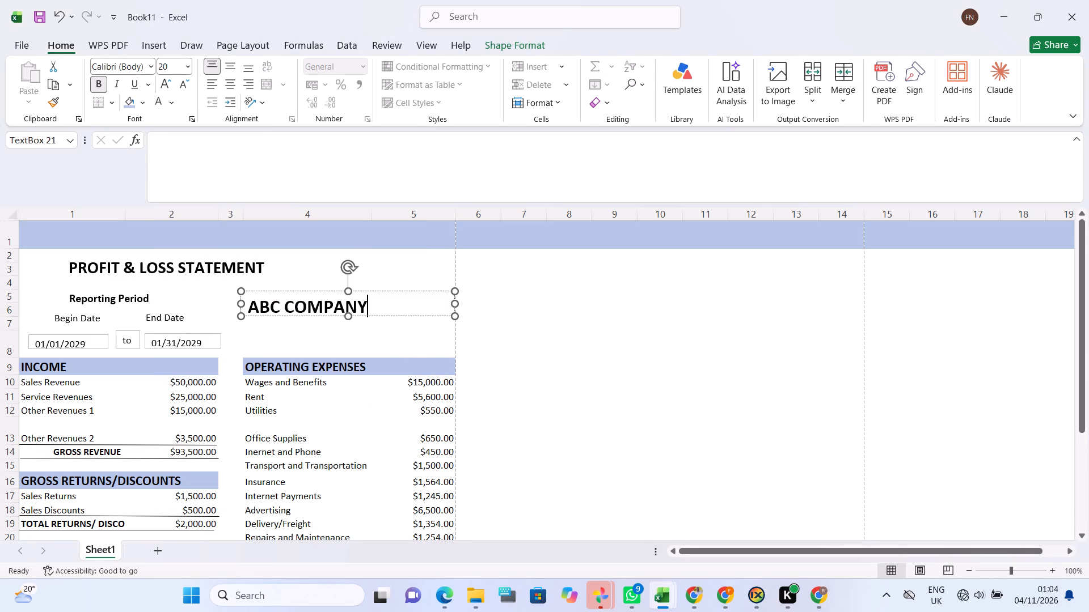
click(196, 337)
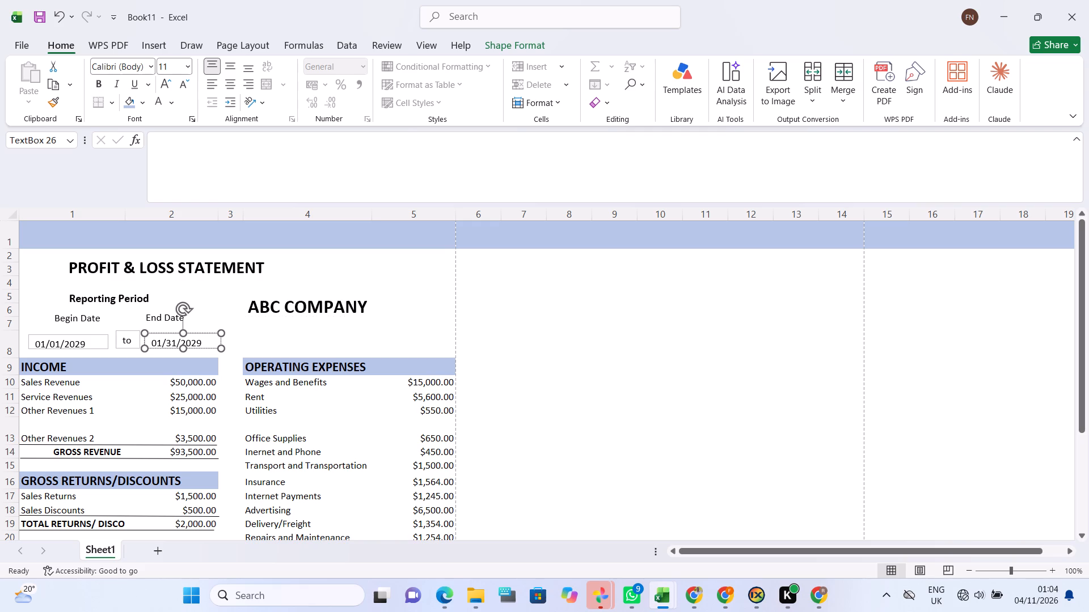
click(204, 347)
right_click(204, 347)
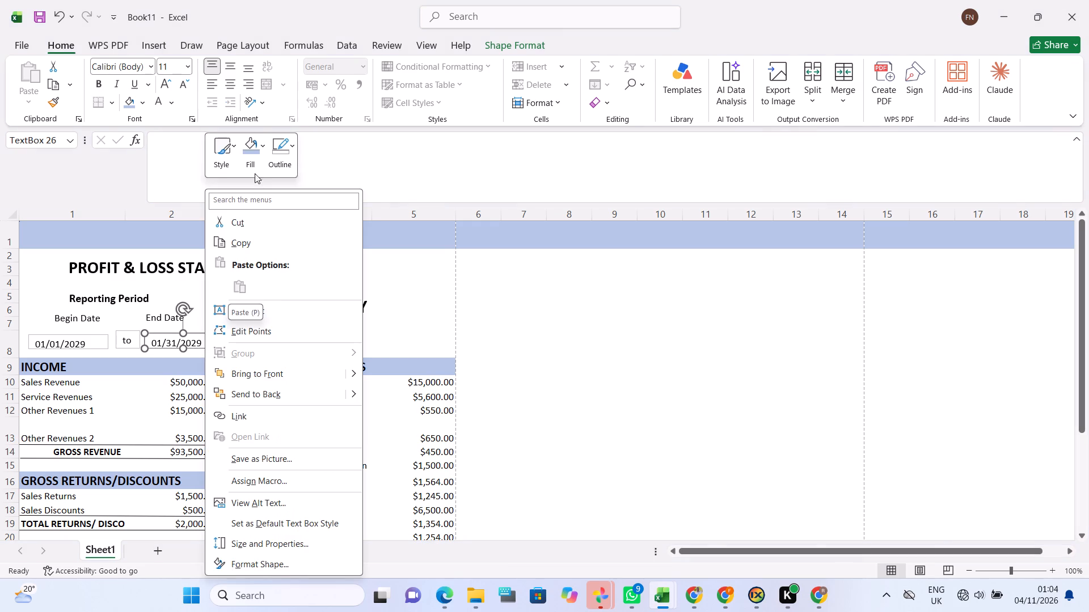
click(290, 144)
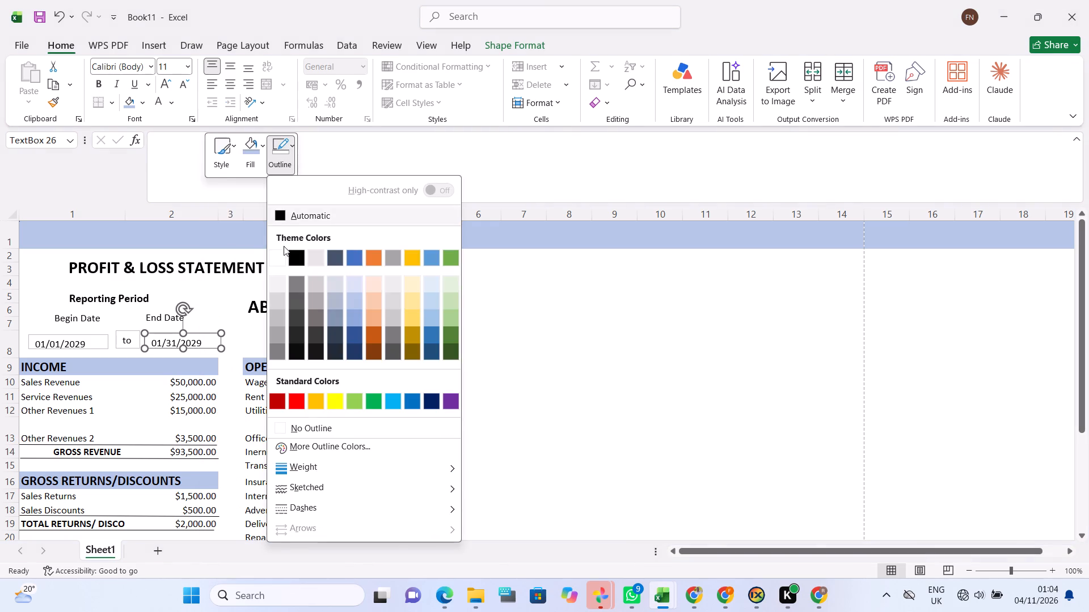
click(284, 430)
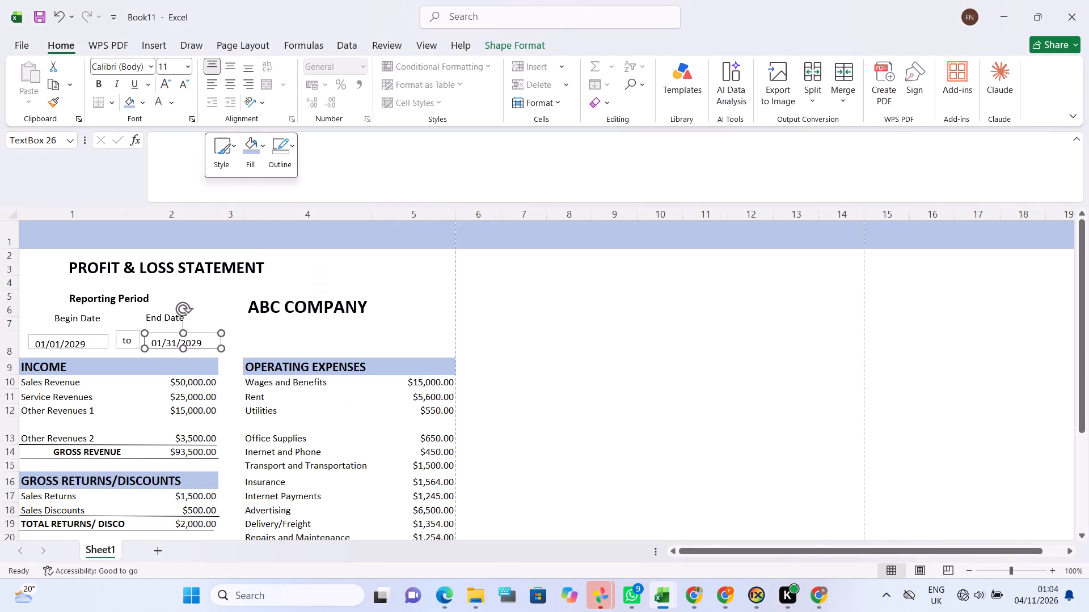
Remove the outline from the "to" text box between the two dates.
click(134, 348)
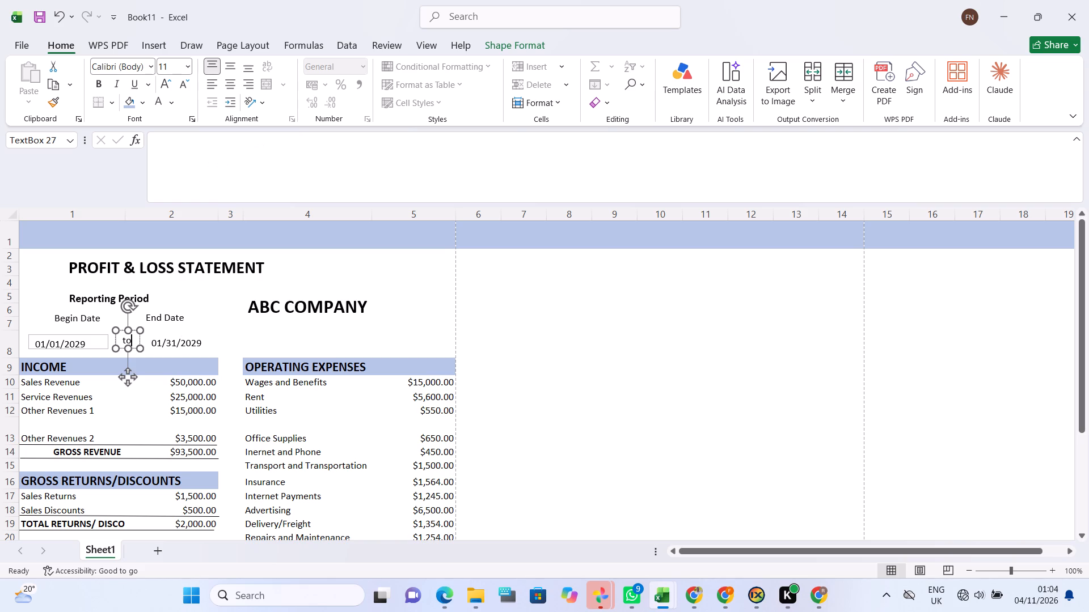
click(134, 349)
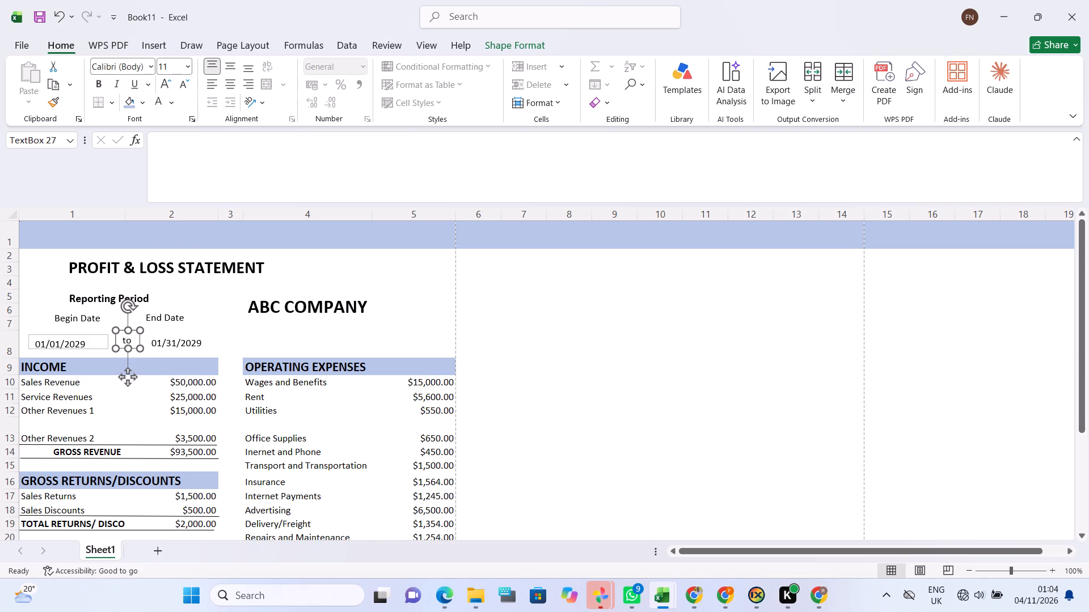
right_click(134, 349)
click(224, 148)
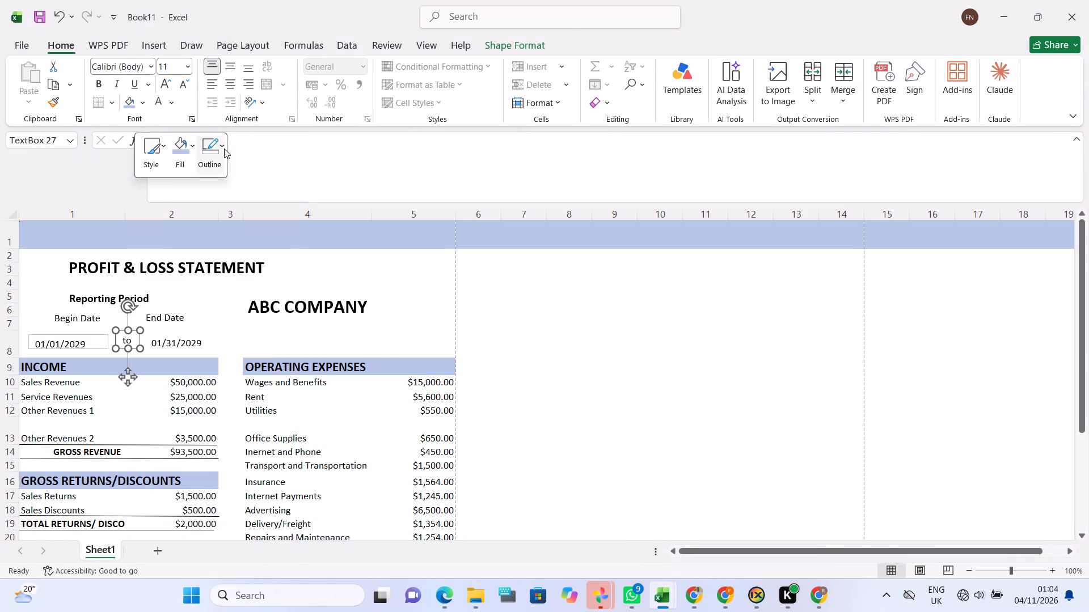
click(215, 427)
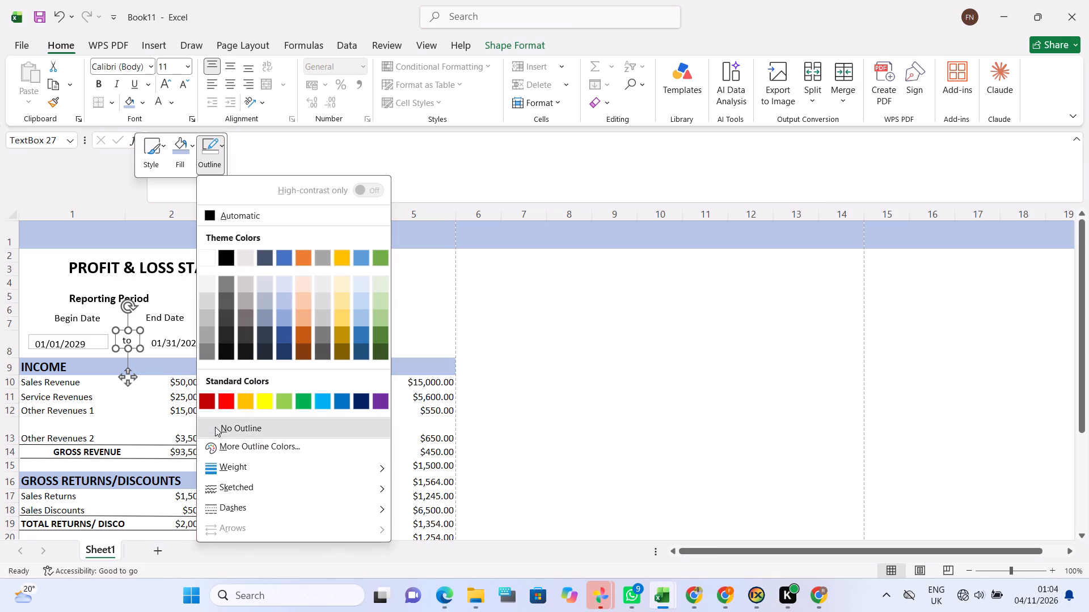
click(229, 349)
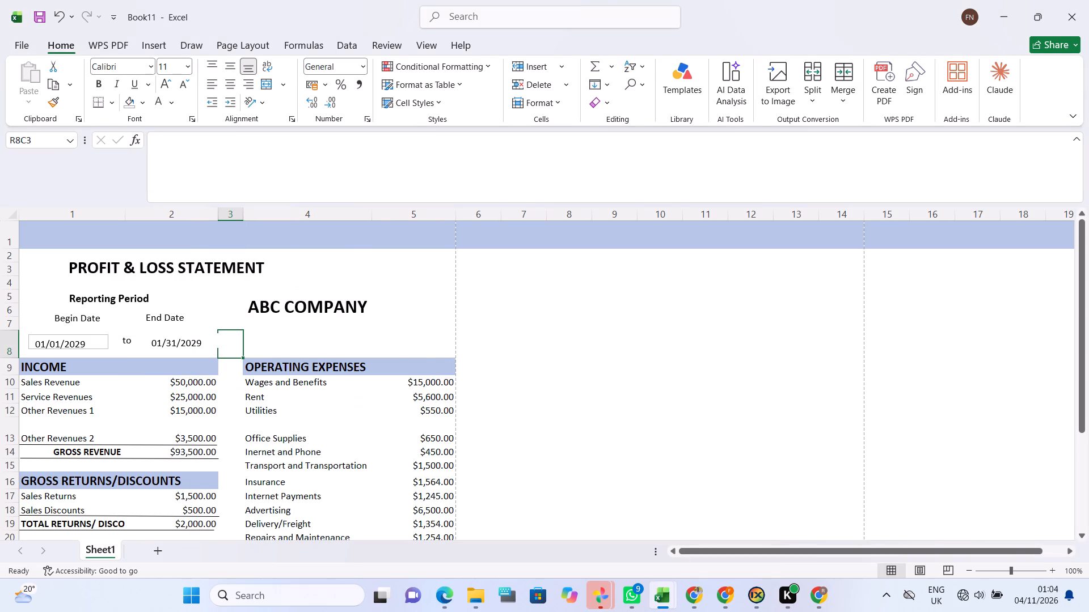
click(472, 333)
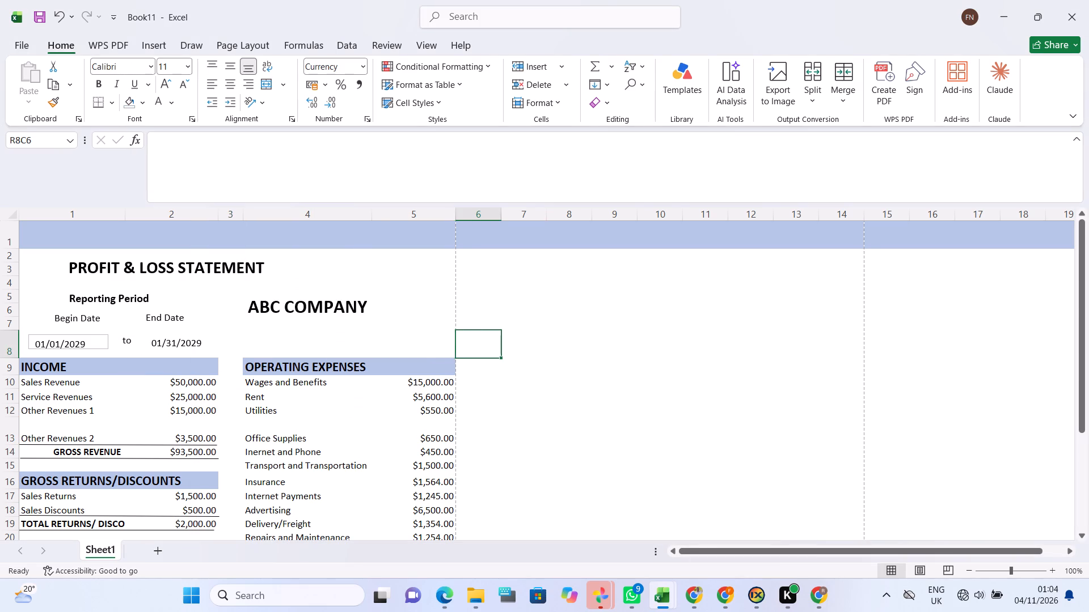
Remove the outline from the 01/01/2029 text box.
click(70, 344)
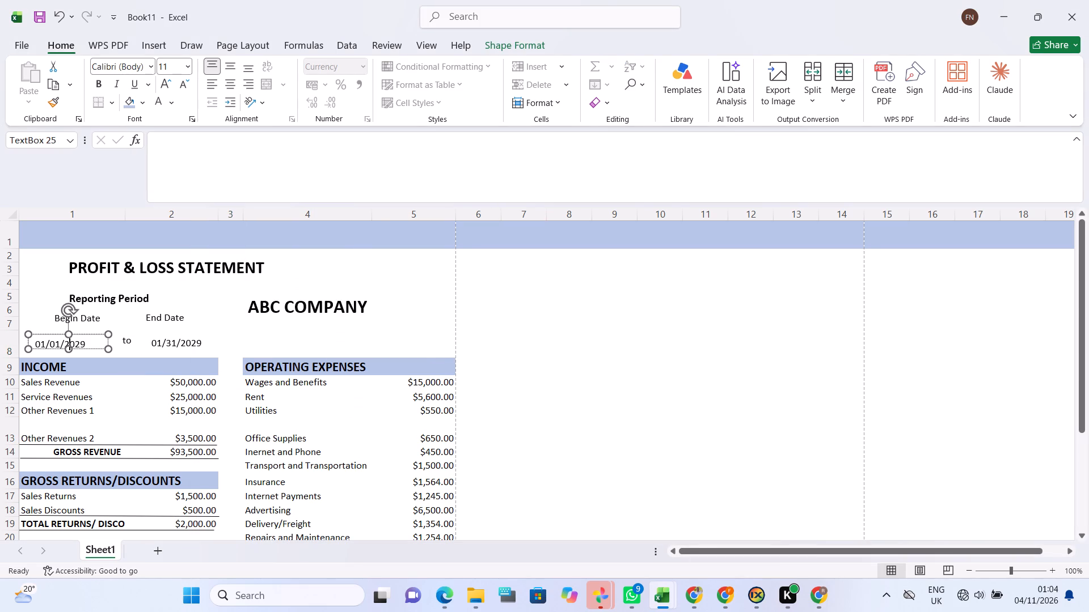
right_click(82, 347)
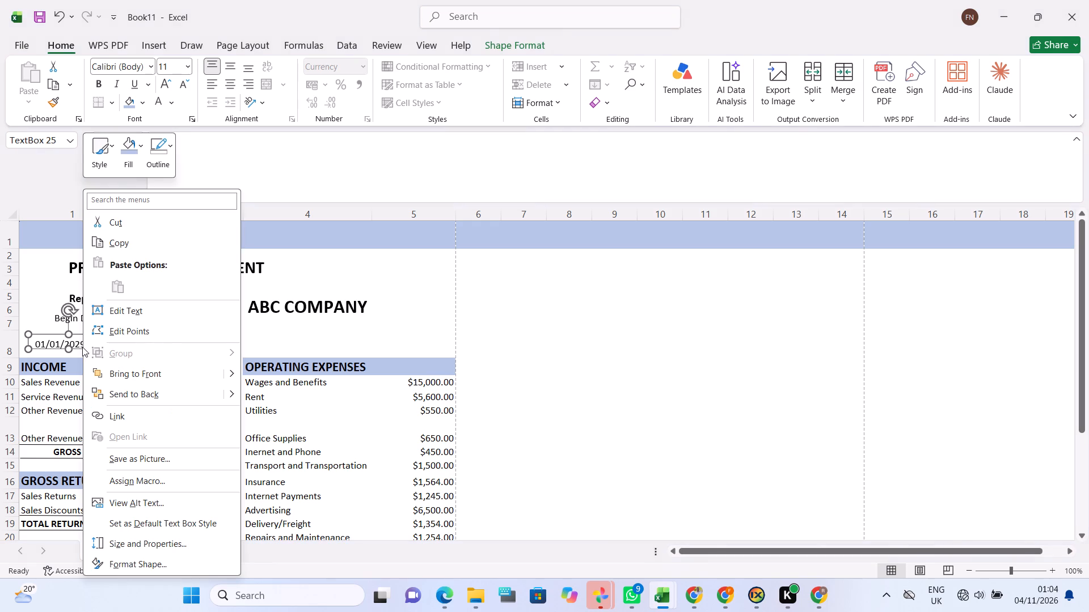
click(167, 150)
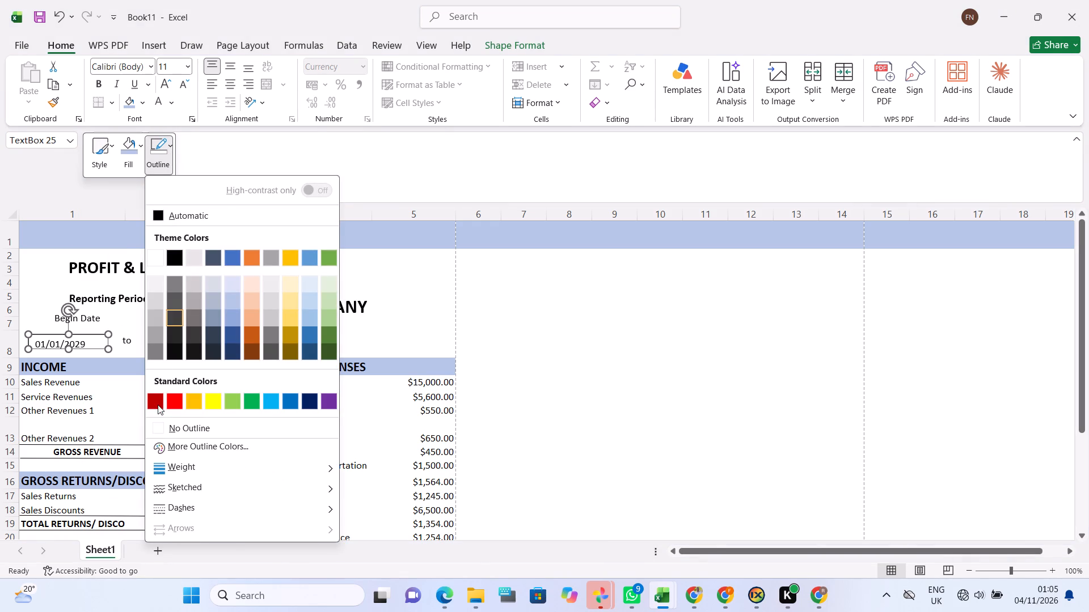
click(157, 423)
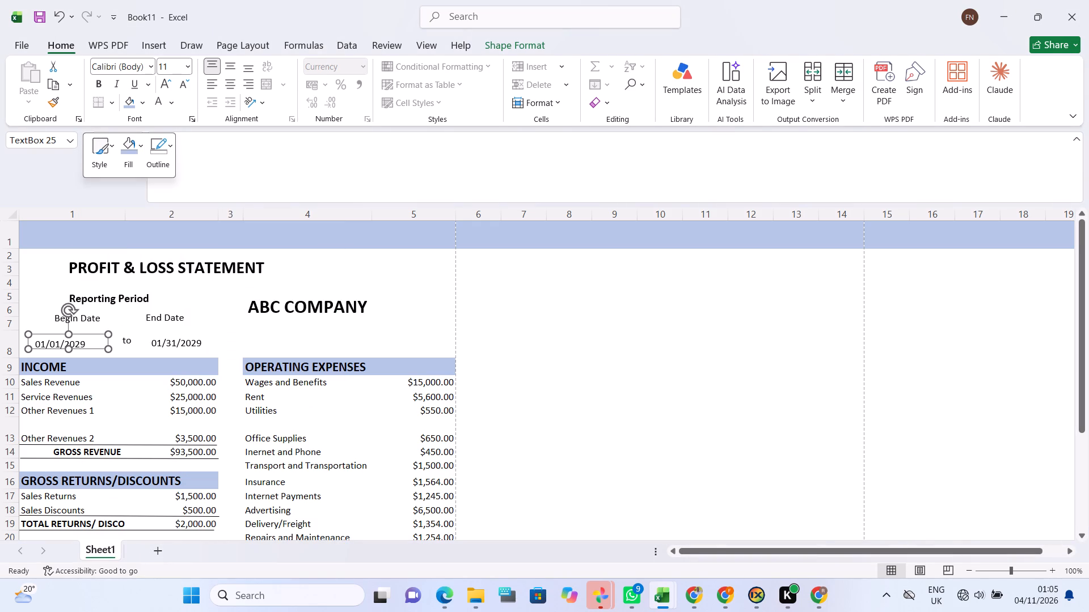
click(499, 353)
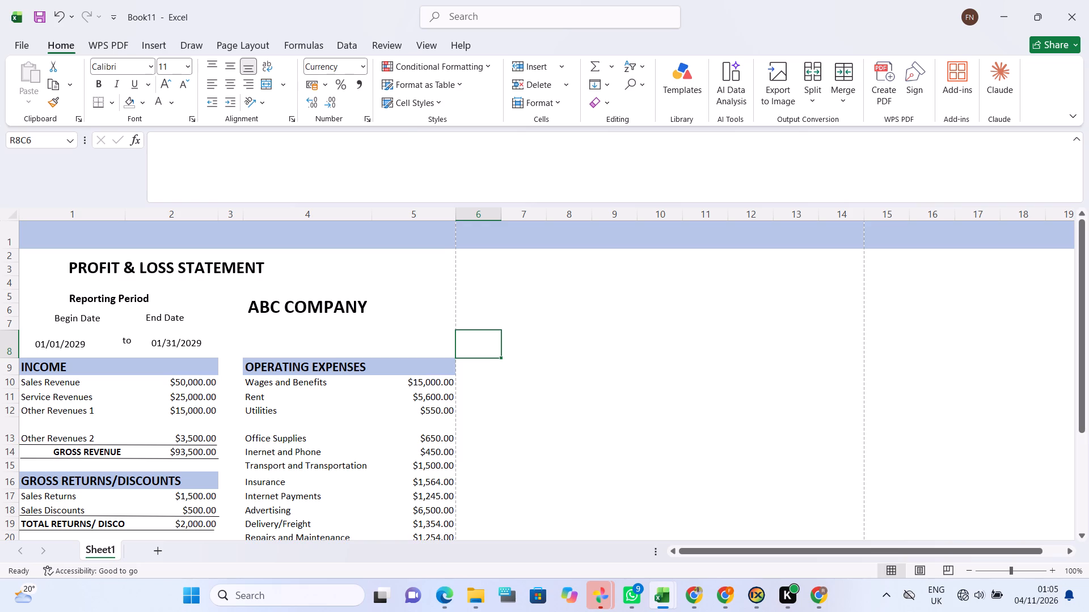
Apply the Normal page margins preset to the statement sheet.
scroll(404, 285, down, 3)
click(404, 285)
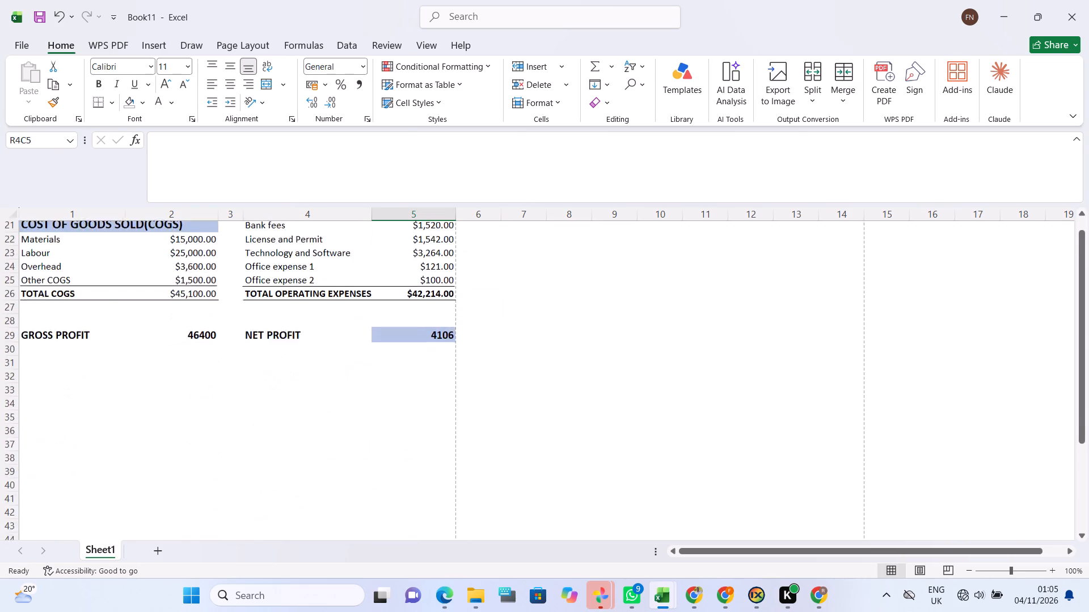
scroll(404, 285, up, 2)
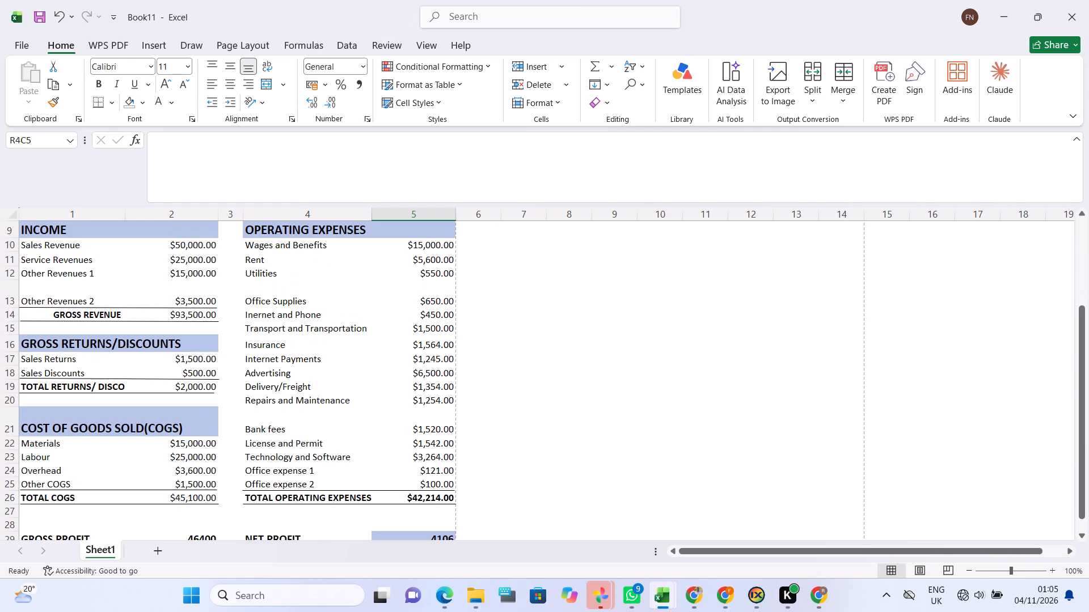
scroll(340, 318, down, 2)
scroll(340, 318, up, 1)
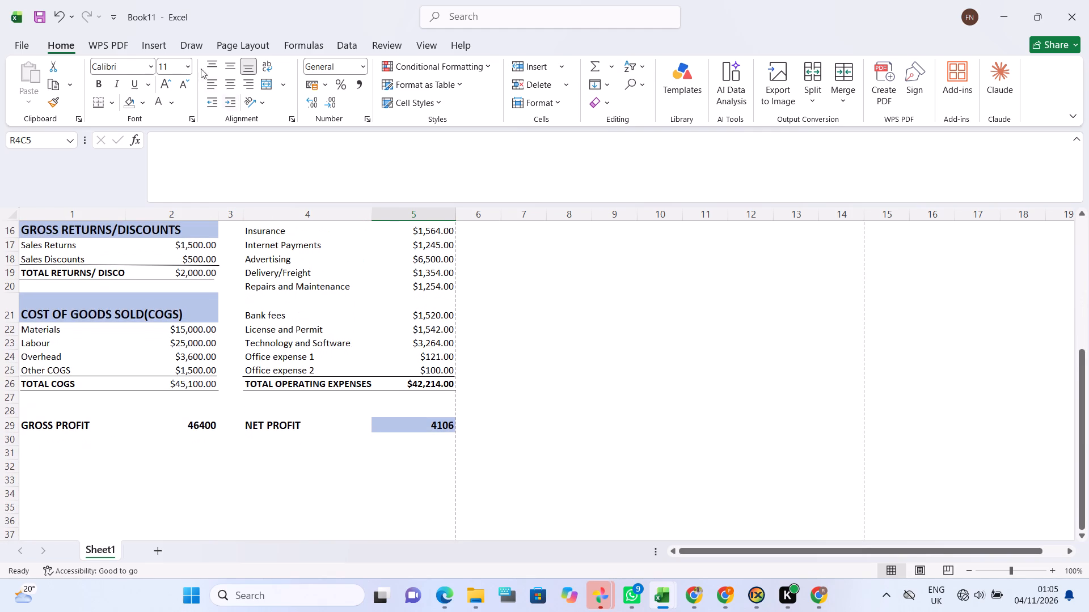
click(230, 51)
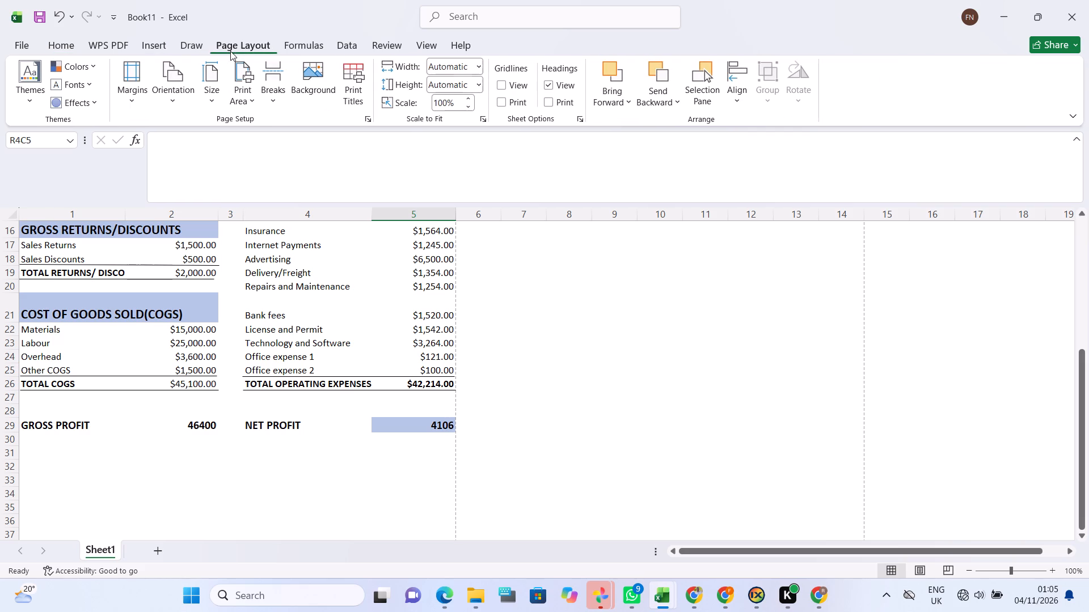
click(136, 97)
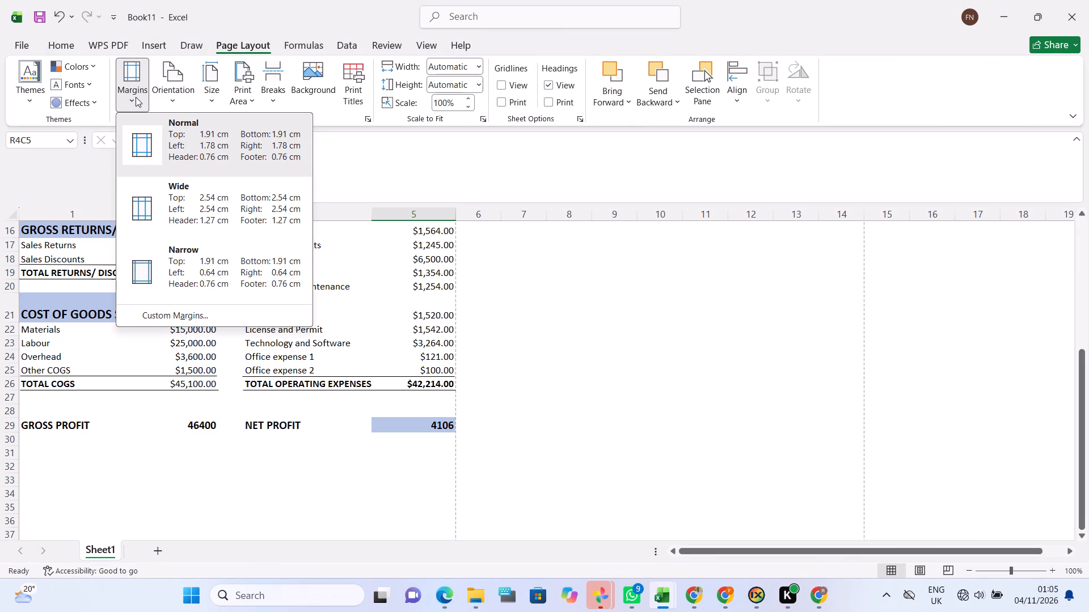
click(171, 155)
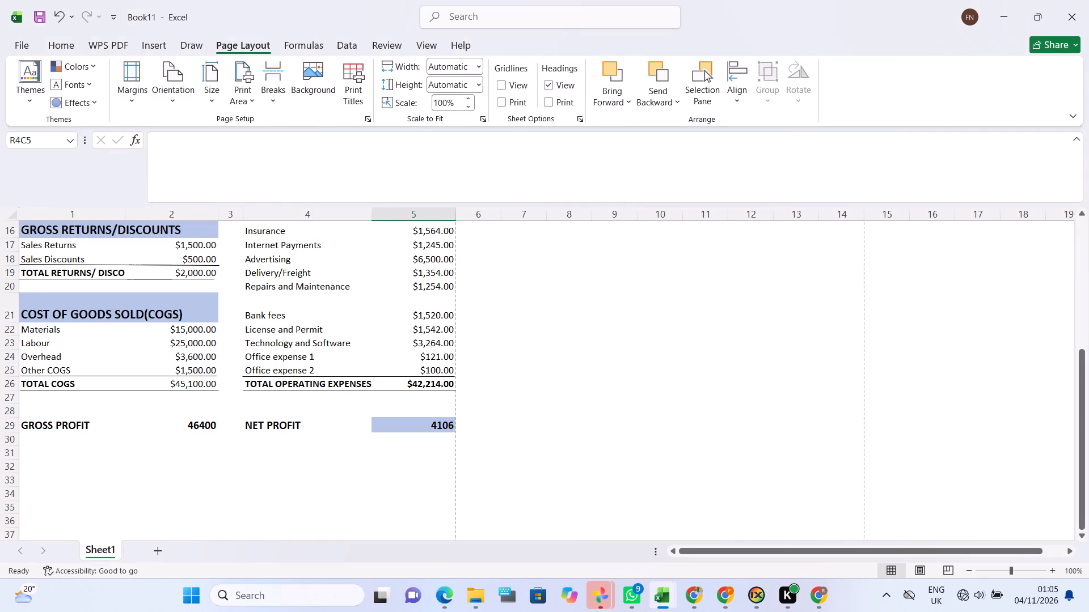
click(248, 100)
click(248, 100)
Review the layout of the whole statement, from the title header down to the gross profit and net profit row.
scroll(317, 271, down, 1)
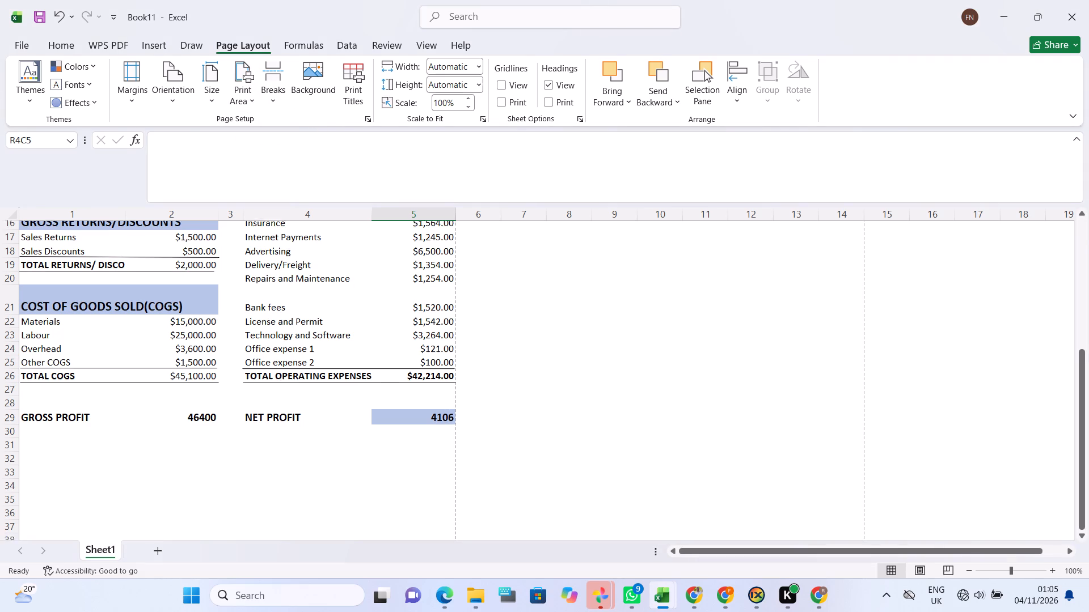
scroll(317, 271, down, 1)
scroll(317, 271, up, 3)
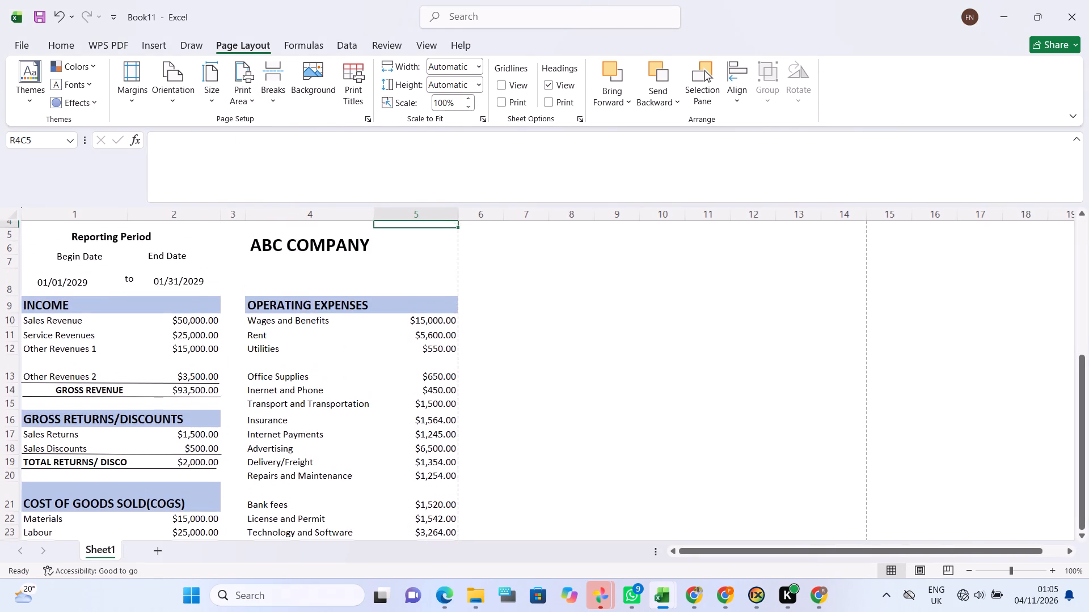
scroll(317, 271, up, 2)
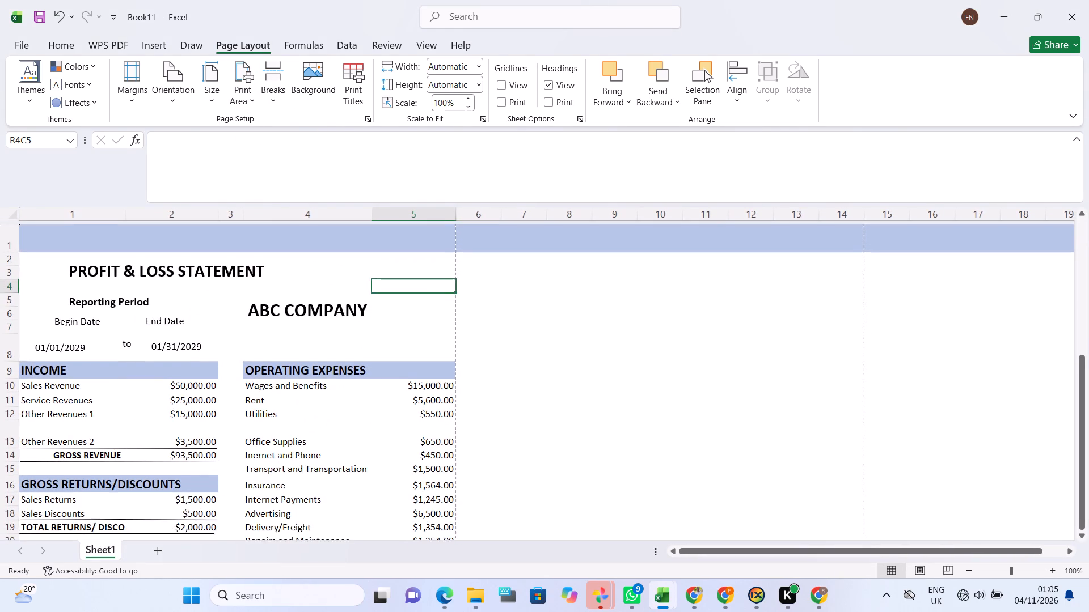
scroll(417, 346, down, 1)
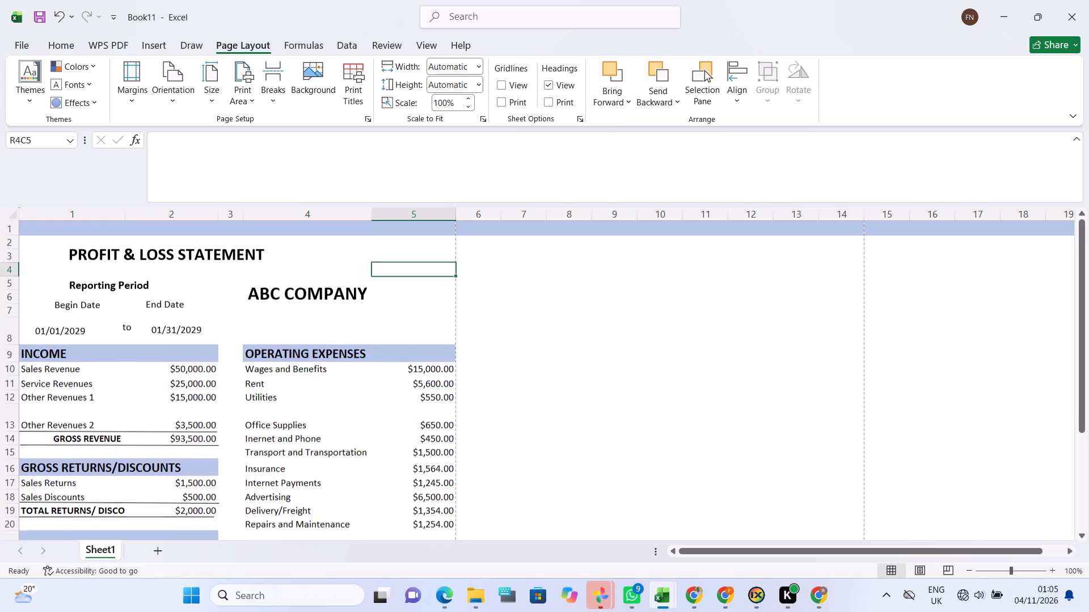
scroll(417, 346, down, 2)
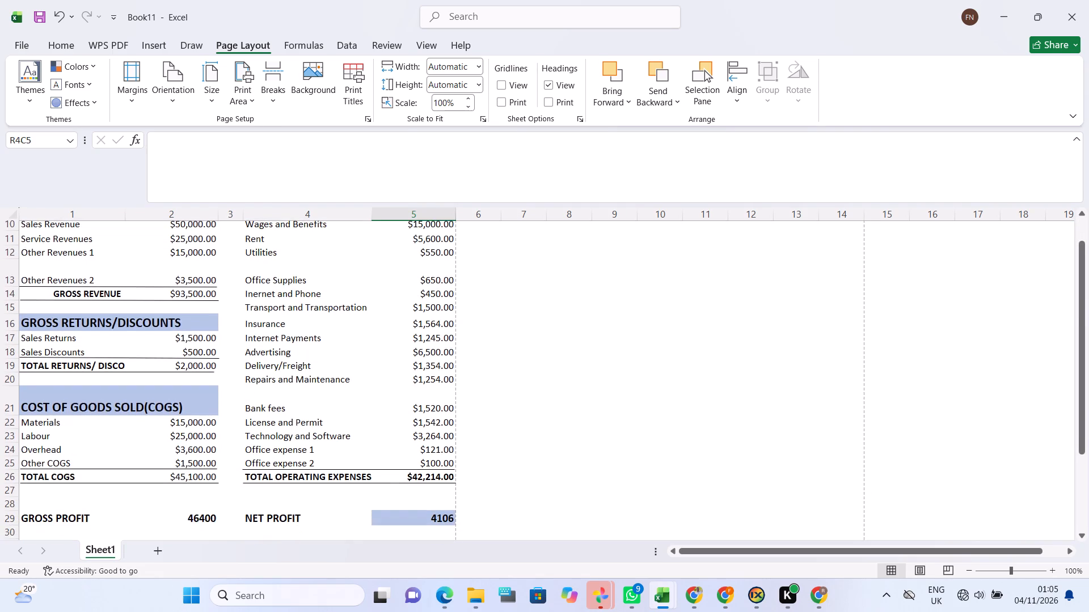
scroll(417, 346, down, 2)
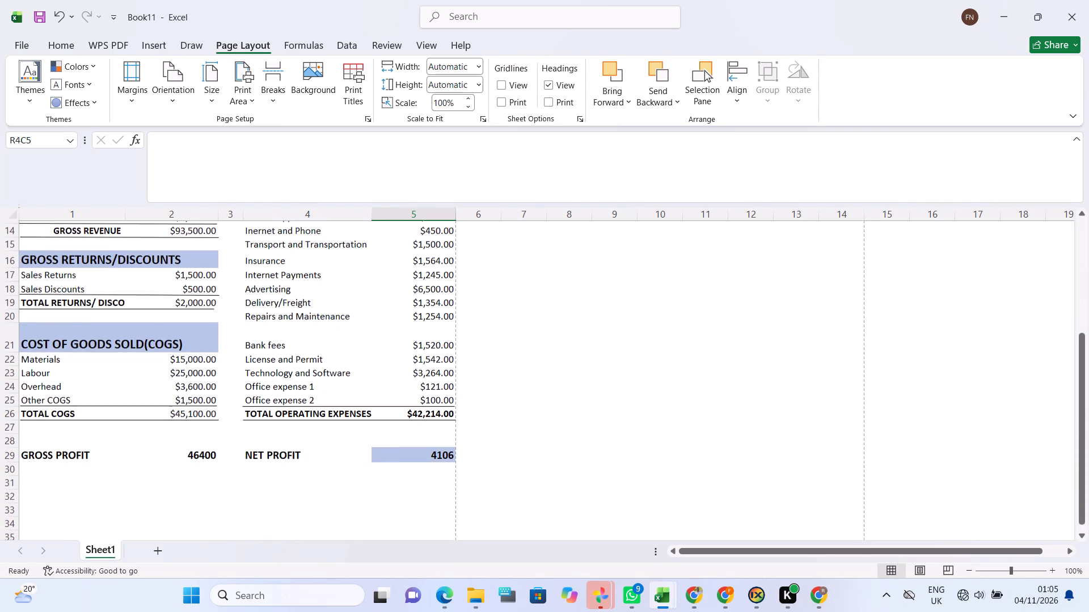
scroll(417, 346, up, 2)
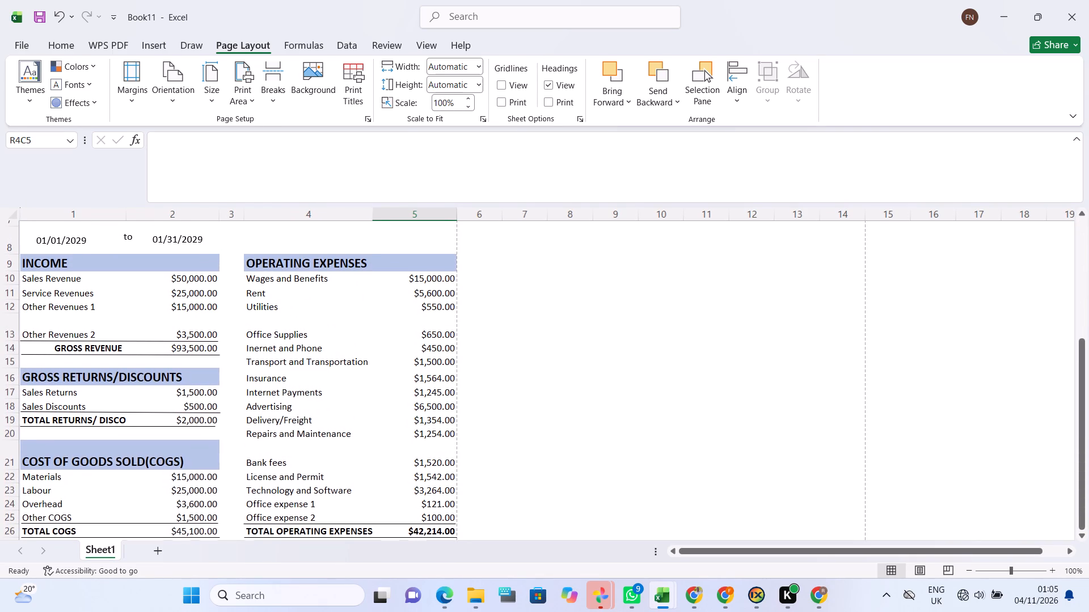
scroll(417, 346, up, 1)
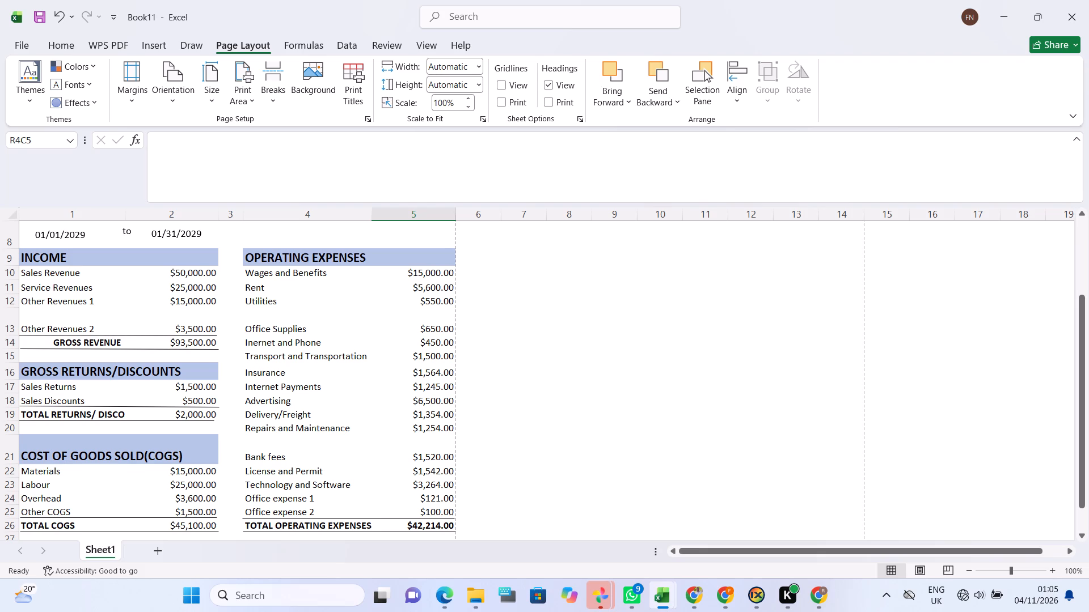
Draw a vertical divider line about 10 cm long between the operating expense labels and amounts, down to the total row, in the black line style.
click(159, 40)
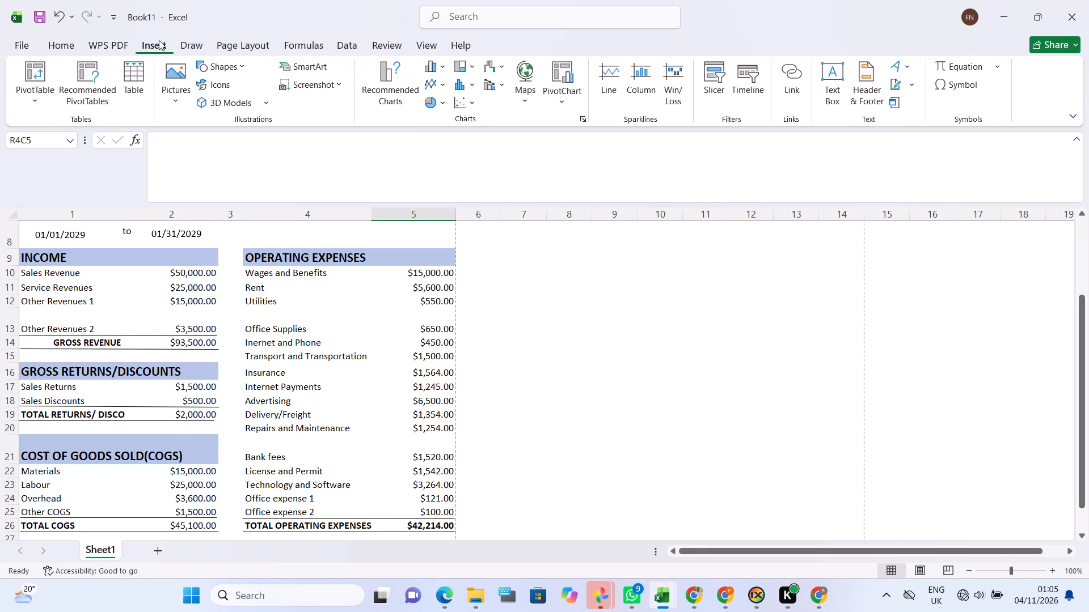
click(174, 72)
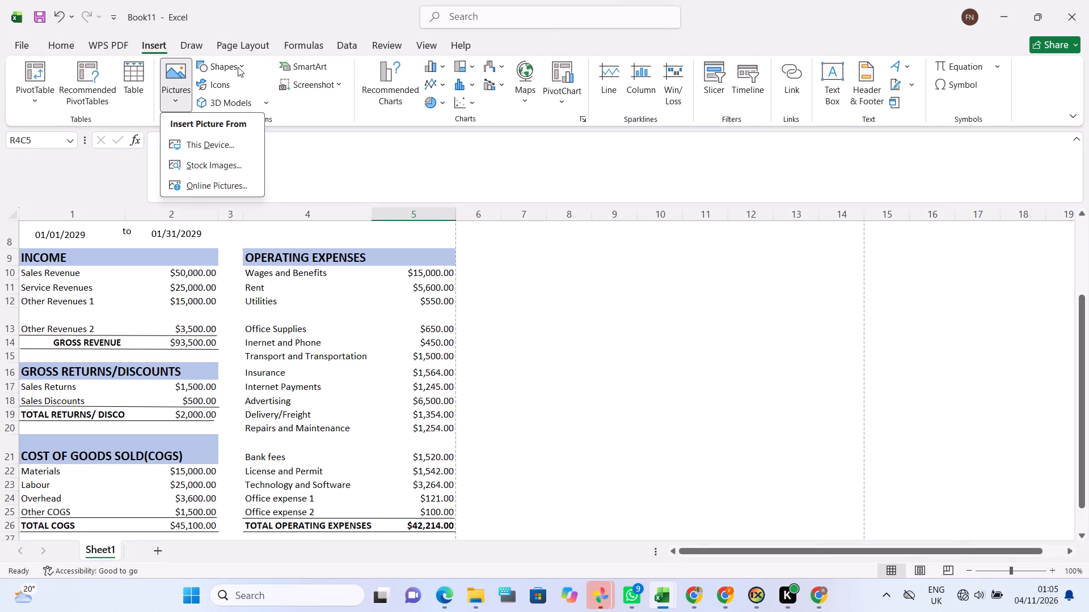
click(238, 67)
click(239, 103)
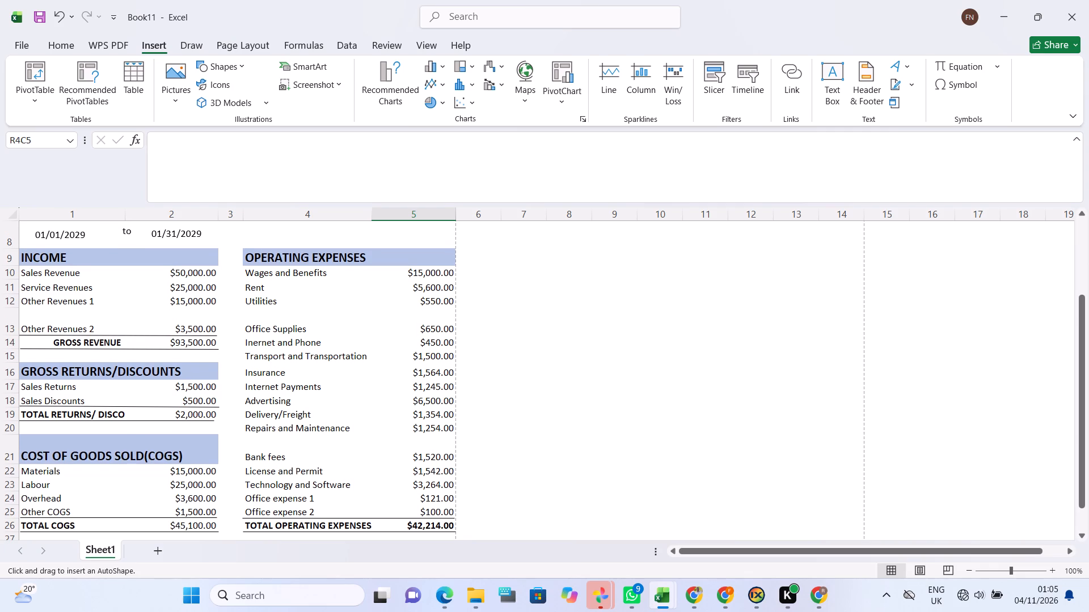
drag(371, 265, 383, 303)
drag(383, 303, 381, 478)
drag(381, 478, 375, 533)
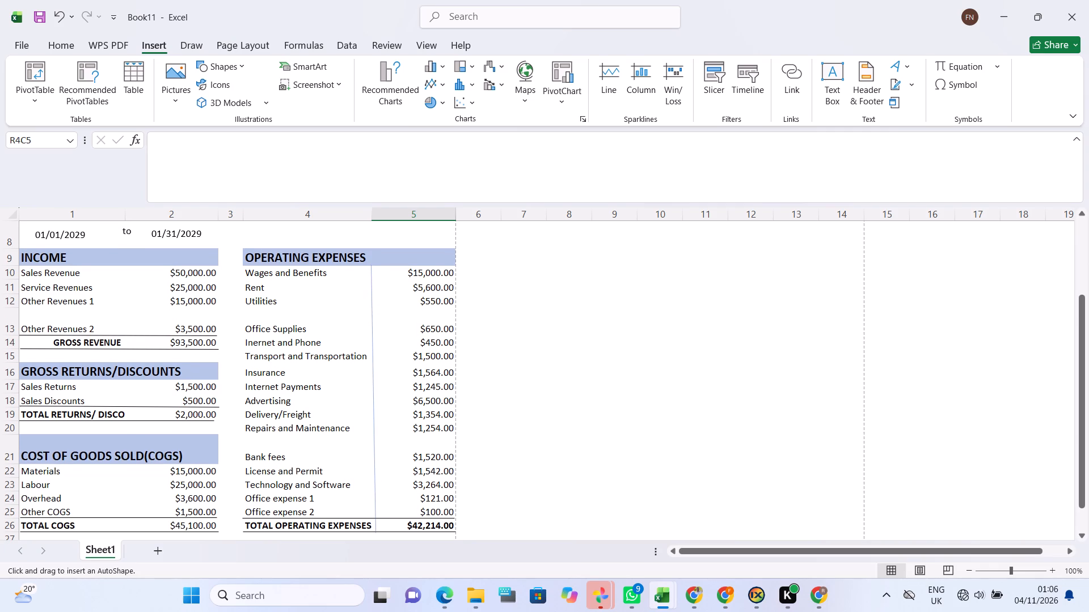
drag(375, 533, 377, 530)
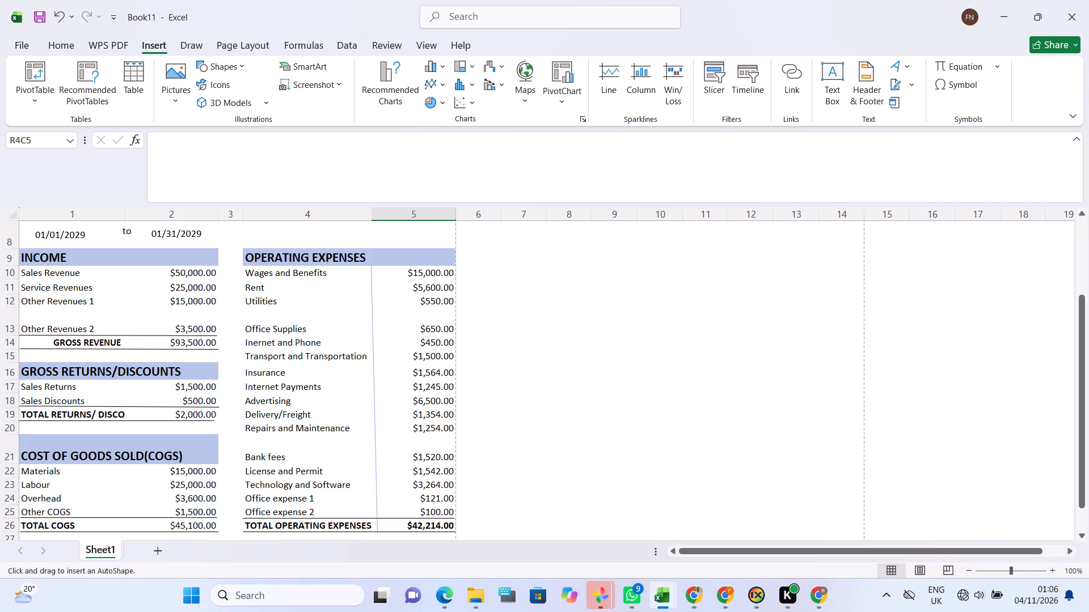
drag(377, 530, 375, 532)
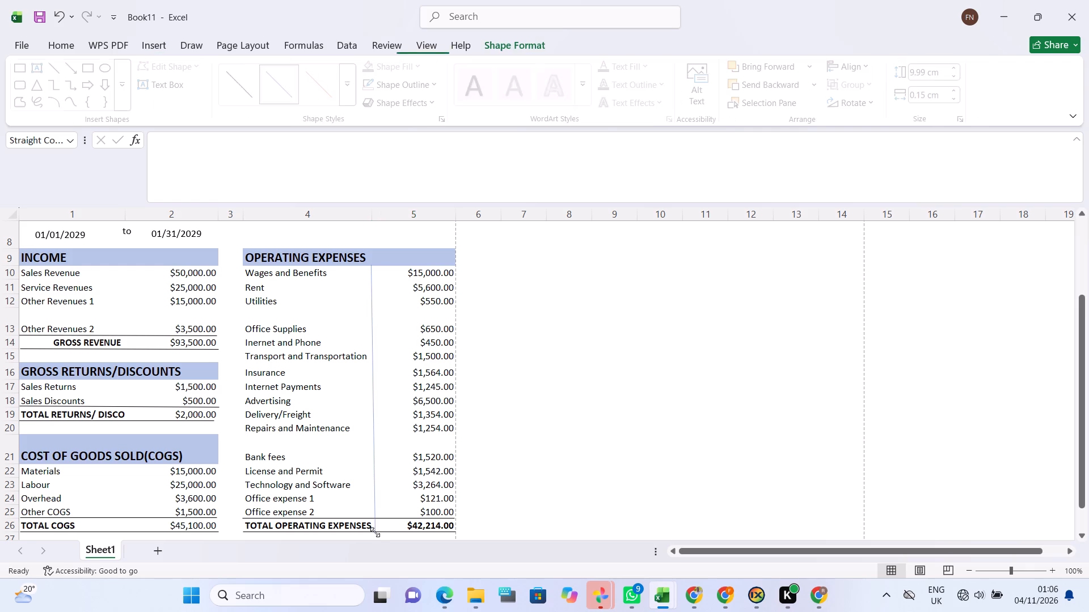
click(243, 102)
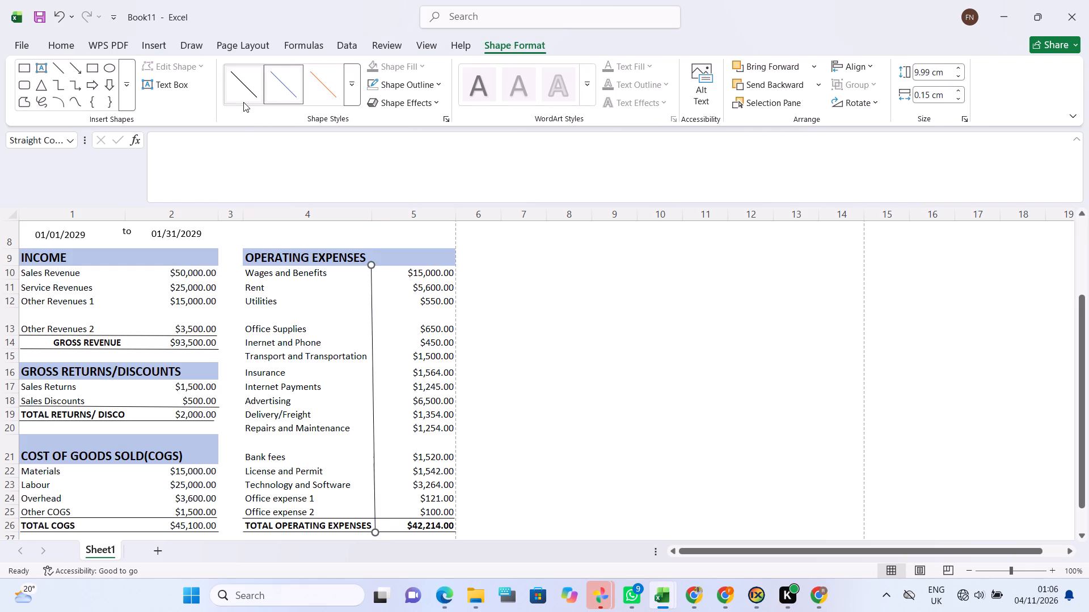
click(683, 364)
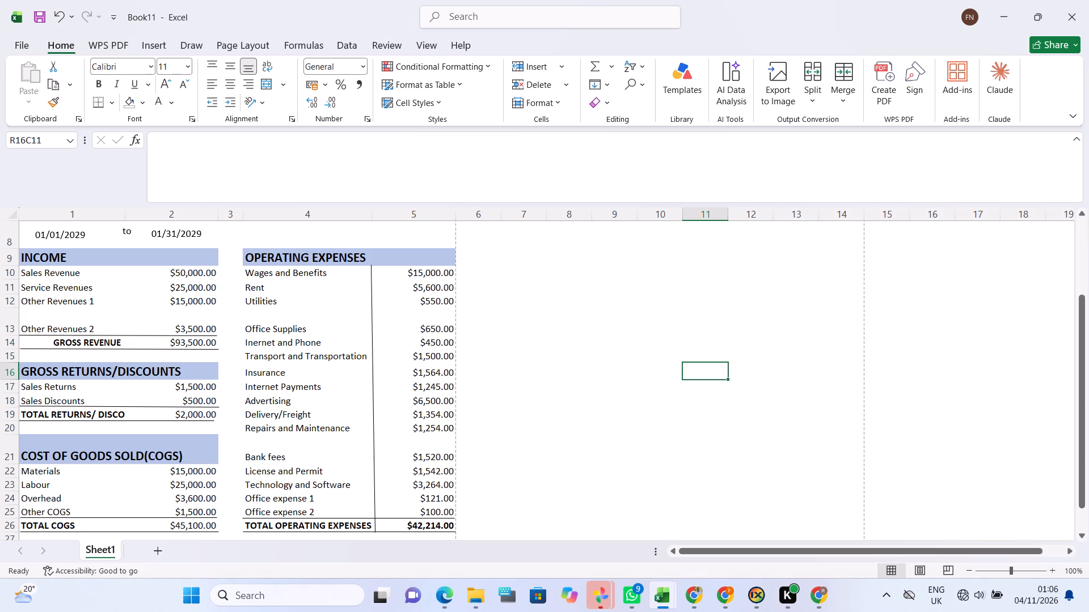
Review the statement with the operating expenses divider in place, from the reporting period header down to the gross profit and net profit row.
scroll(343, 317, up, 1)
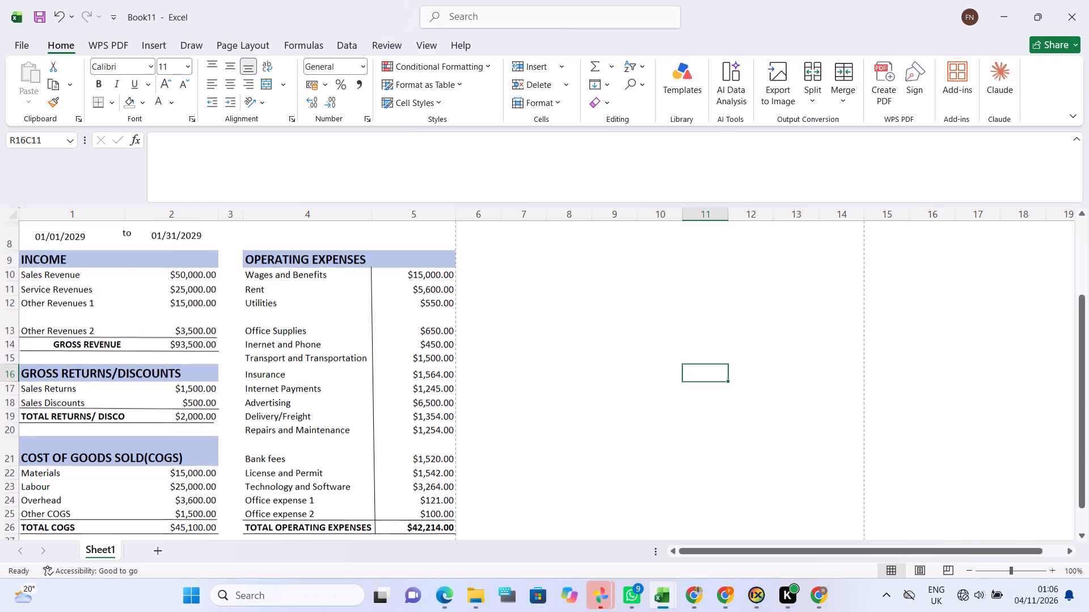
scroll(343, 317, up, 1)
scroll(343, 317, down, 1)
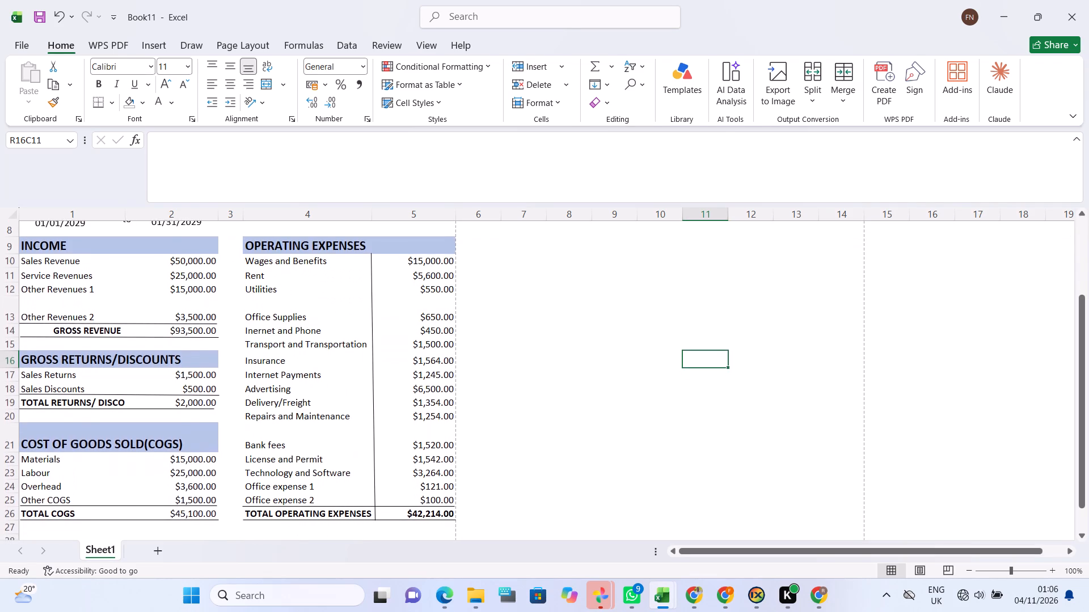
scroll(343, 317, down, 2)
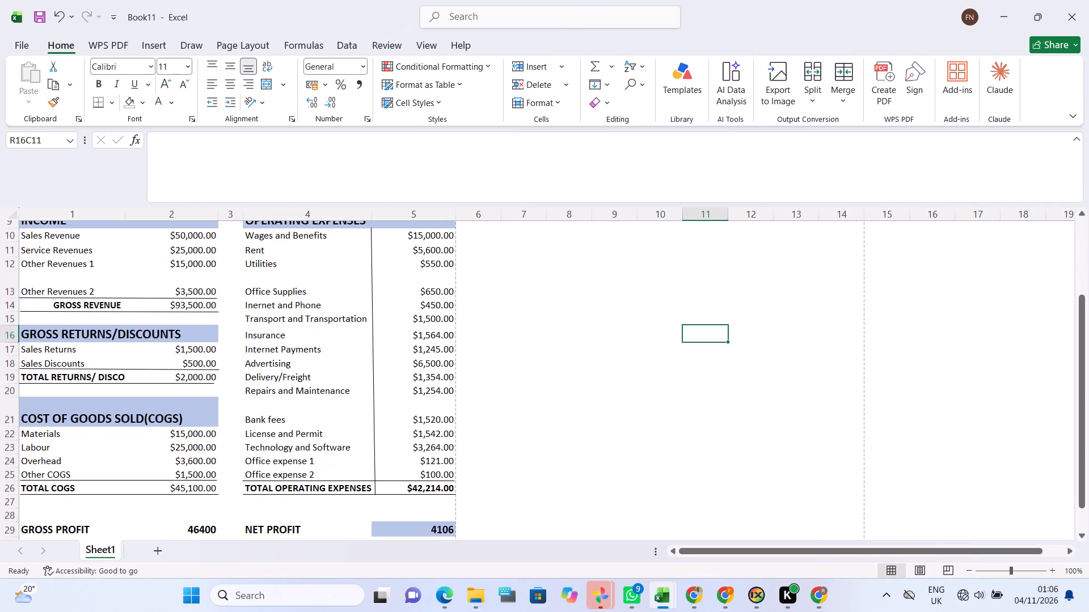
scroll(343, 317, down, 1)
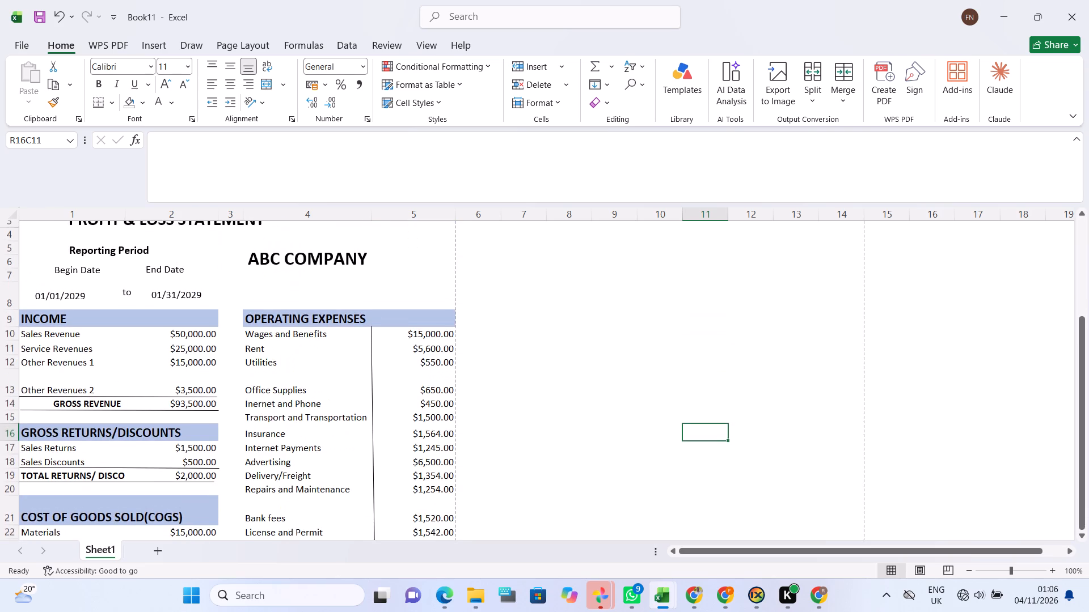
scroll(468, 355, down, 1)
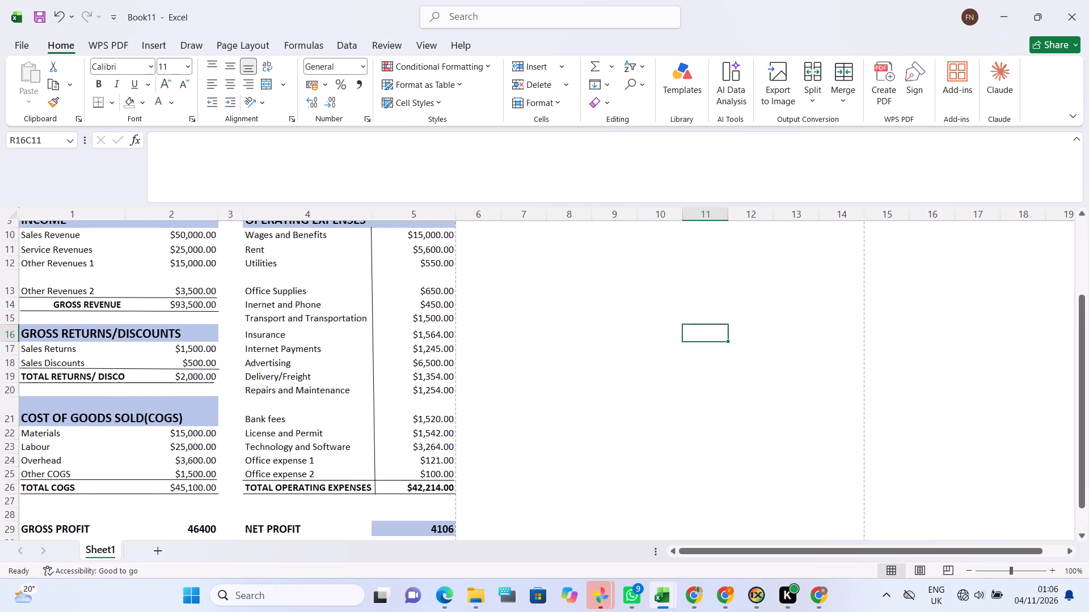
scroll(363, 363, up, 1)
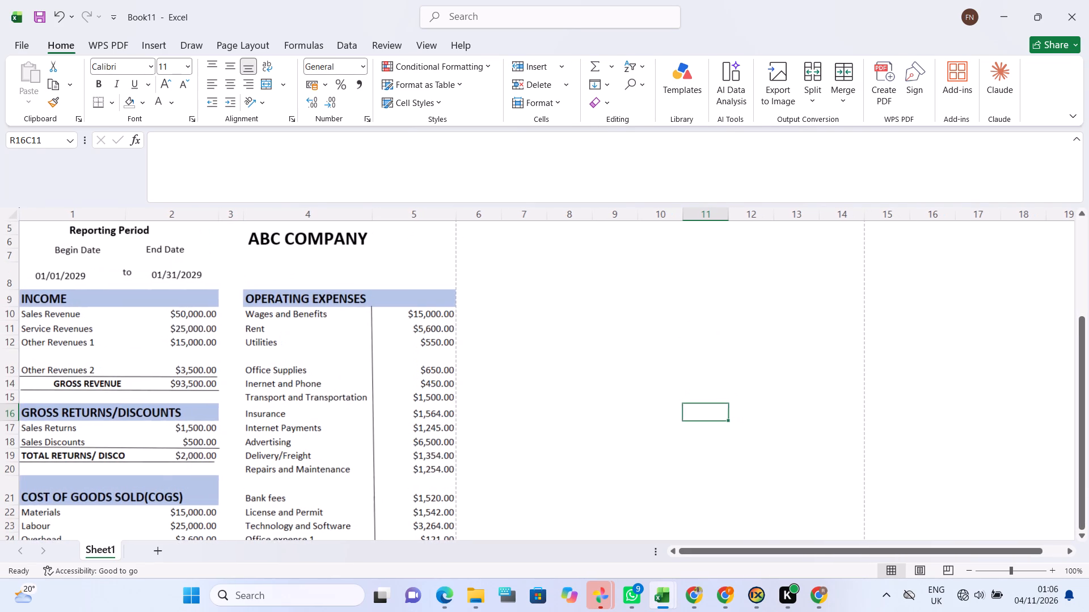
Draw a vertical divider line about 3.1 cm long between the INCOME labels and amounts, down to GROSS REVENUE, in the black line style.
click(164, 42)
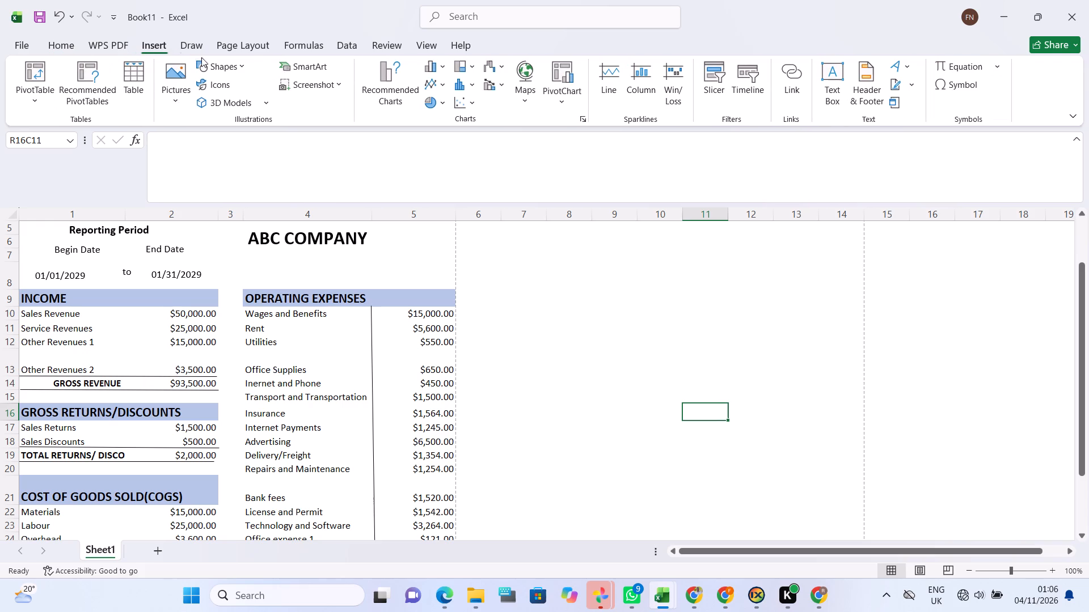
click(217, 65)
click(231, 101)
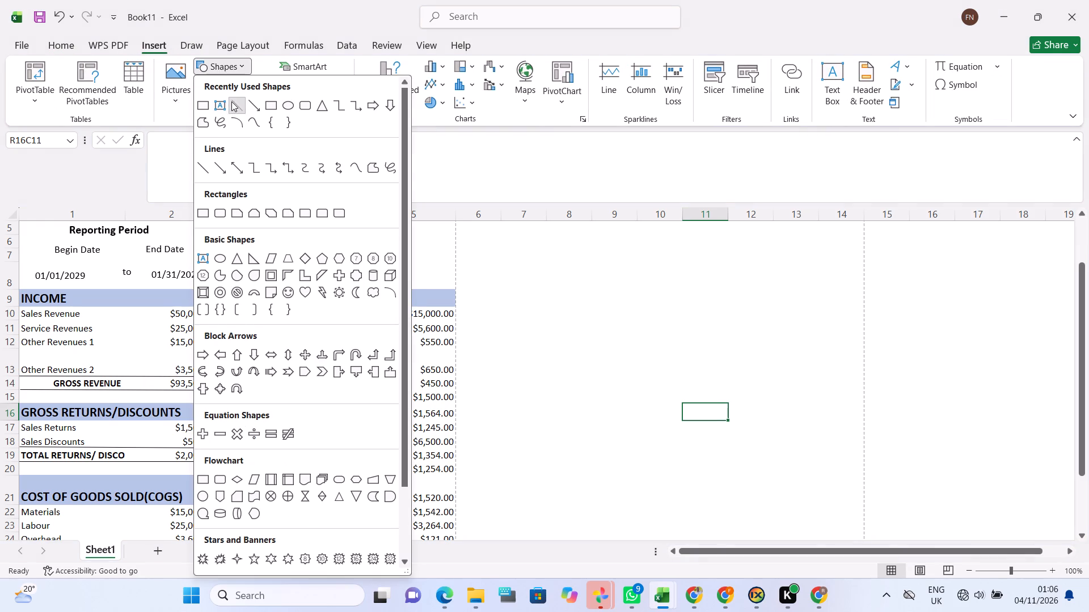
scroll(182, 318, down, 1)
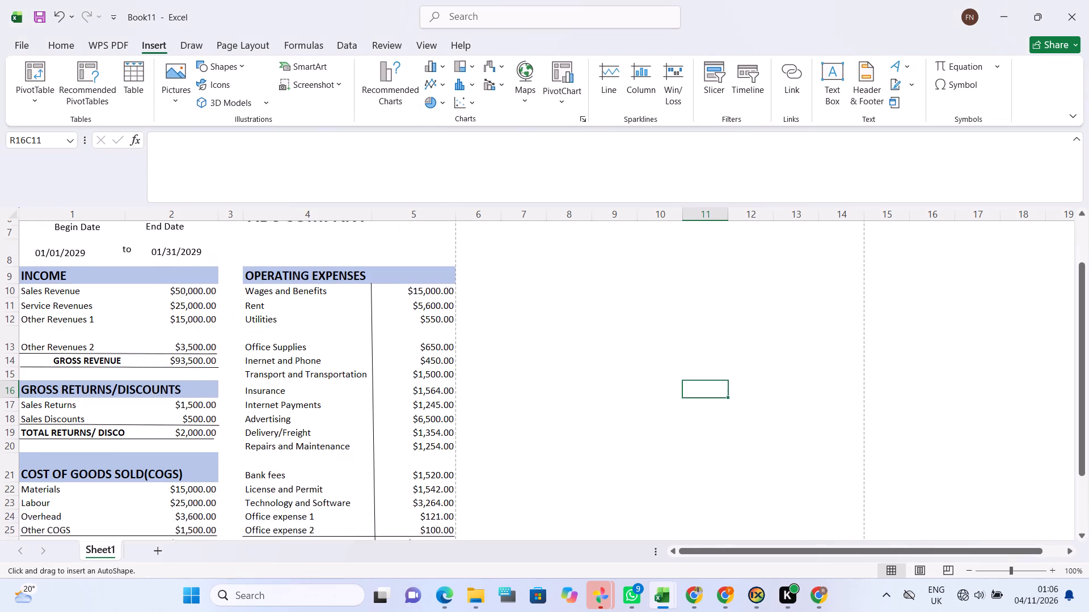
scroll(182, 318, down, 1)
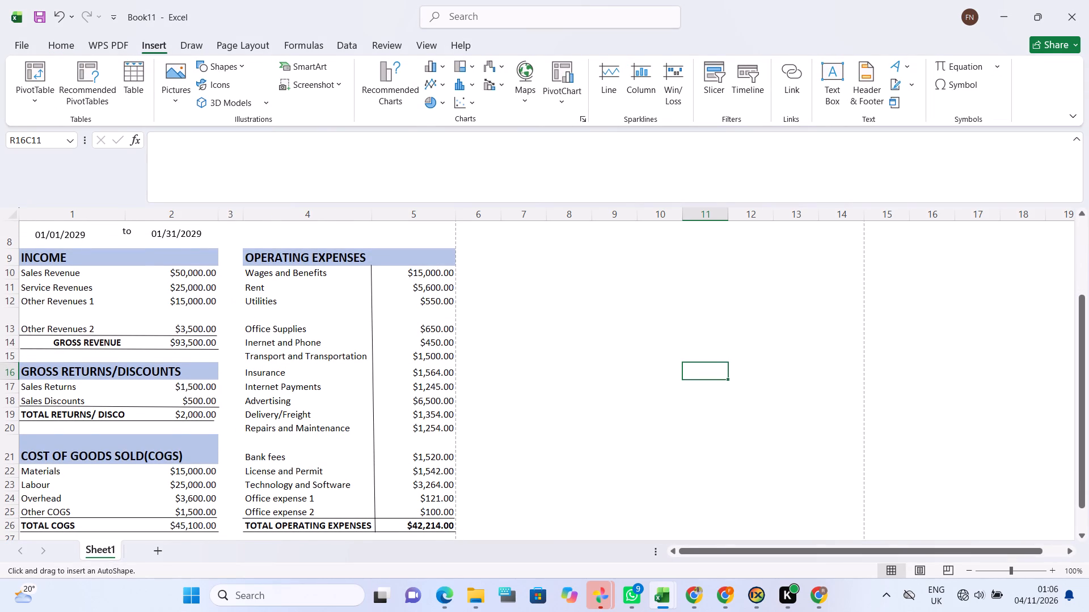
scroll(146, 269, down, 1)
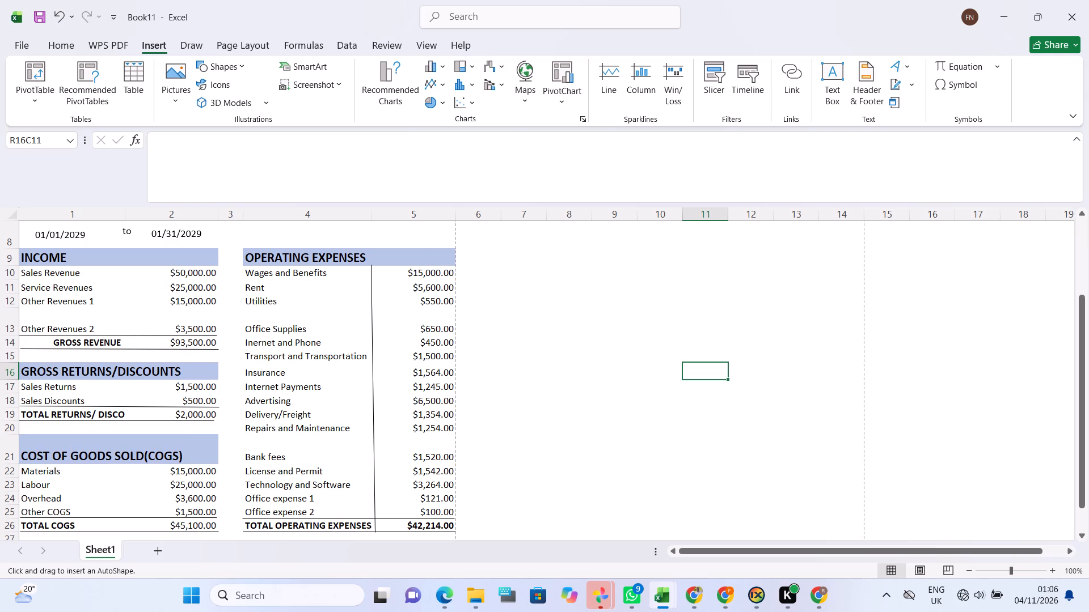
drag(143, 266, 145, 347)
drag(145, 347, 143, 347)
drag(143, 347, 144, 348)
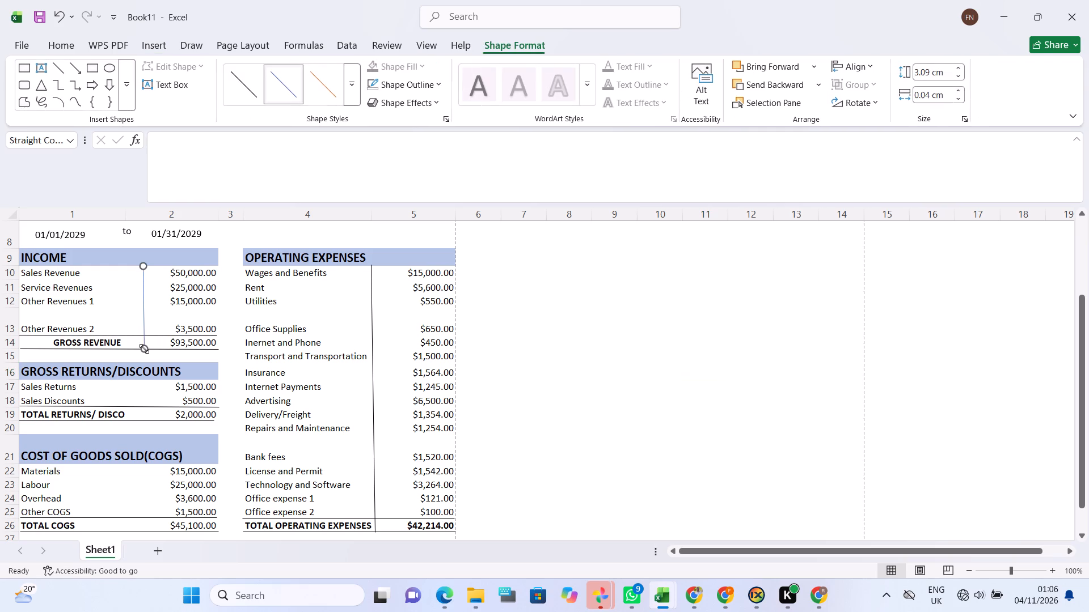
click(237, 100)
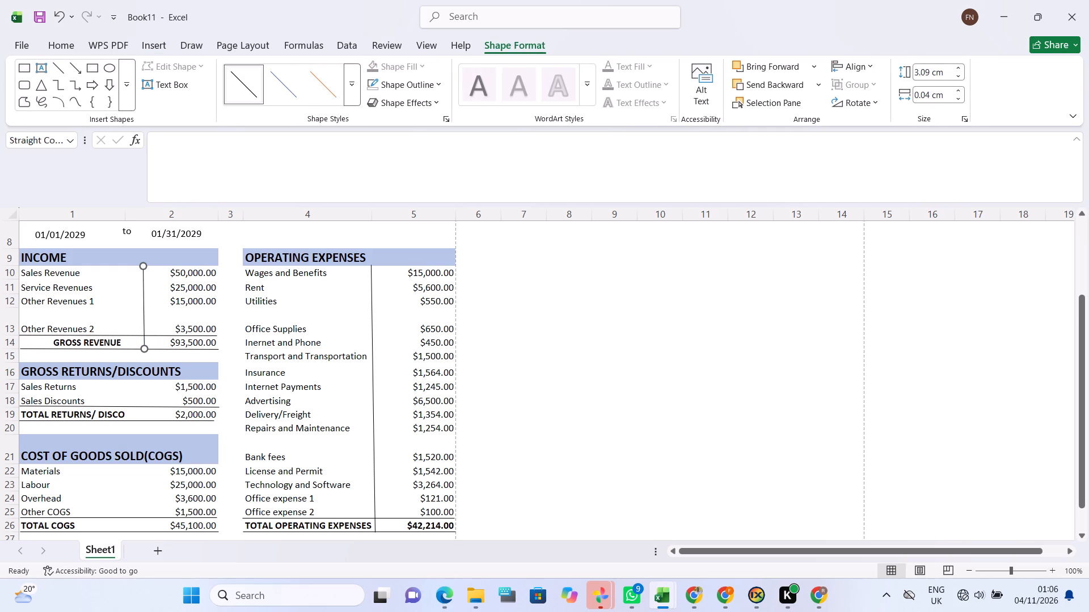
Draw a vertical divider line about 1.5 cm long between the GROSS RETURNS/DISCOUNTS labels and amounts, in the black line style.
scroll(372, 393, down, 1)
scroll(372, 393, up, 1)
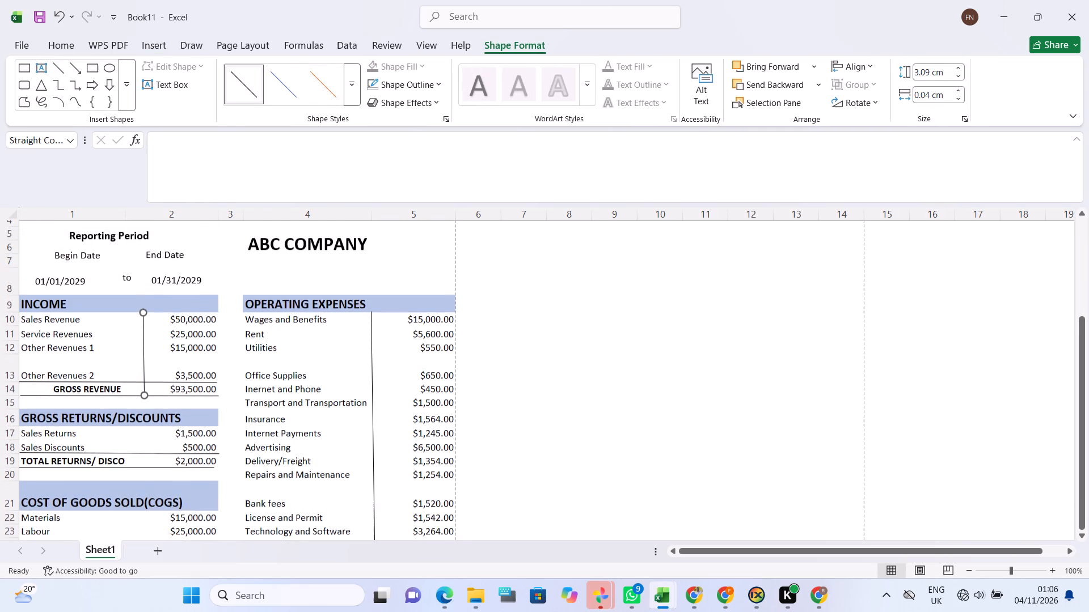
click(62, 72)
scroll(164, 332, down, 2)
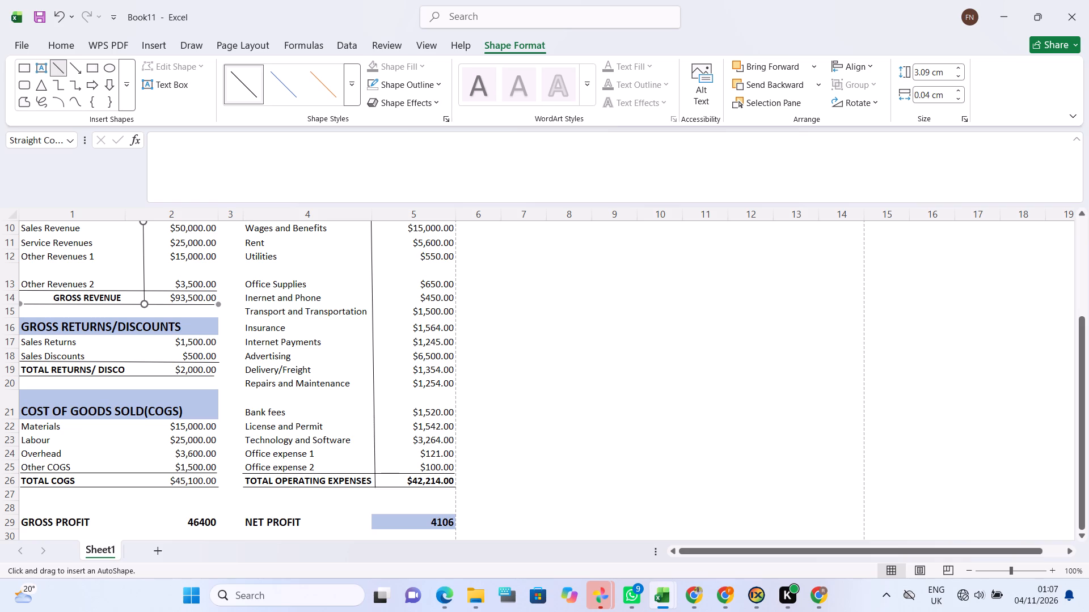
drag(145, 334, 143, 371)
drag(143, 371, 146, 377)
drag(146, 377, 146, 376)
drag(146, 376, 146, 375)
drag(146, 375, 146, 375)
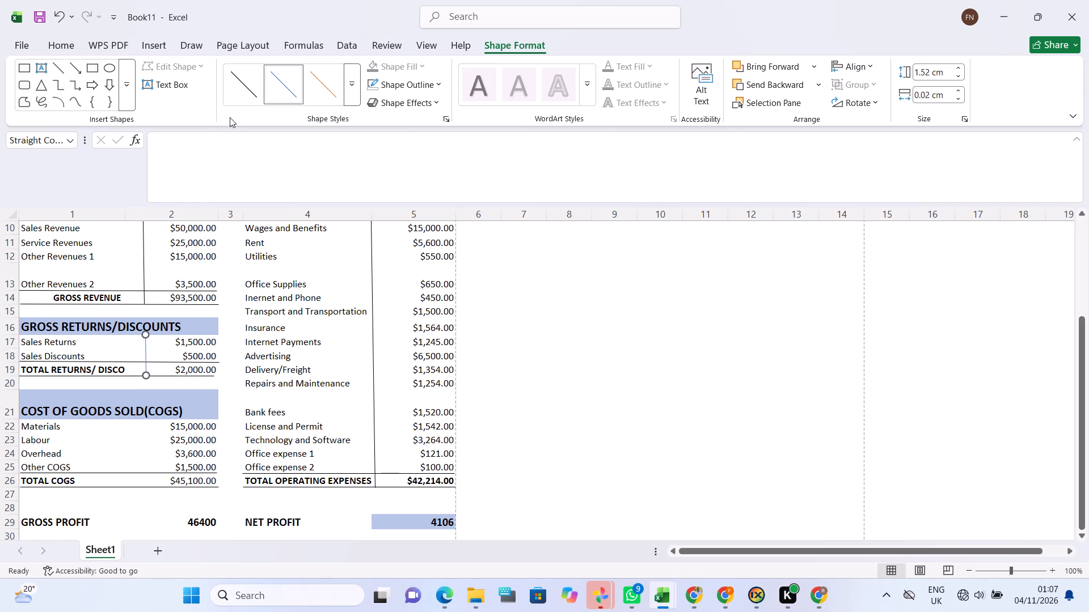
click(243, 84)
Draw a vertical divider line about 2.5 cm long between the COST OF GOODS SOLD labels and amounts, down to TOTAL COGS, in the black line style.
click(62, 67)
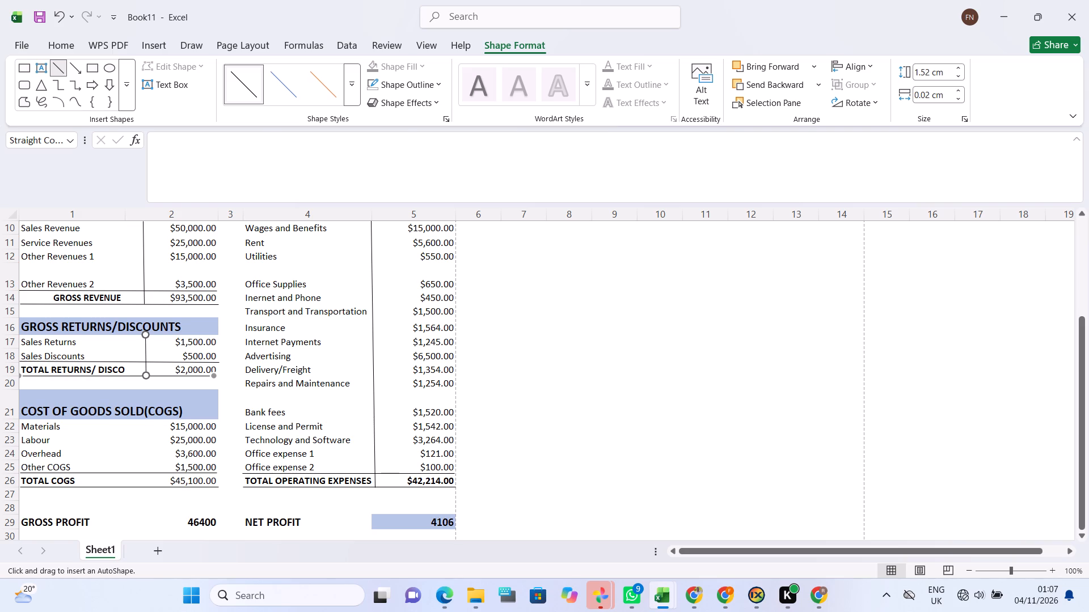
drag(146, 419, 142, 452)
drag(142, 452, 148, 486)
drag(148, 486, 148, 487)
drag(148, 487, 147, 486)
drag(147, 486, 147, 485)
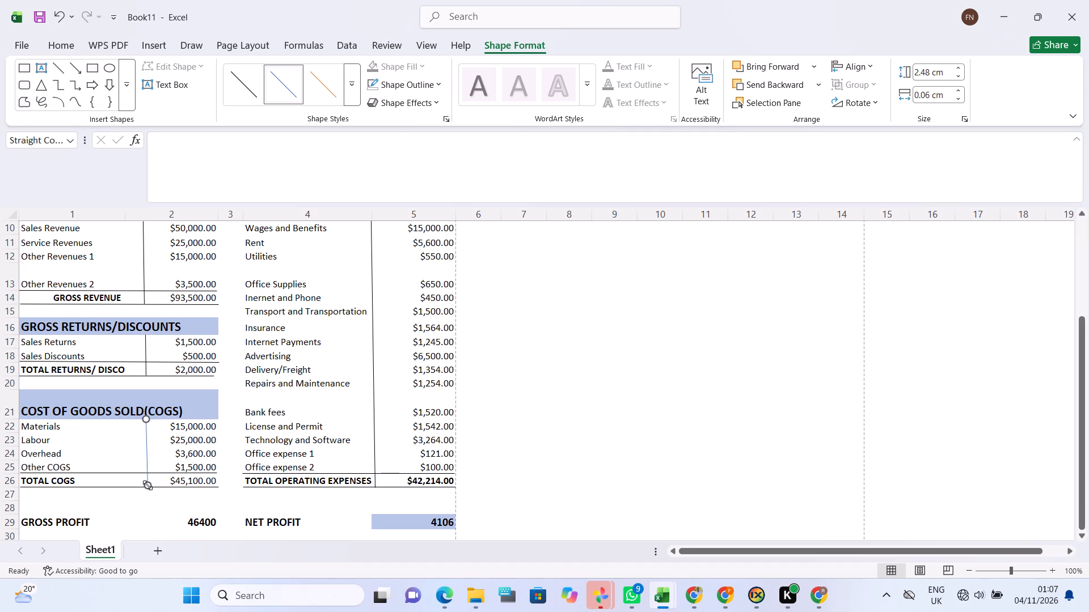
click(238, 99)
click(577, 431)
Review the whole statement with all dividers in place, from the title and reporting period down to the gross profit and net profit row.
scroll(416, 403, up, 1)
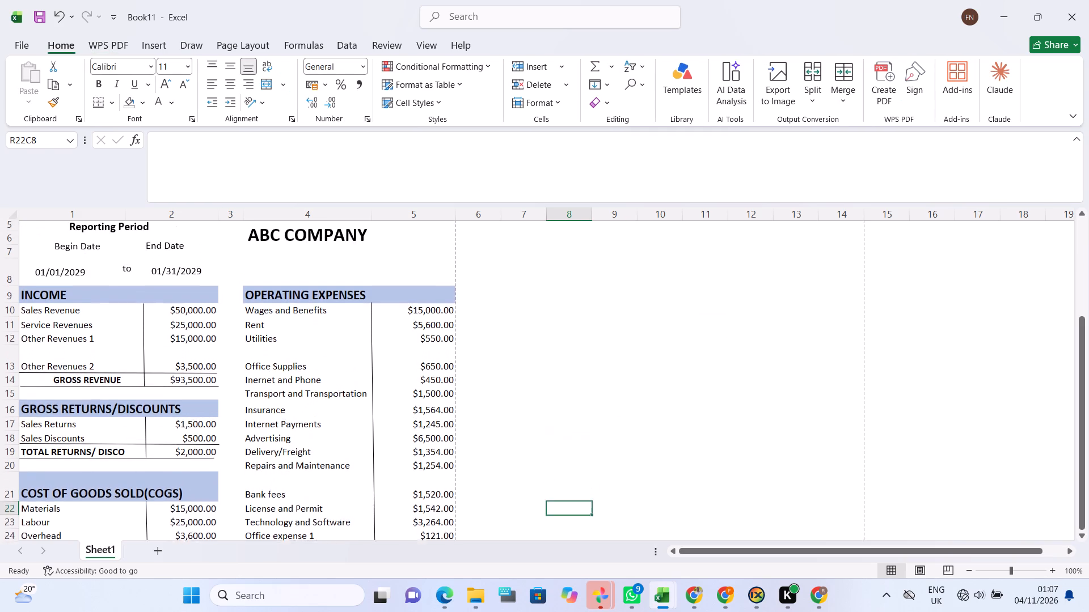
scroll(416, 403, up, 1)
scroll(426, 375, down, 2)
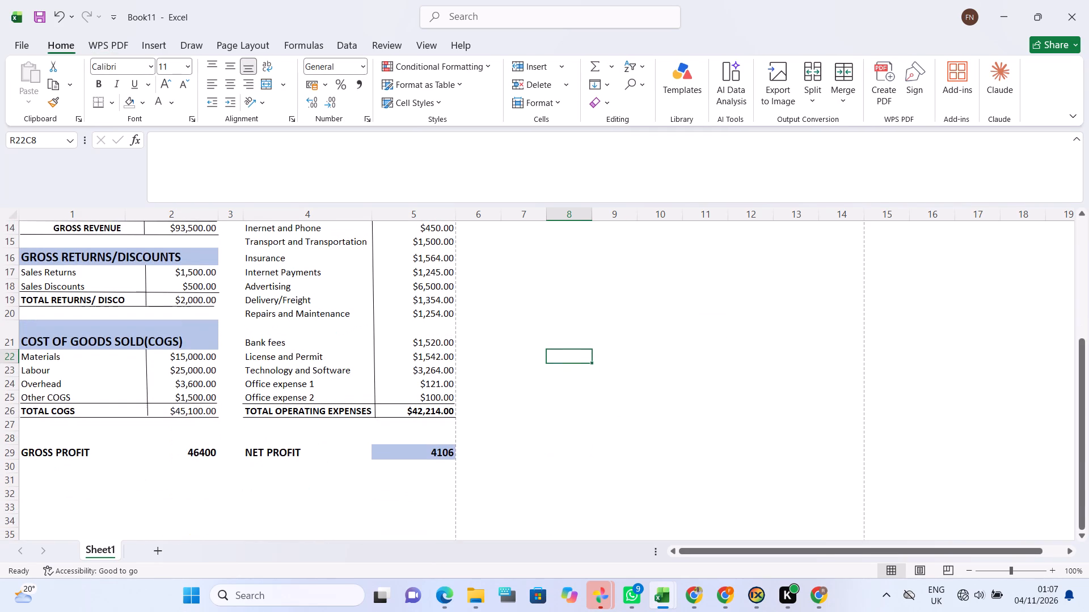
scroll(426, 375, up, 1)
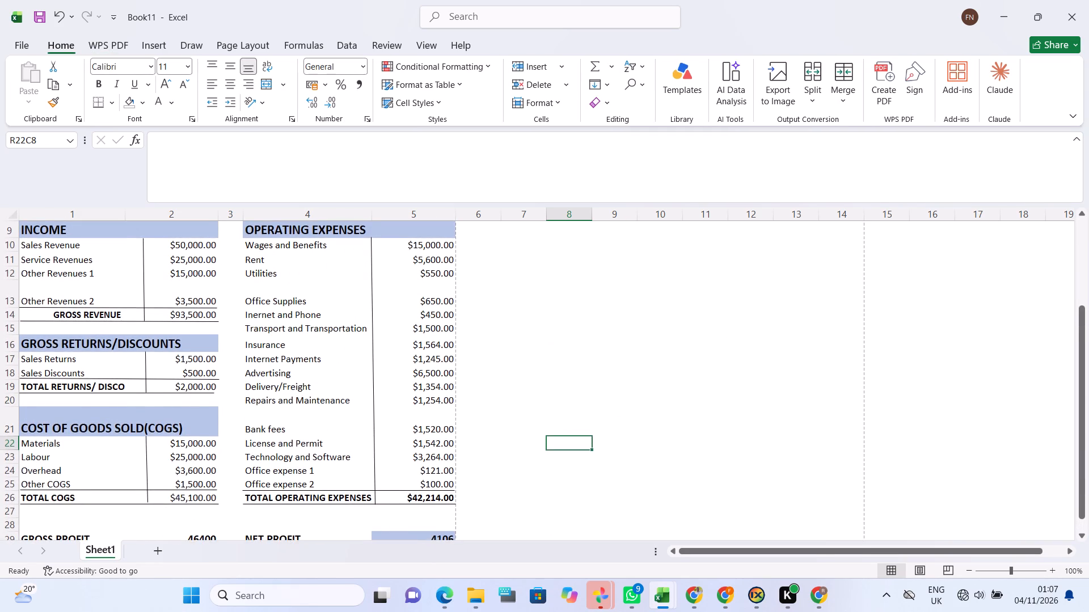
scroll(426, 375, up, 3)
scroll(426, 375, down, 2)
scroll(426, 375, up, 1)
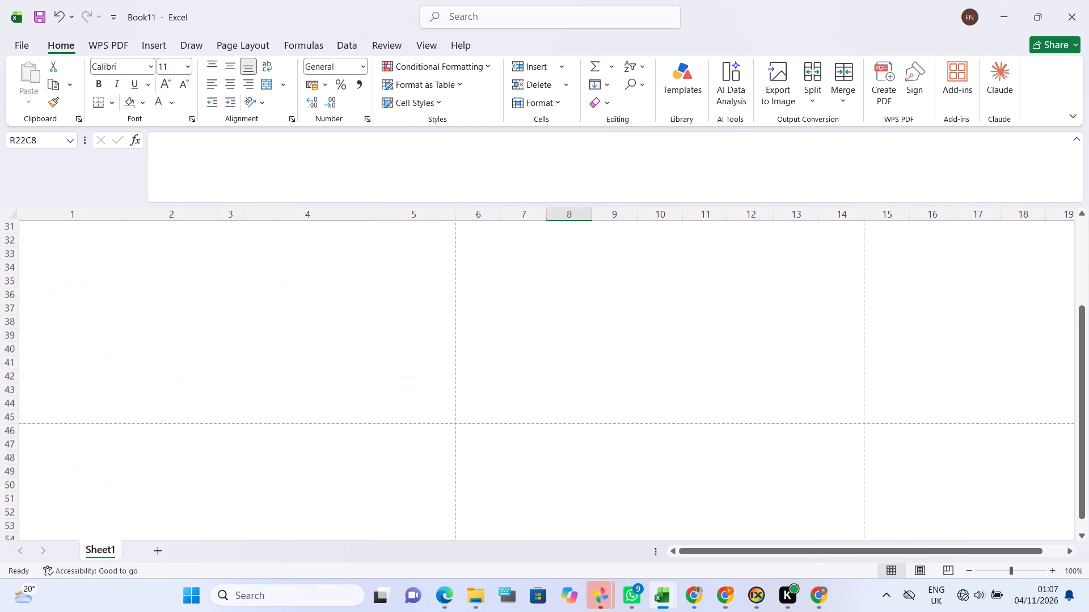
scroll(426, 375, up, 1)
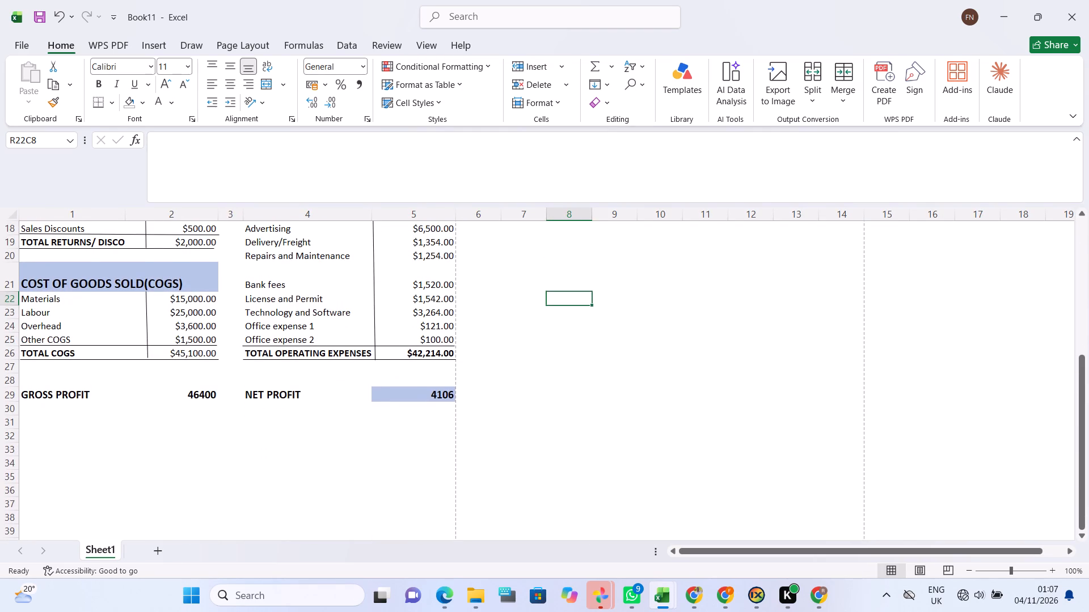
scroll(426, 375, up, 4)
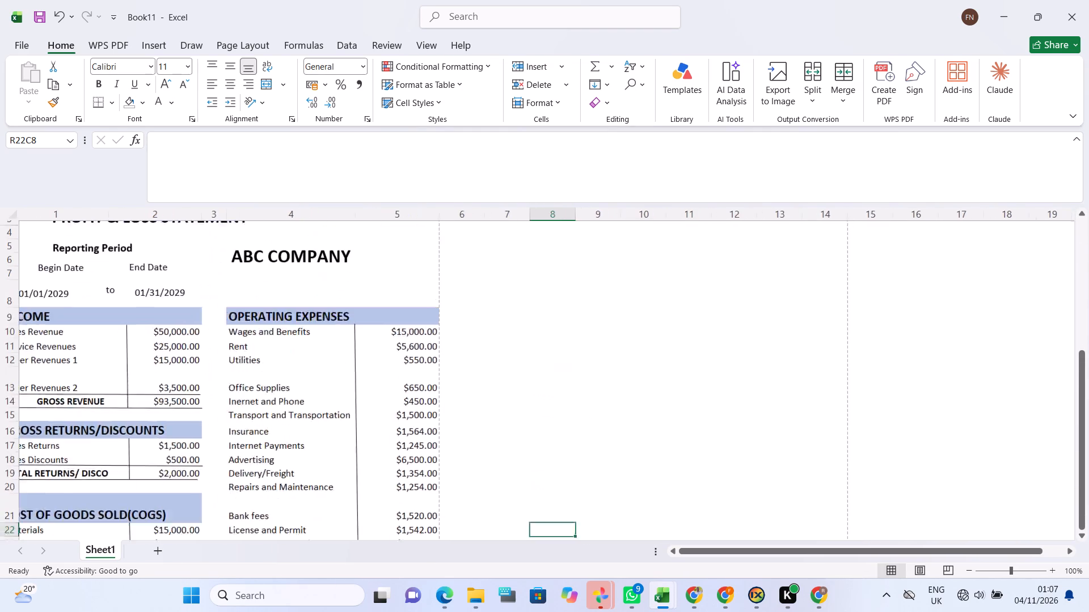
scroll(426, 375, right, 3)
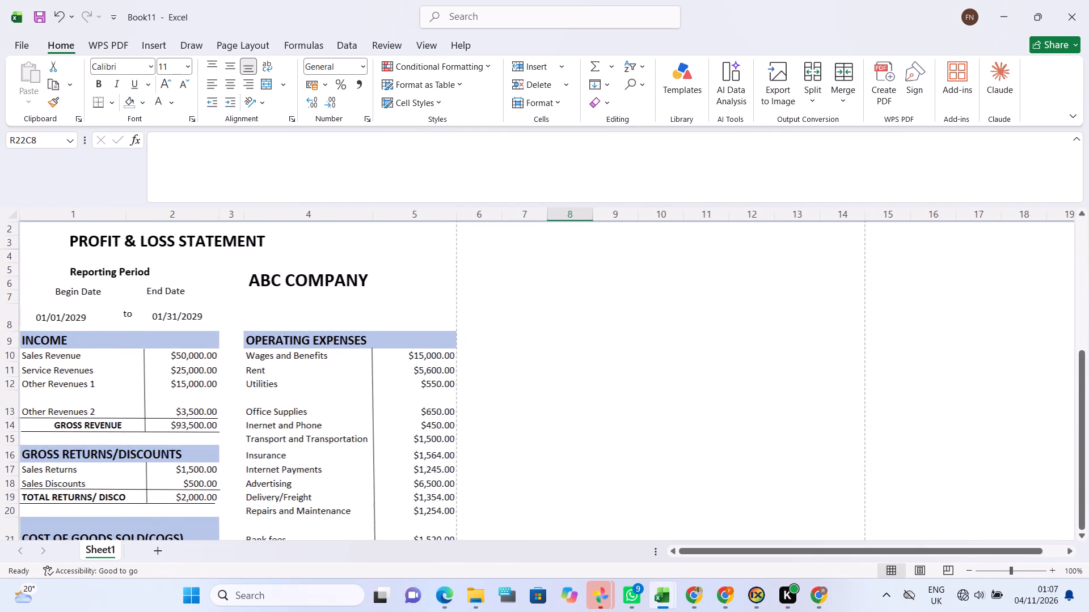
scroll(328, 351, down, 3)
scroll(328, 351, up, 1)
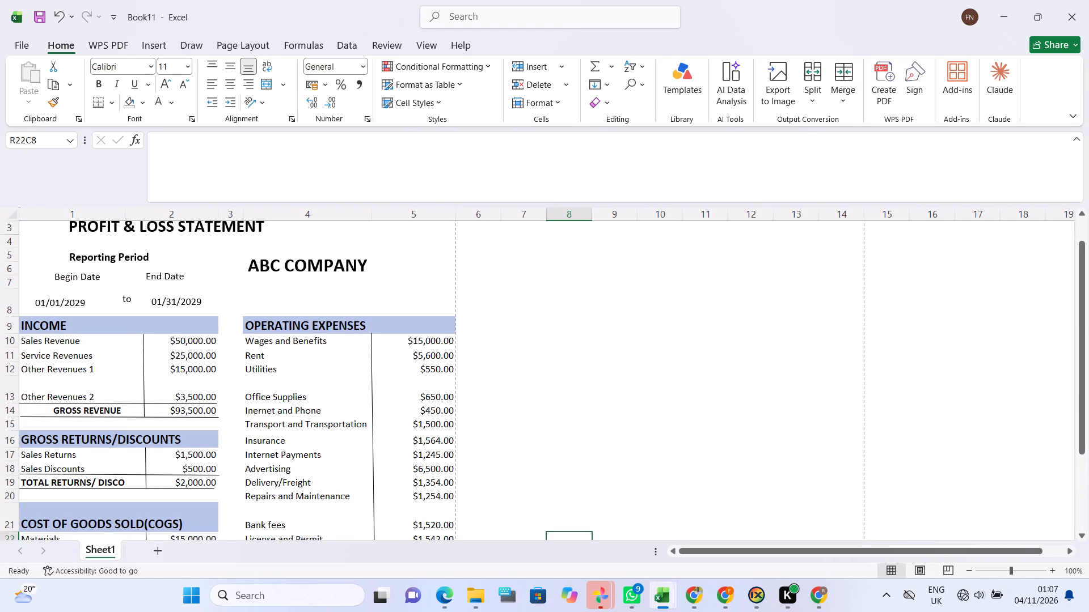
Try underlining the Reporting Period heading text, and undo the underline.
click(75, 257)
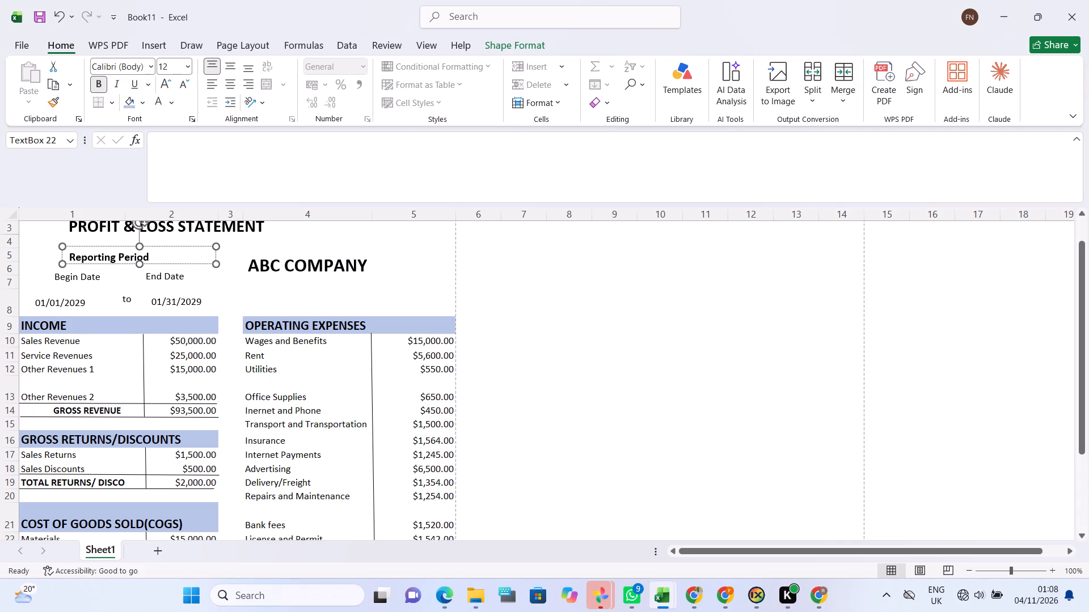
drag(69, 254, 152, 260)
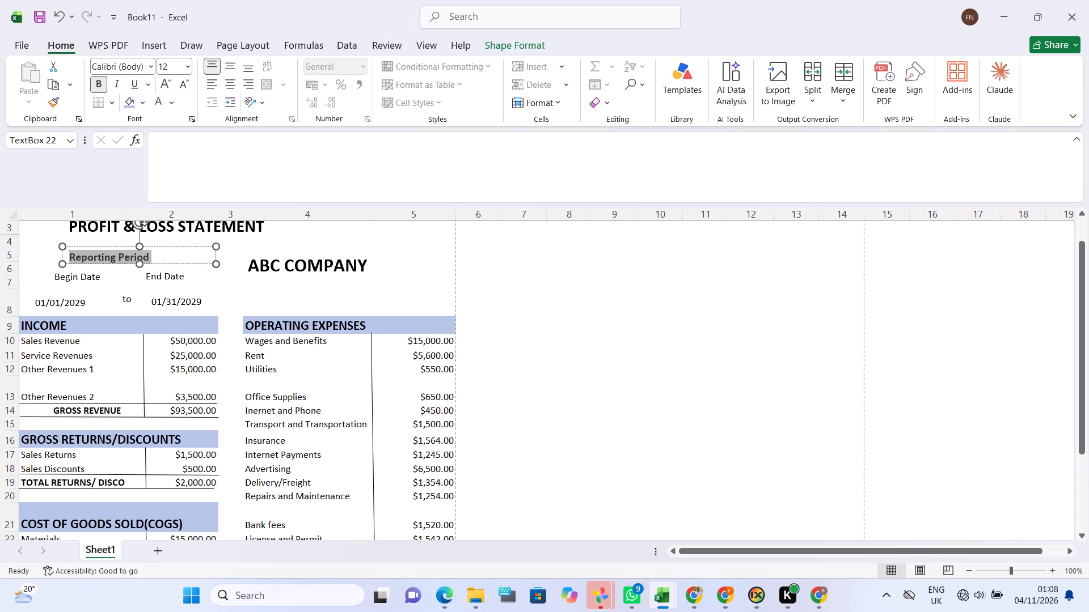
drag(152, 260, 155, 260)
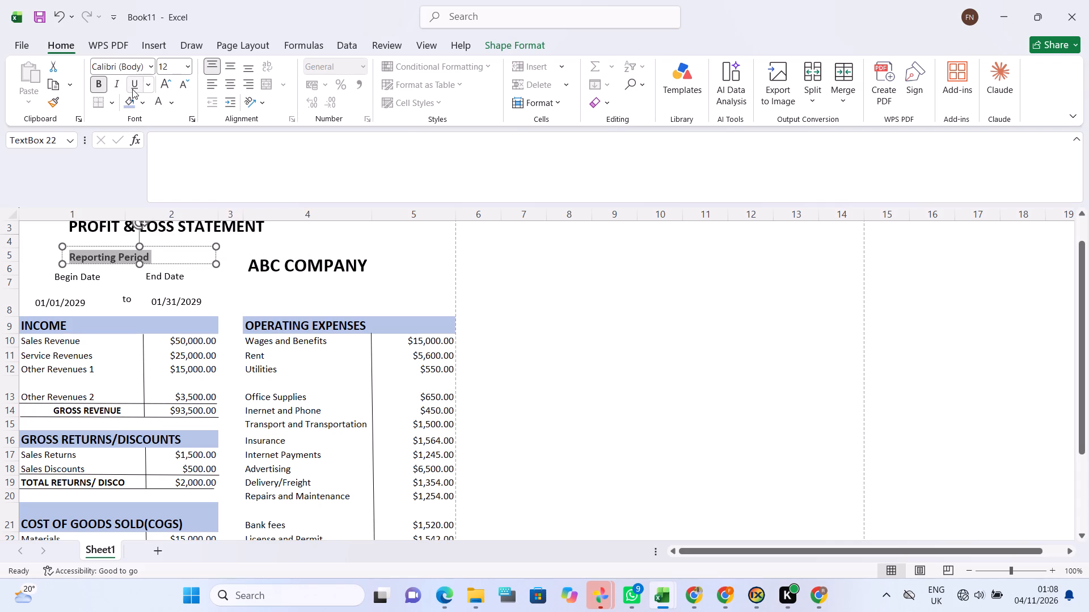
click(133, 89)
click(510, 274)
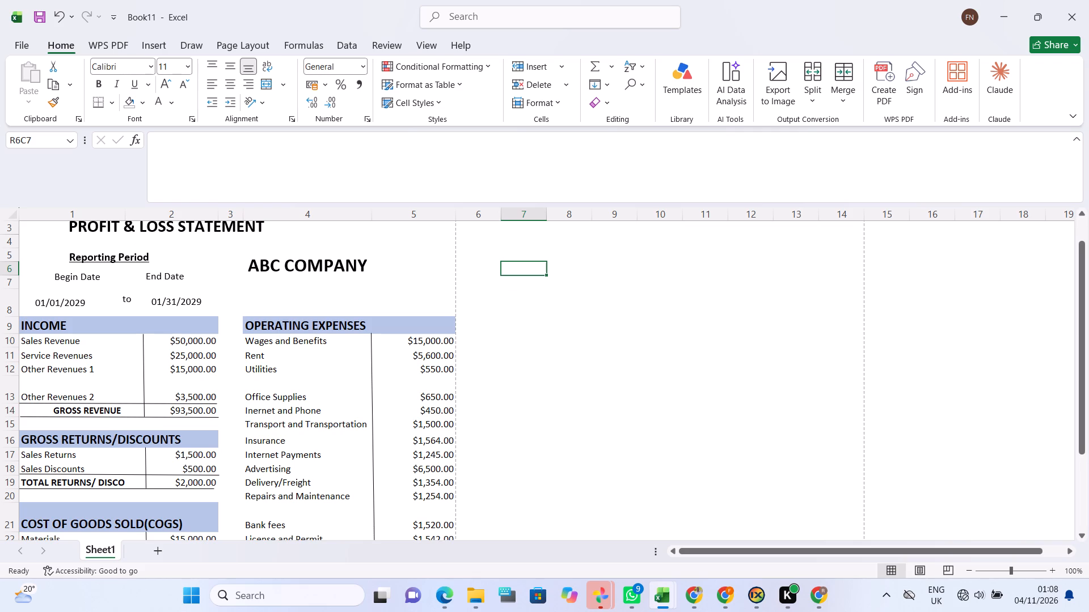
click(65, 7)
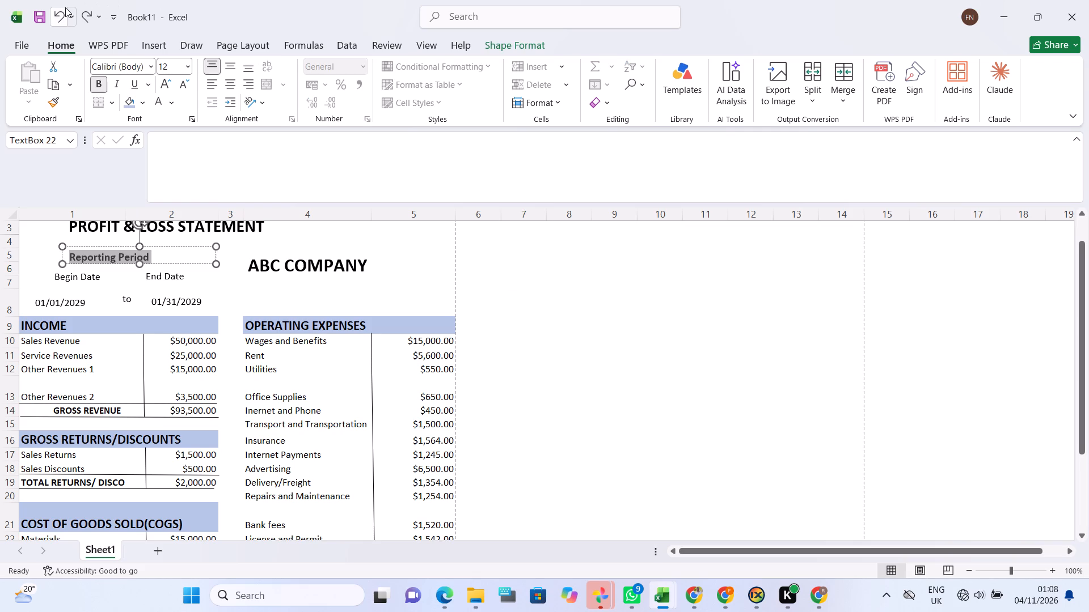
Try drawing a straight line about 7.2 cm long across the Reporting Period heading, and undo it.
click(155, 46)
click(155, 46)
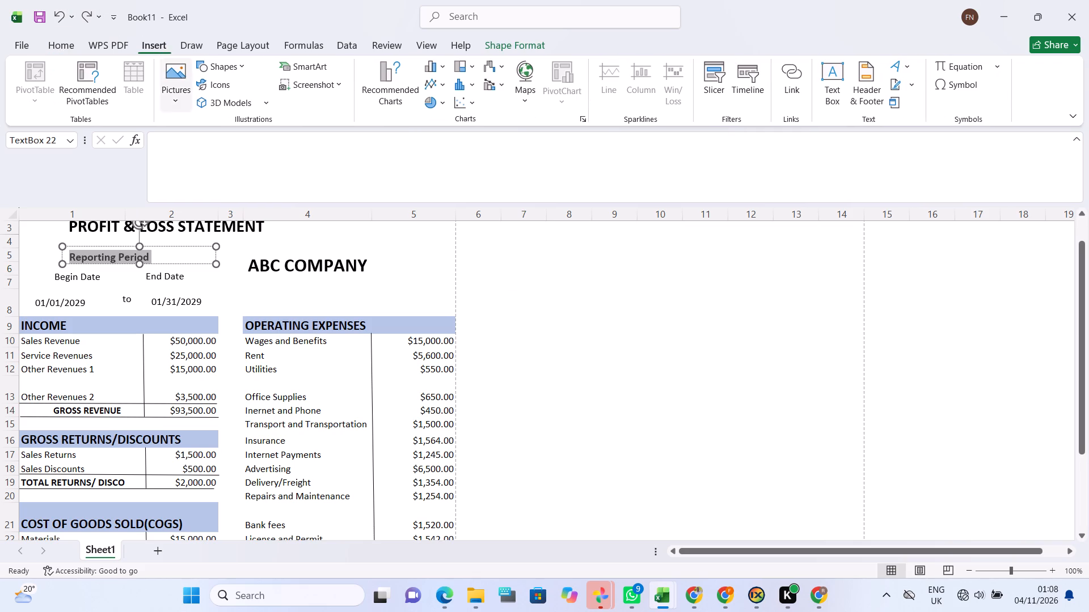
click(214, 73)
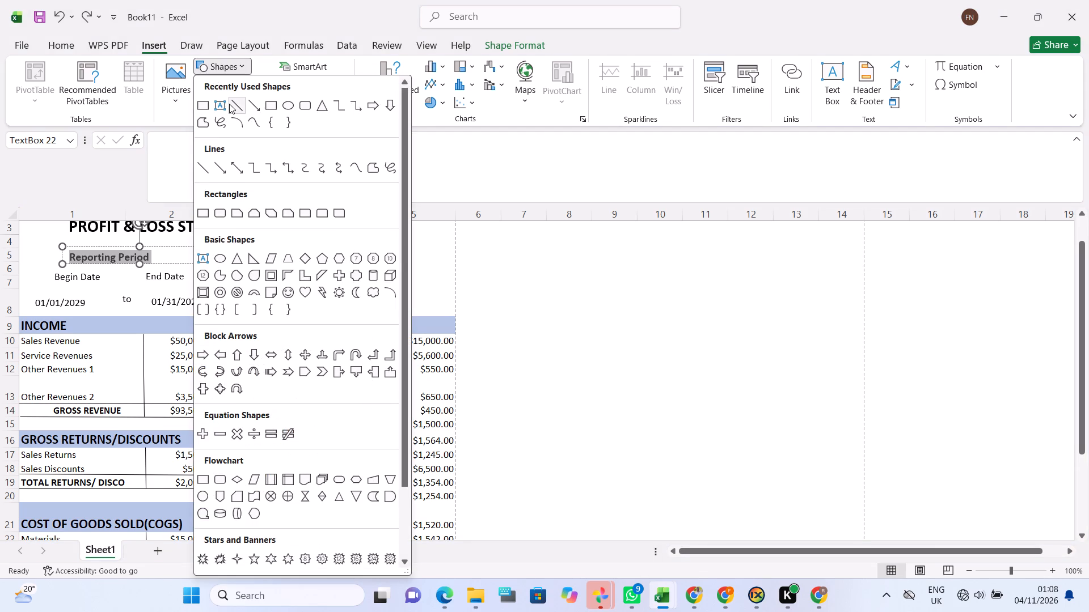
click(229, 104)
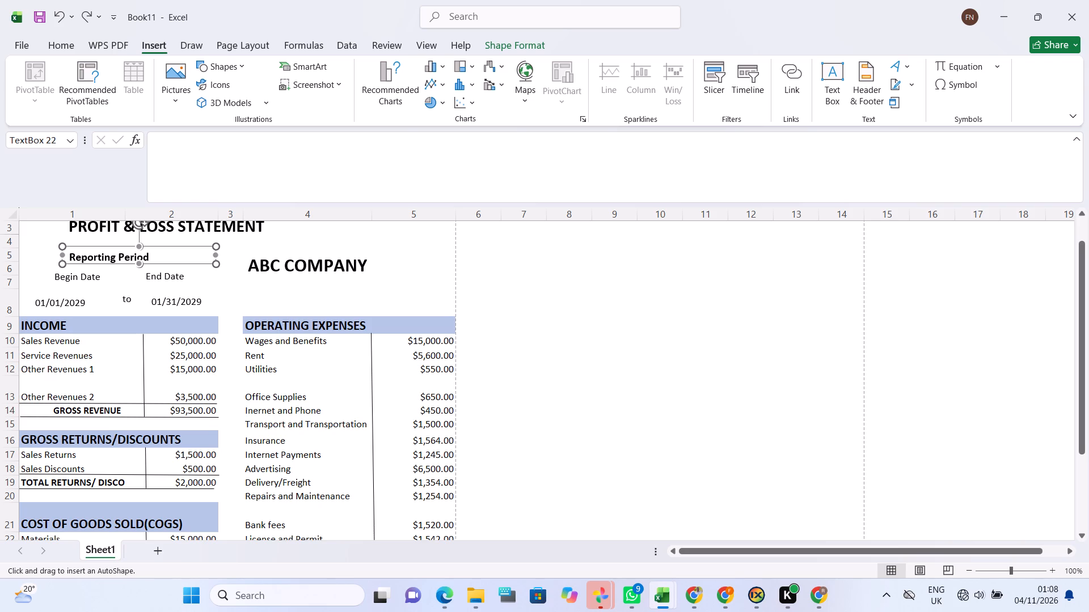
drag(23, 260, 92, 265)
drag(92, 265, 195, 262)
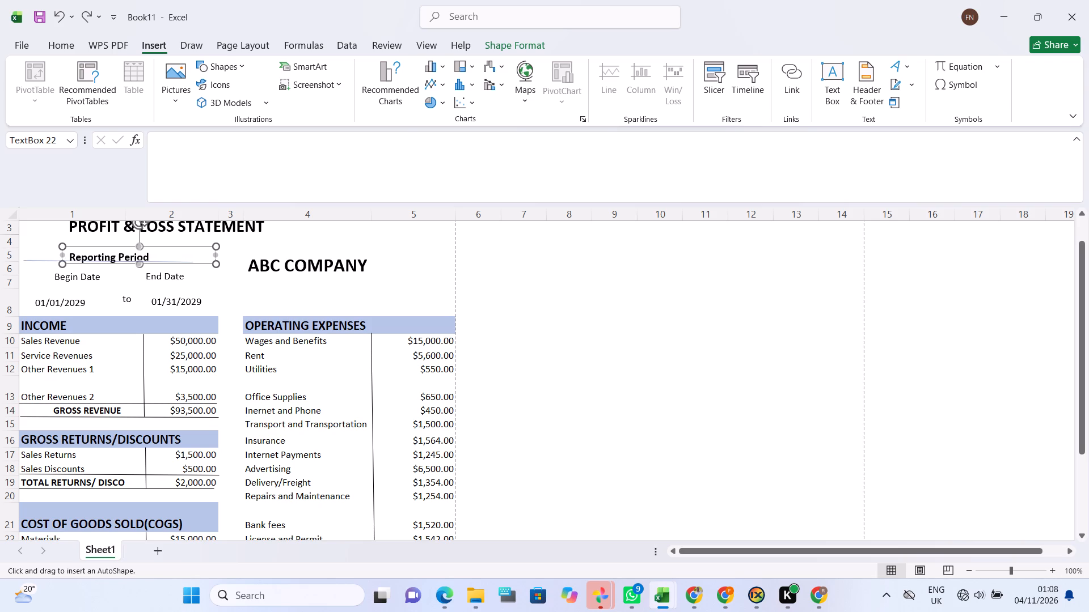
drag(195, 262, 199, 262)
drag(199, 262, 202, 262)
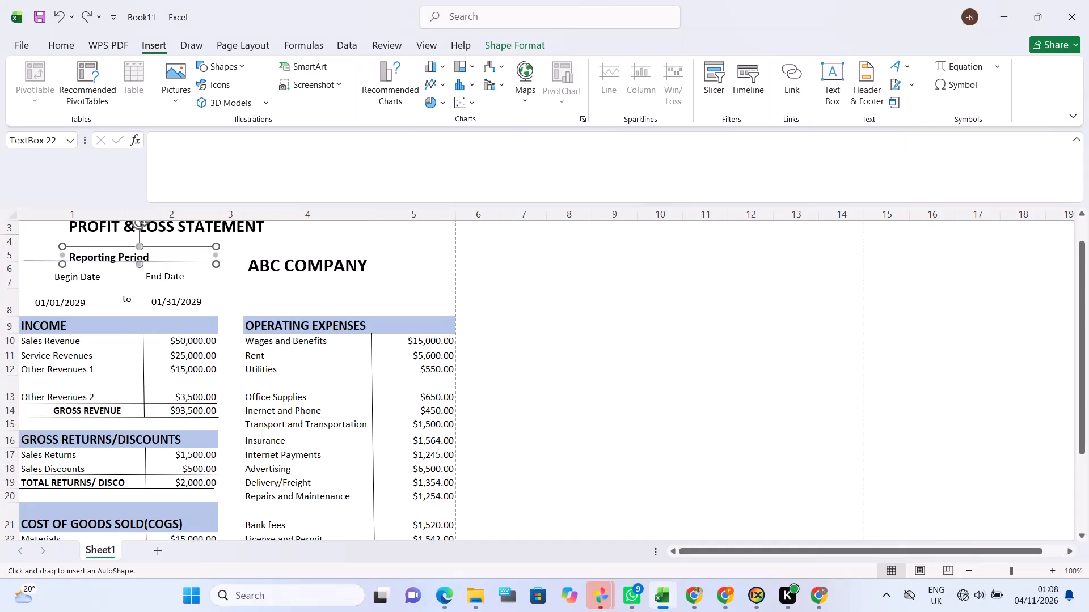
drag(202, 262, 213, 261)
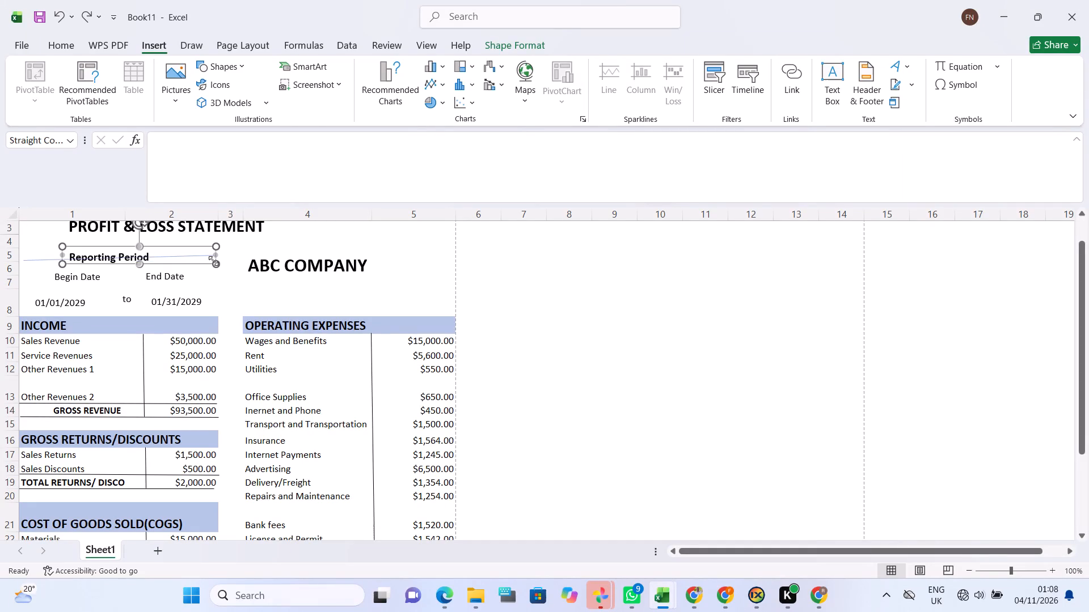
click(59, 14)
Draw a level horizontal line about 7.2 cm long just beneath the Reporting Period heading, in the black line style.
click(65, 70)
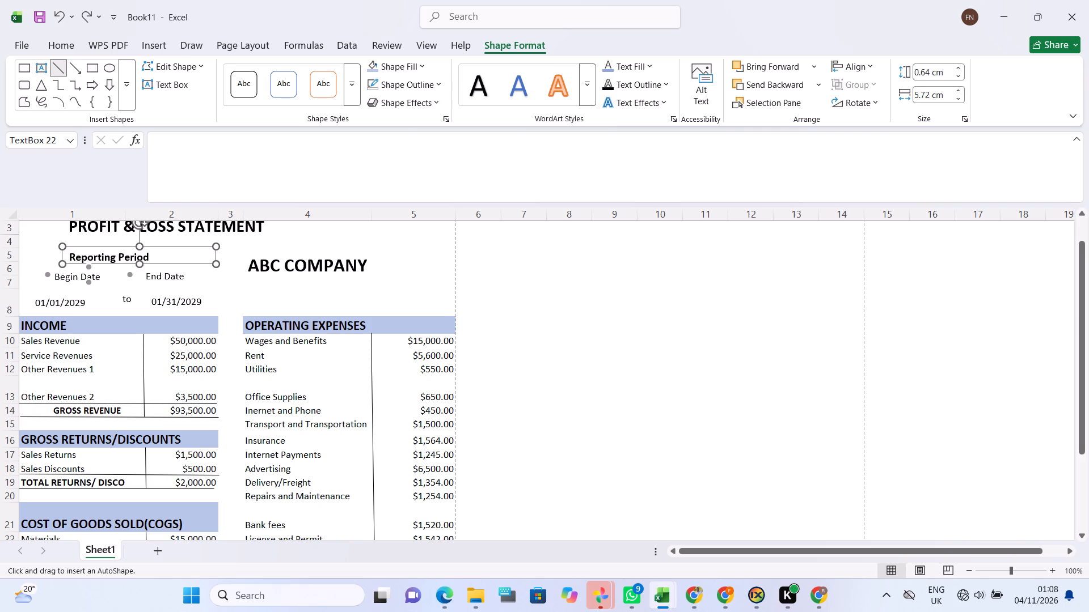
drag(38, 262, 122, 260)
drag(122, 260, 231, 265)
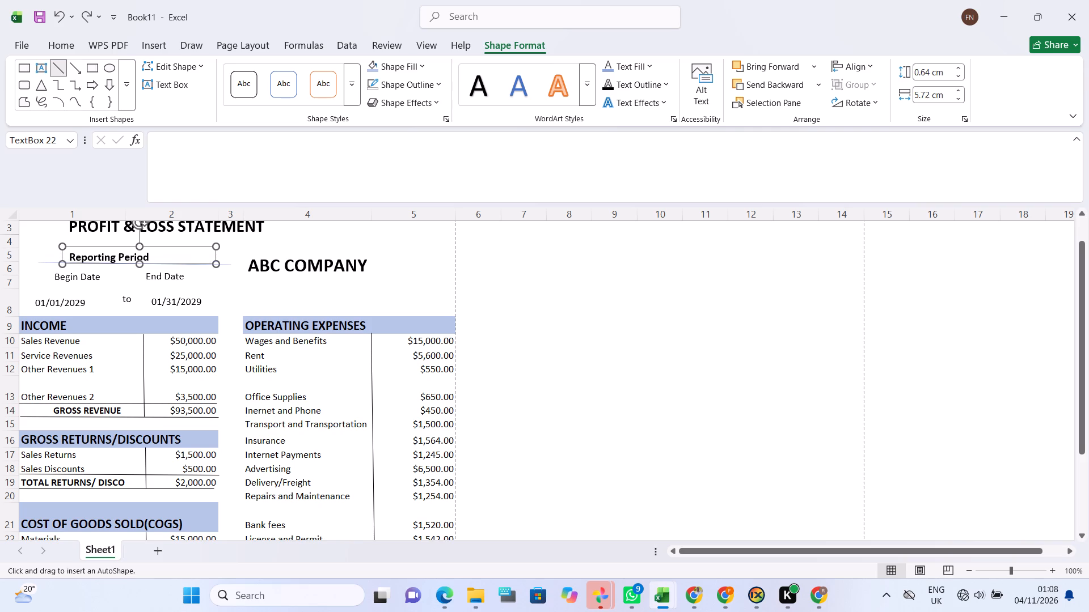
drag(231, 265, 231, 262)
drag(231, 262, 232, 262)
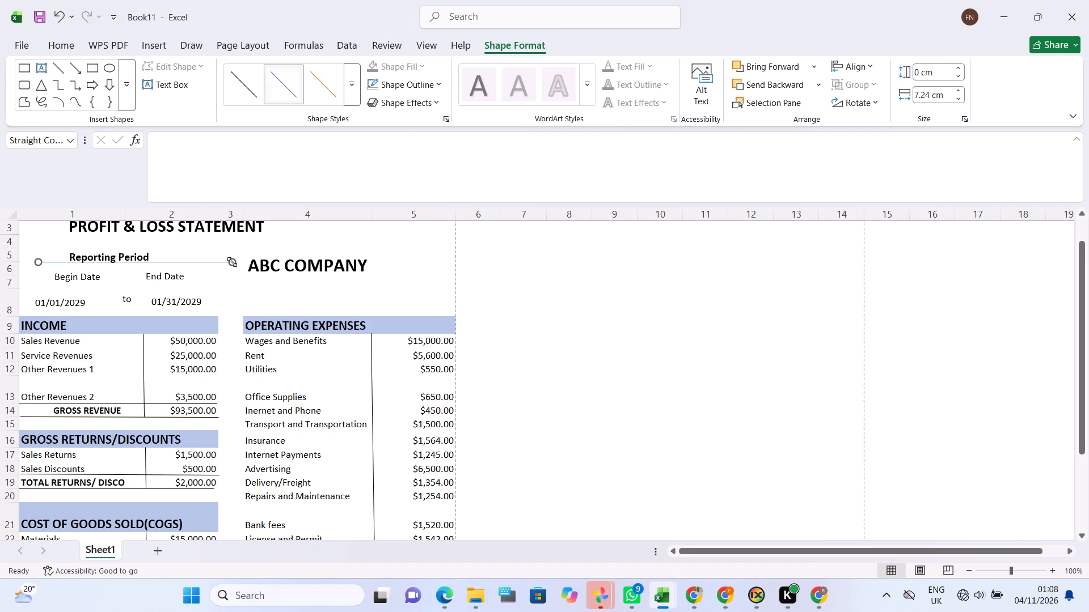
click(248, 91)
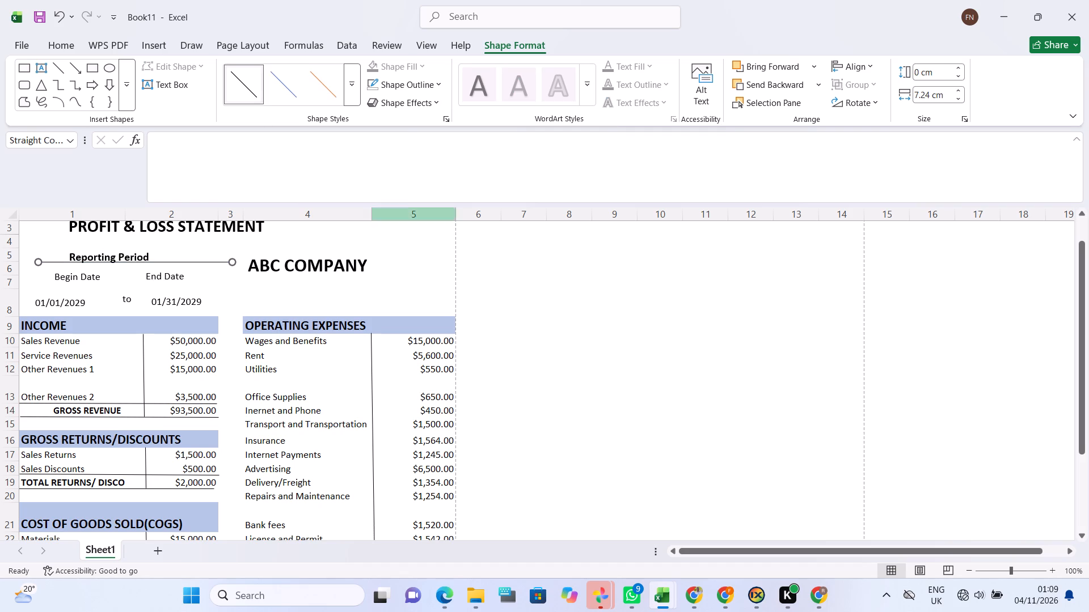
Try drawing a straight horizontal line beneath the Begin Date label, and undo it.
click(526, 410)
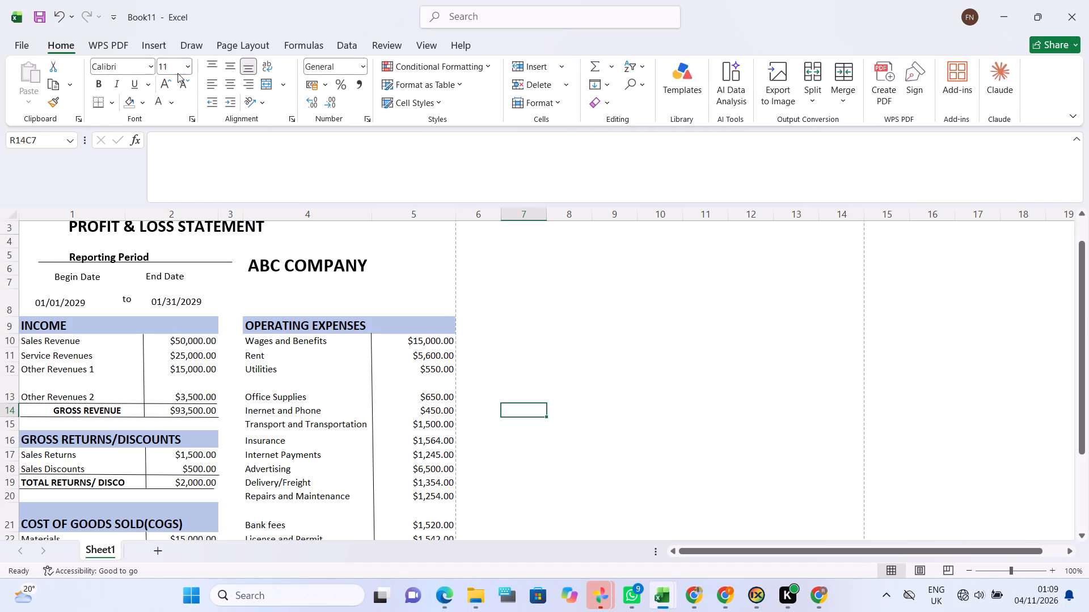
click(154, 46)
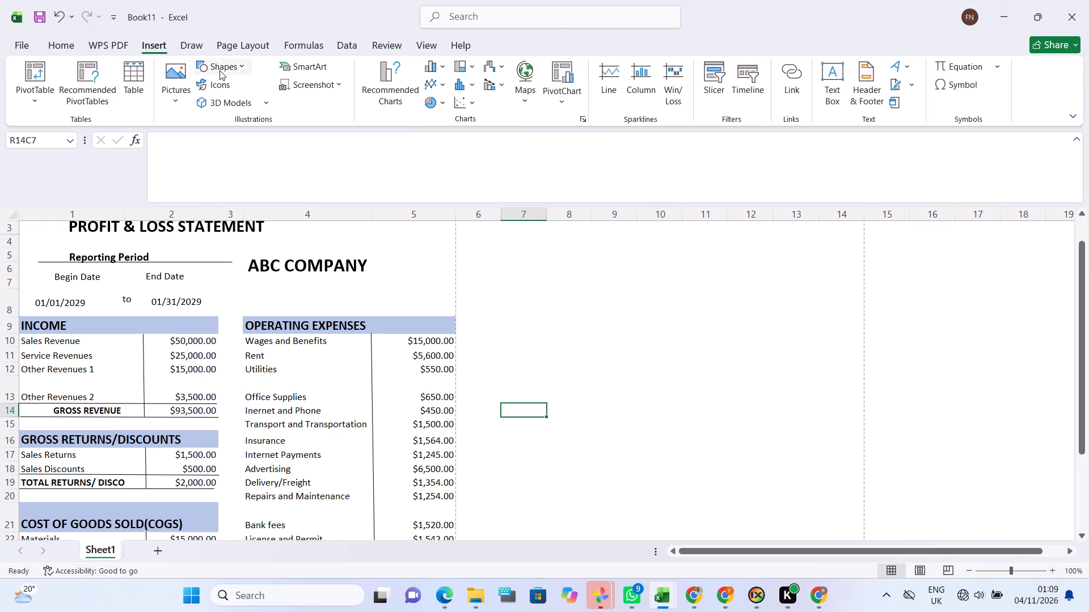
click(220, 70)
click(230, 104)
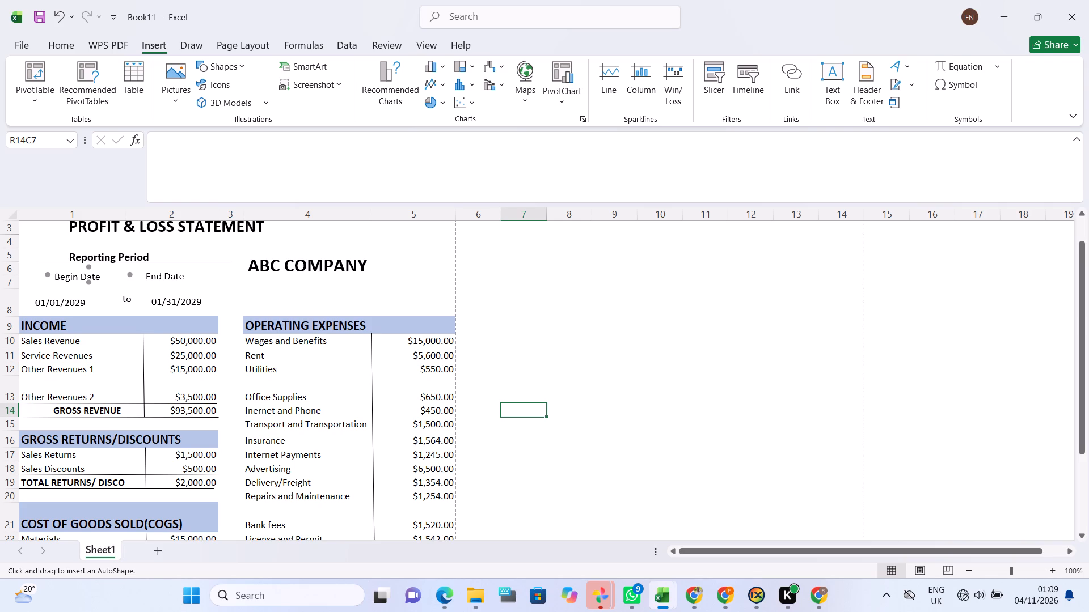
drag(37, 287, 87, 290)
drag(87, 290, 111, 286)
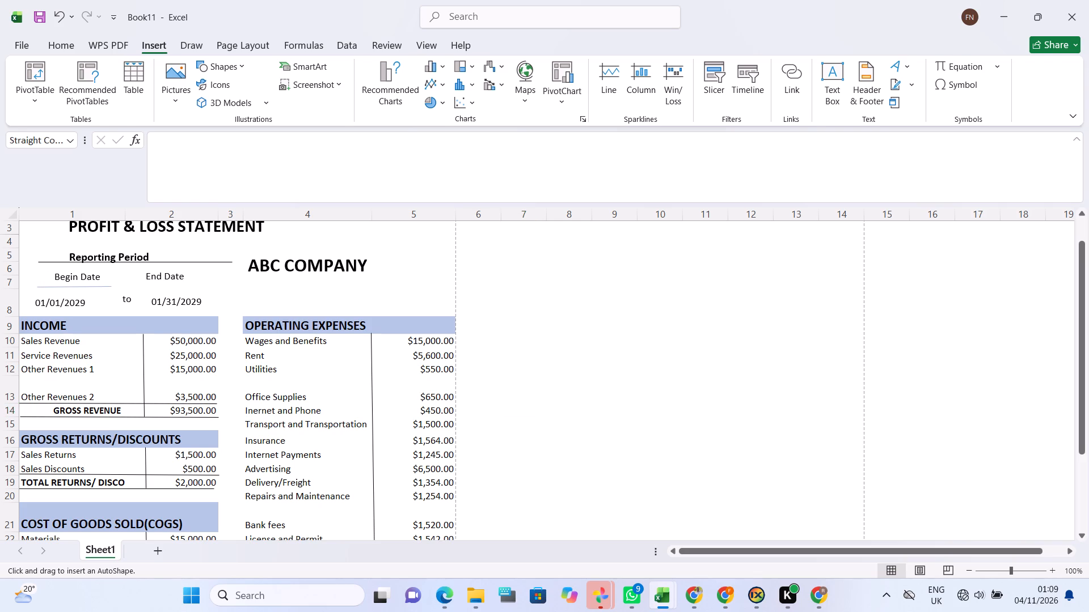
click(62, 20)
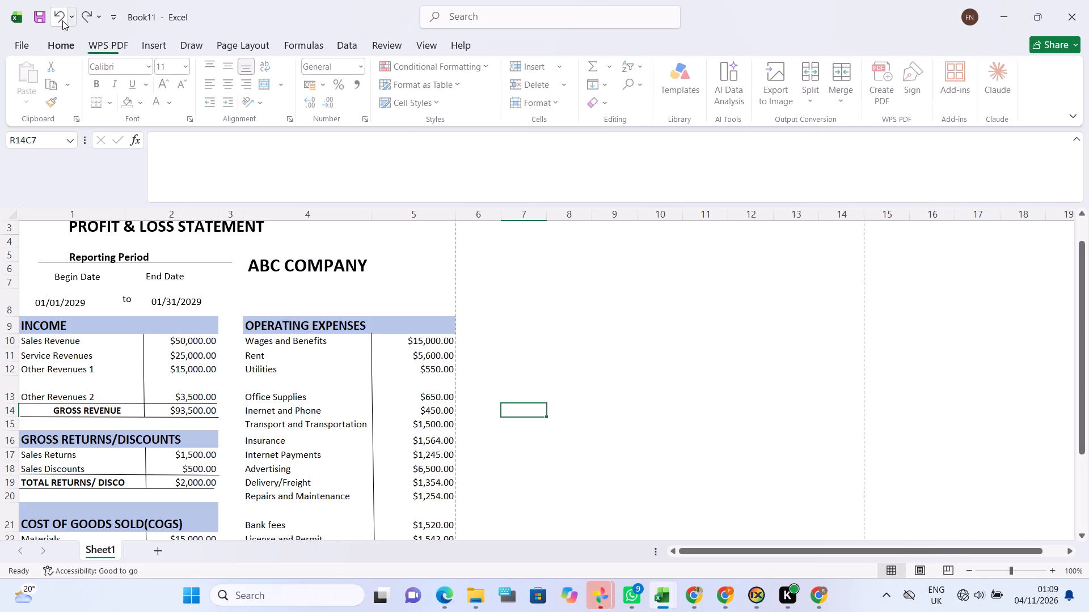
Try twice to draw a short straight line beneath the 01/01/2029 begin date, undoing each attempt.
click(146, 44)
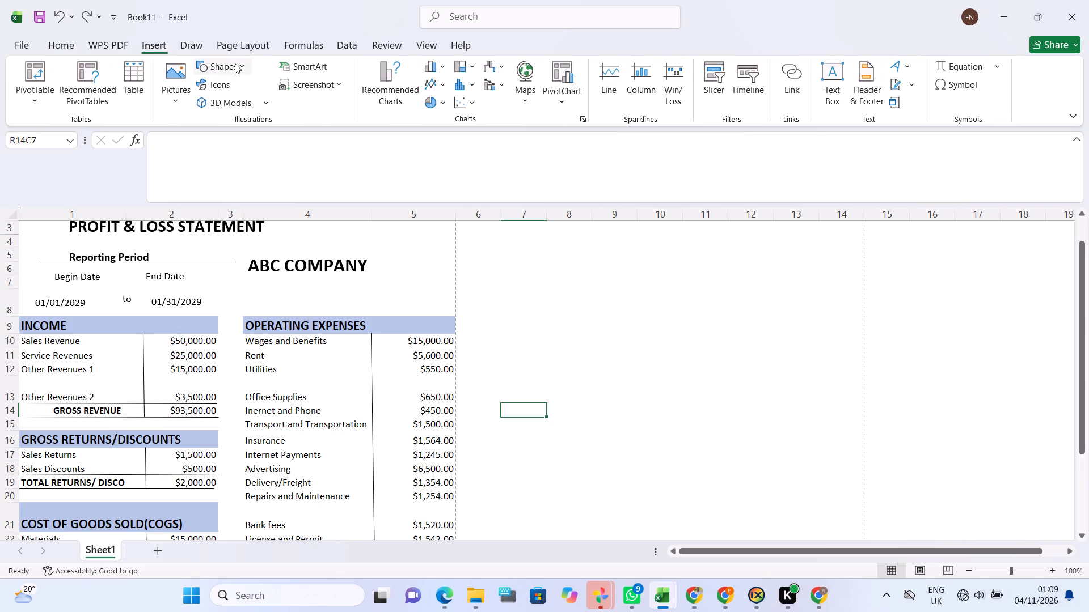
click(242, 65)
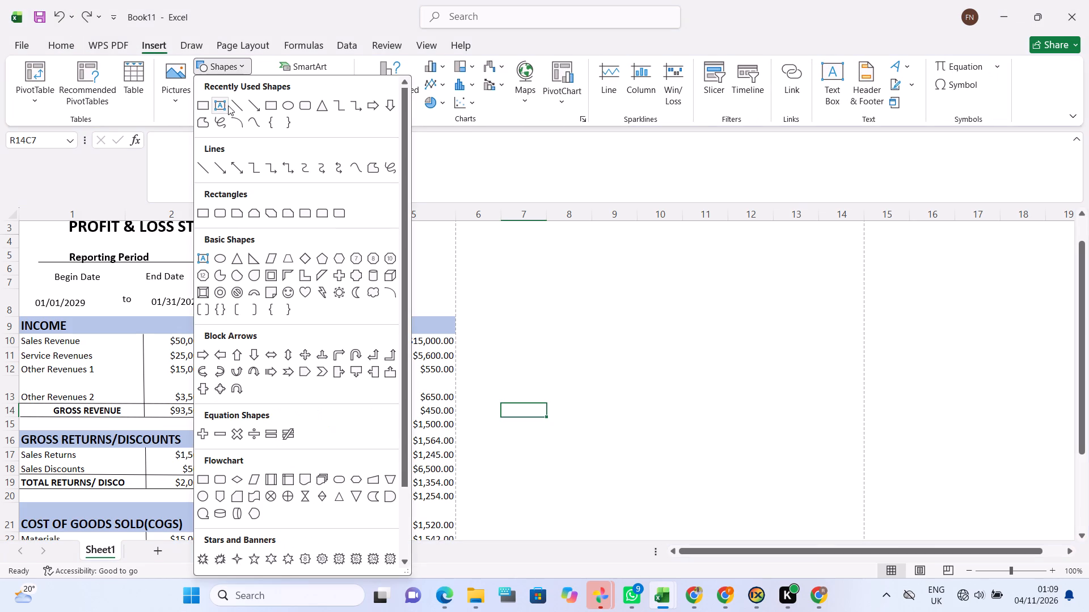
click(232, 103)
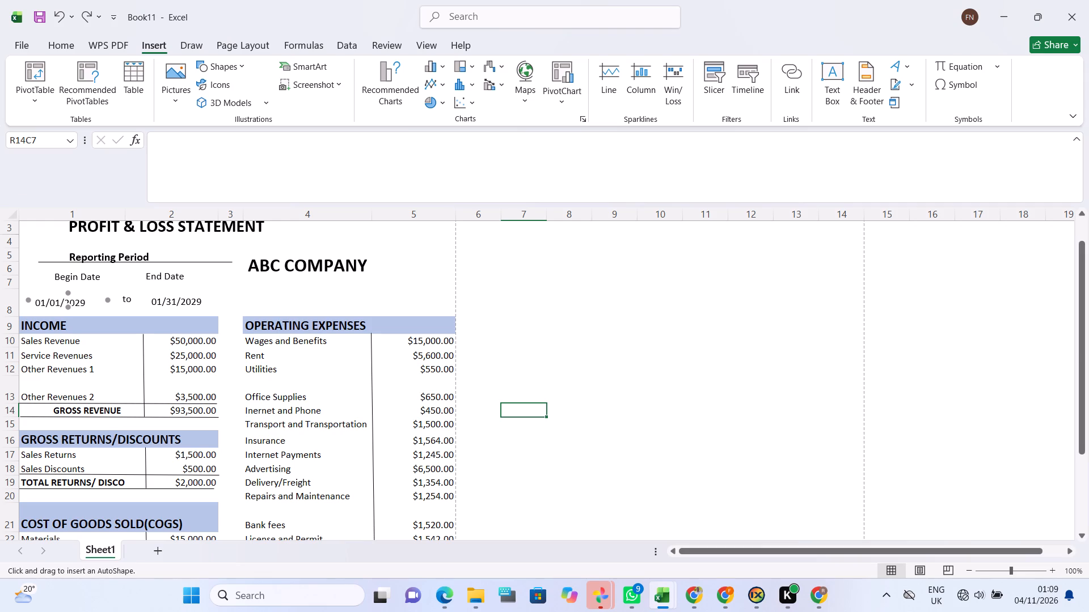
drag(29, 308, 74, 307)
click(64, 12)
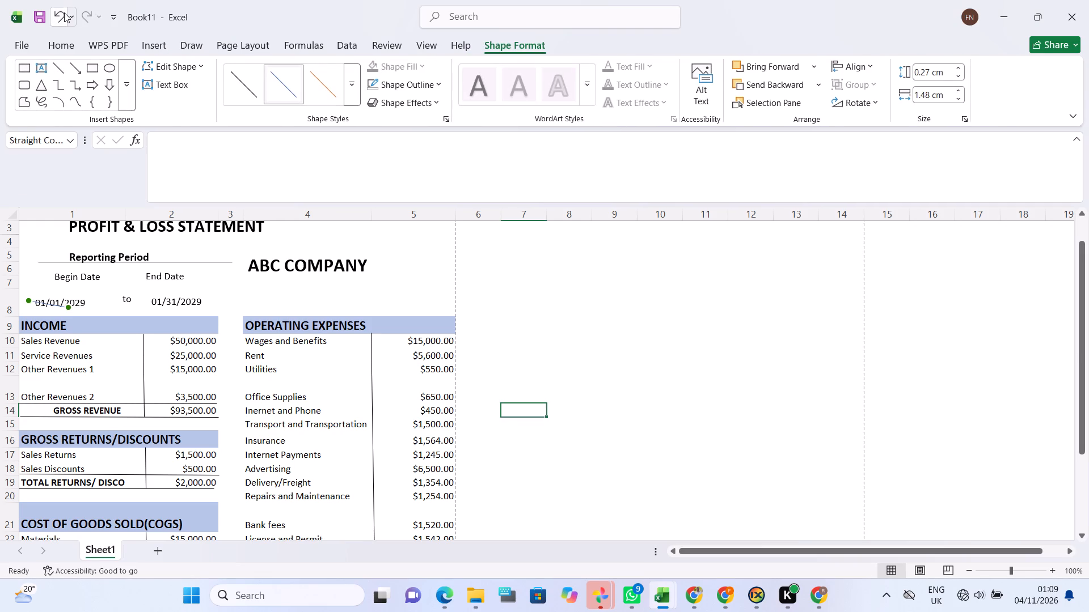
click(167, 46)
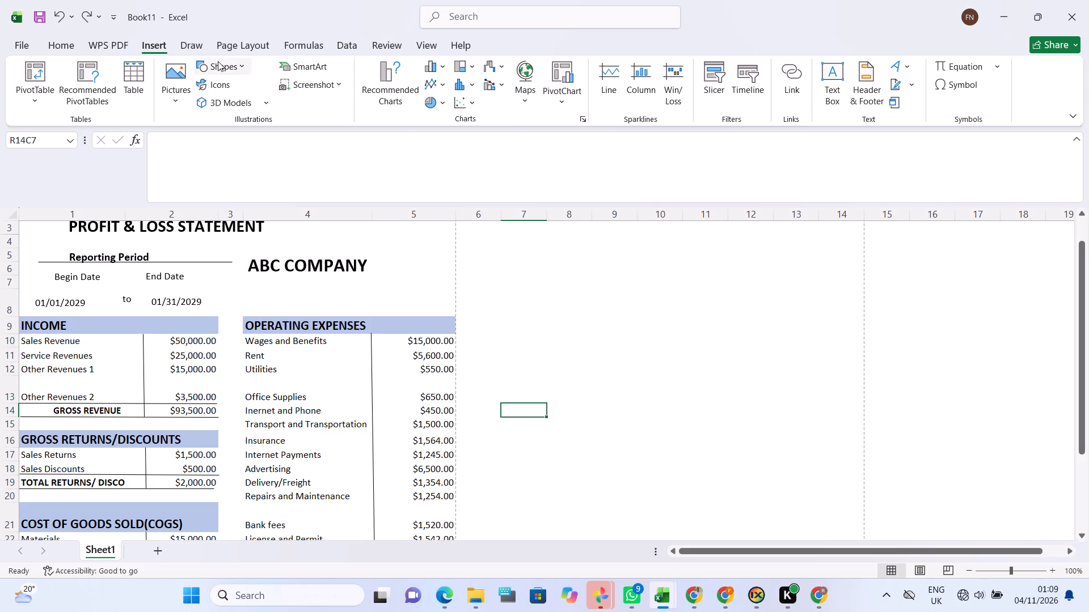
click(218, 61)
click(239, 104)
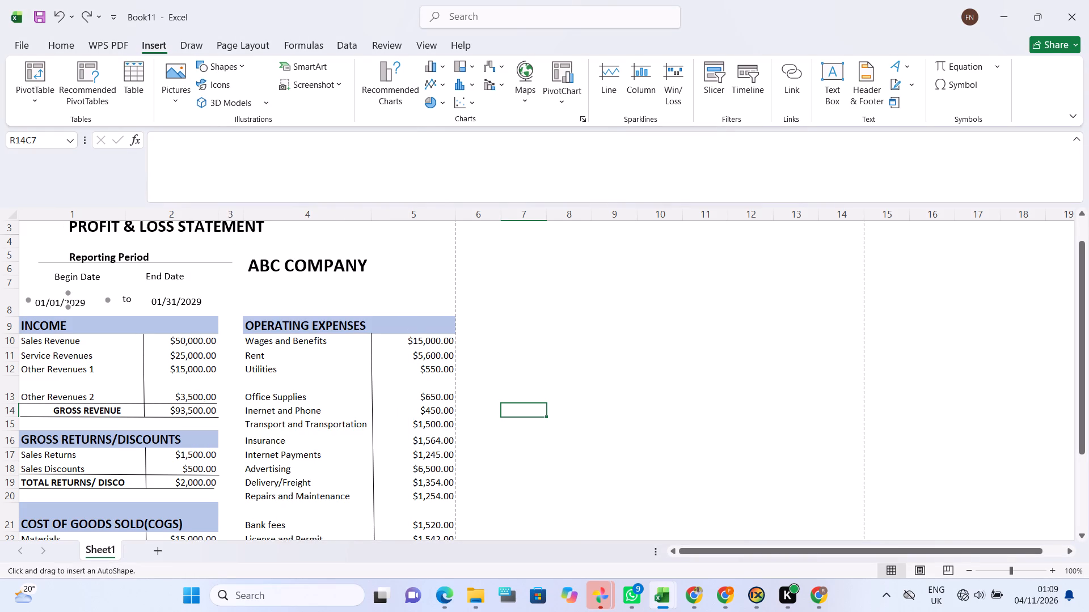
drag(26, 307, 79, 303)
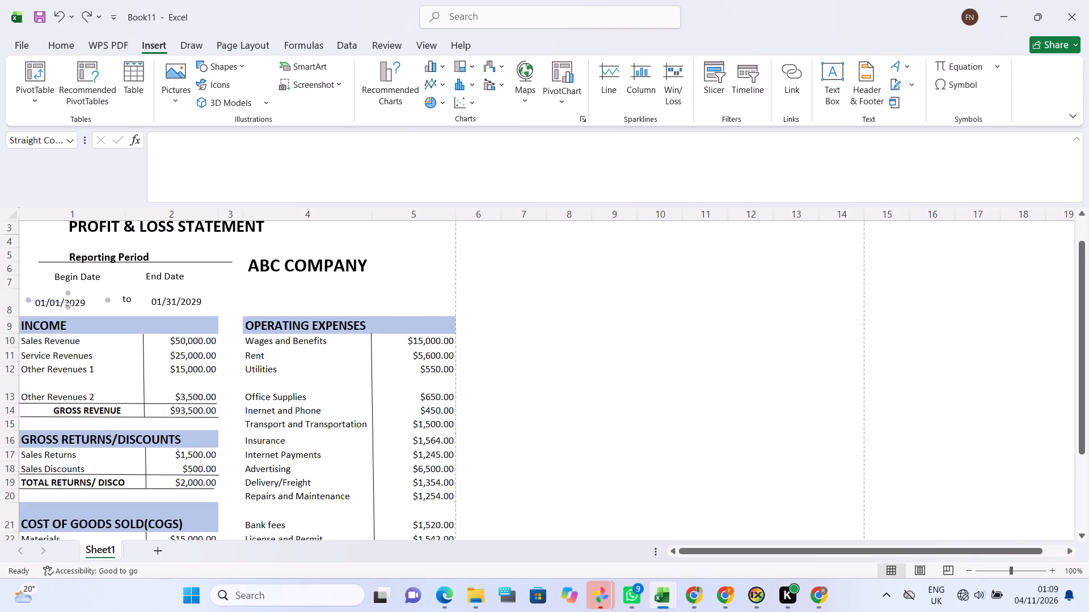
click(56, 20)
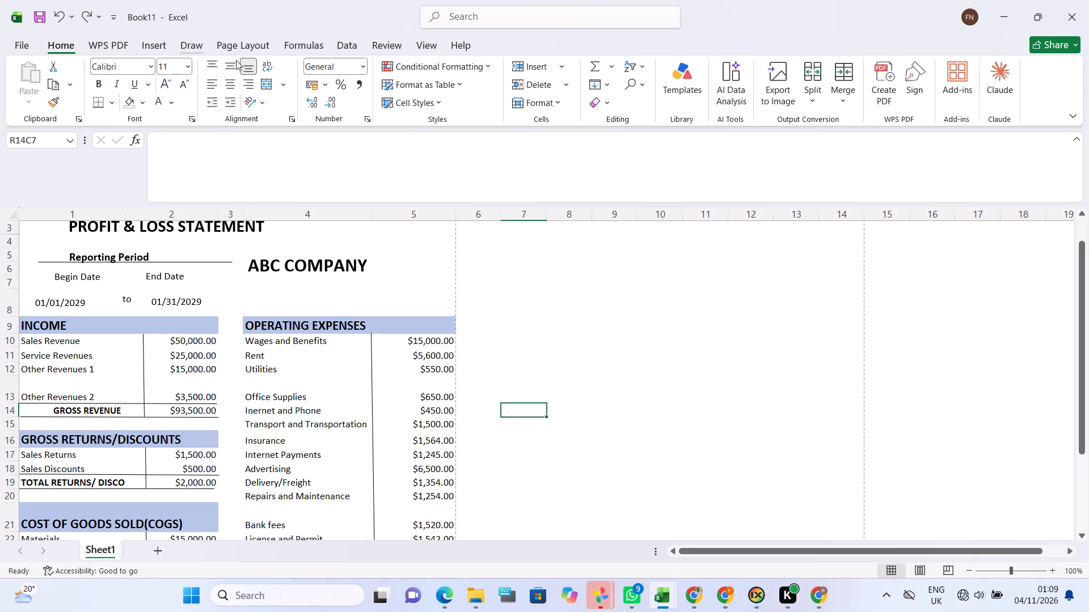
Draw a level horizontal line about 2.65 cm long just beneath the 01/01/2029 begin date, in the black line style.
click(162, 39)
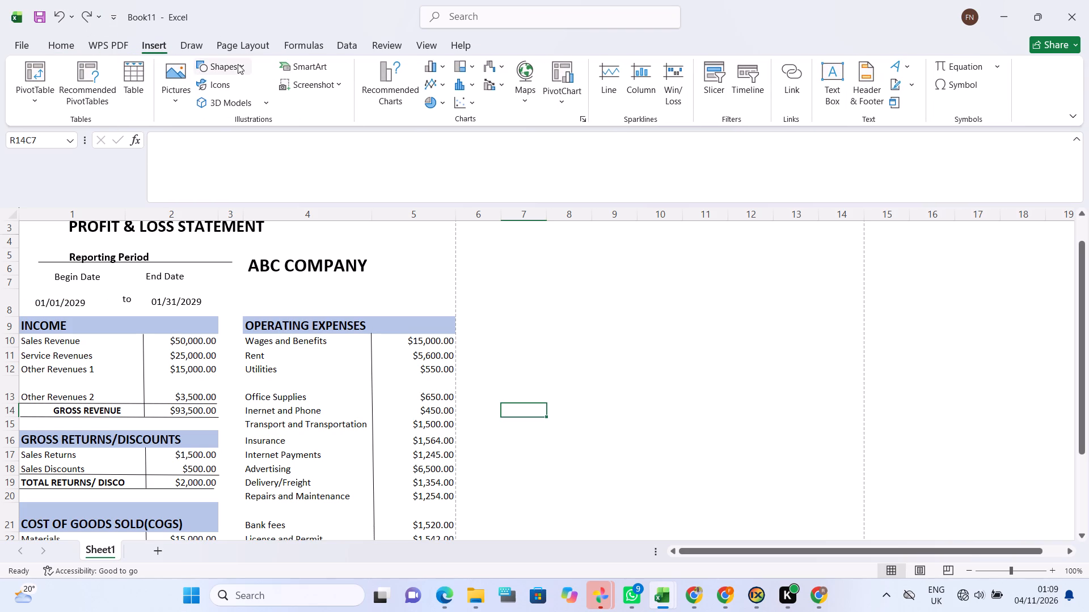
click(238, 64)
click(238, 99)
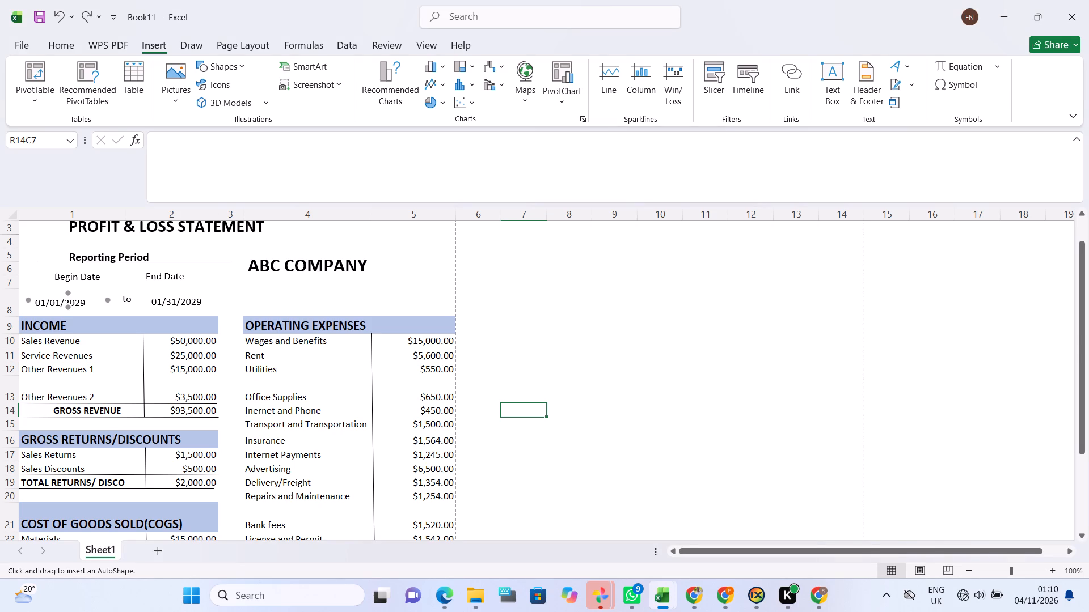
drag(29, 311, 78, 305)
drag(78, 305, 96, 311)
drag(96, 311, 101, 313)
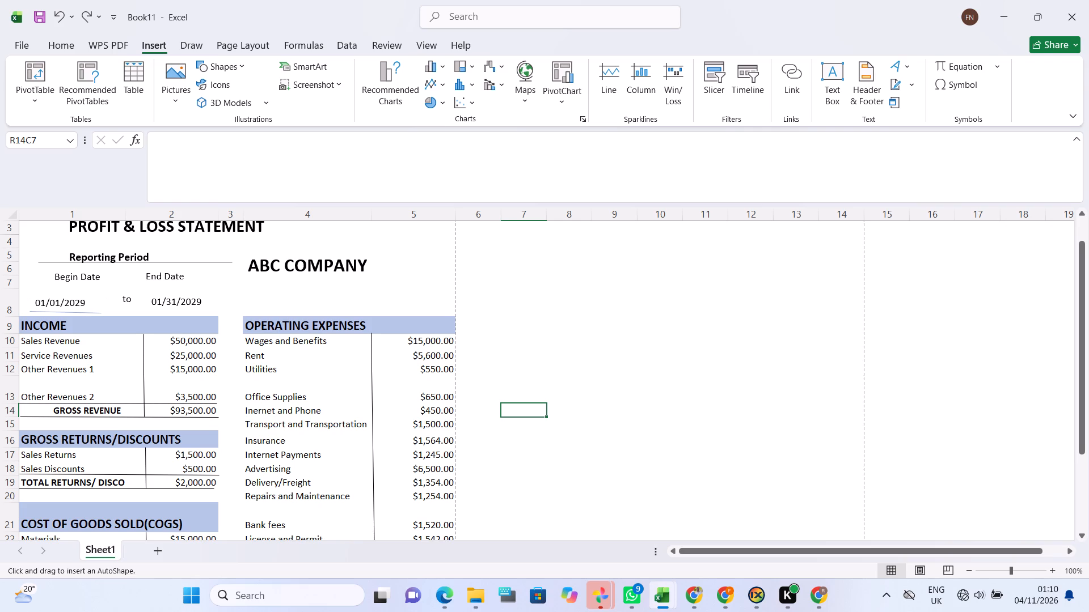
drag(101, 313, 100, 308)
drag(100, 308, 100, 311)
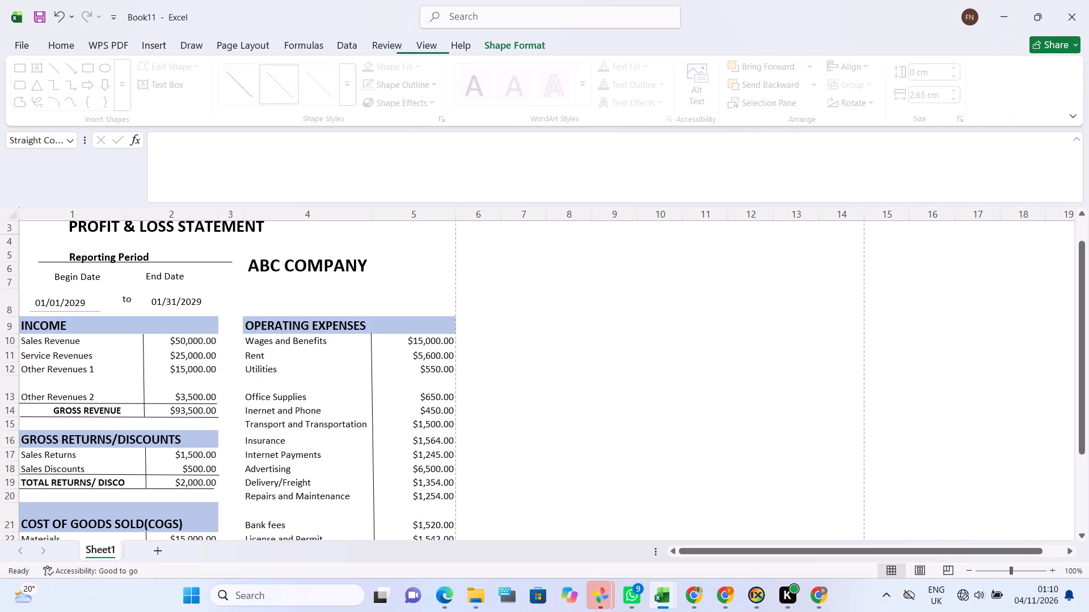
click(256, 80)
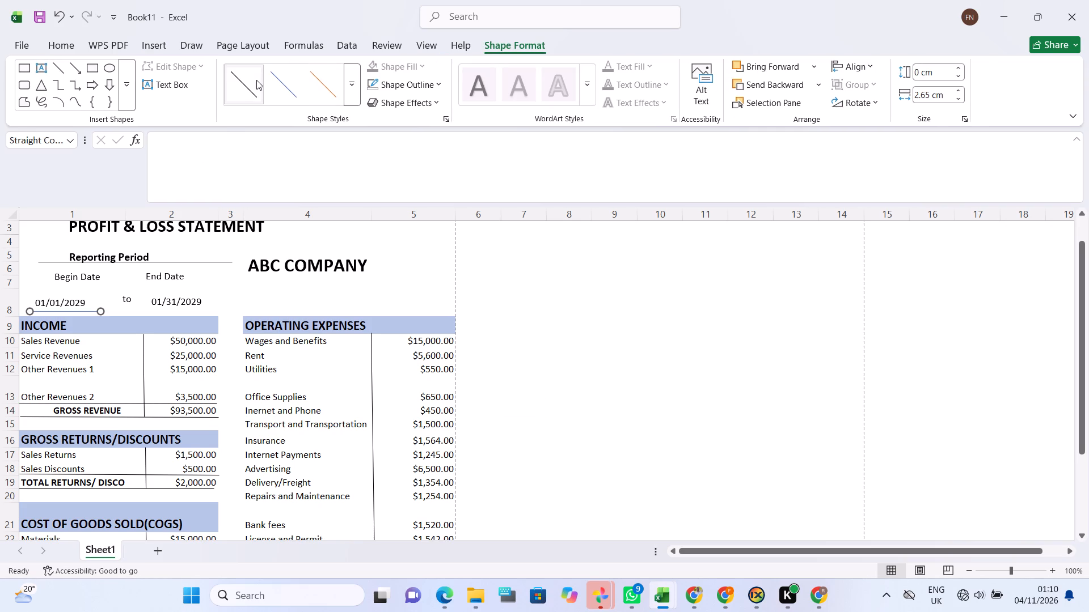
Draw a near-level horizontal line about 3.5 cm long just beneath the 01/31/2029 end date, in the black line style.
click(151, 52)
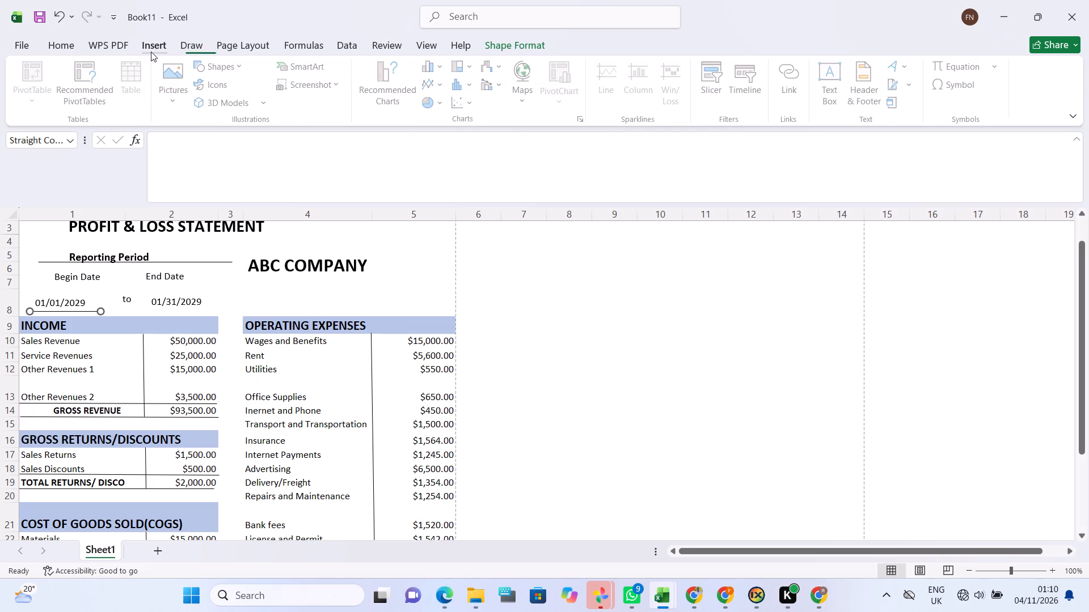
click(222, 62)
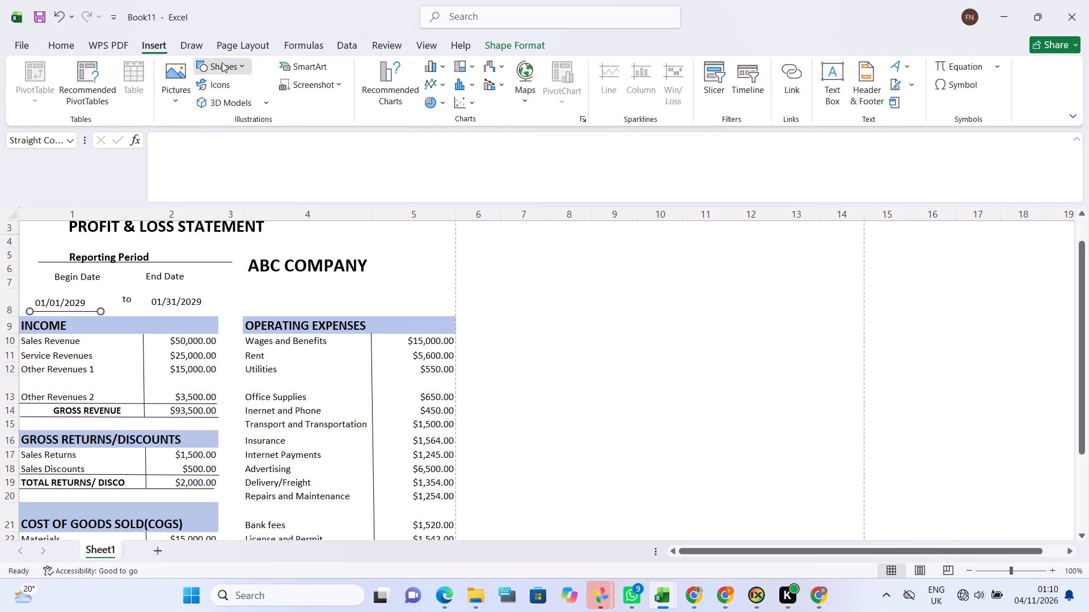
click(234, 97)
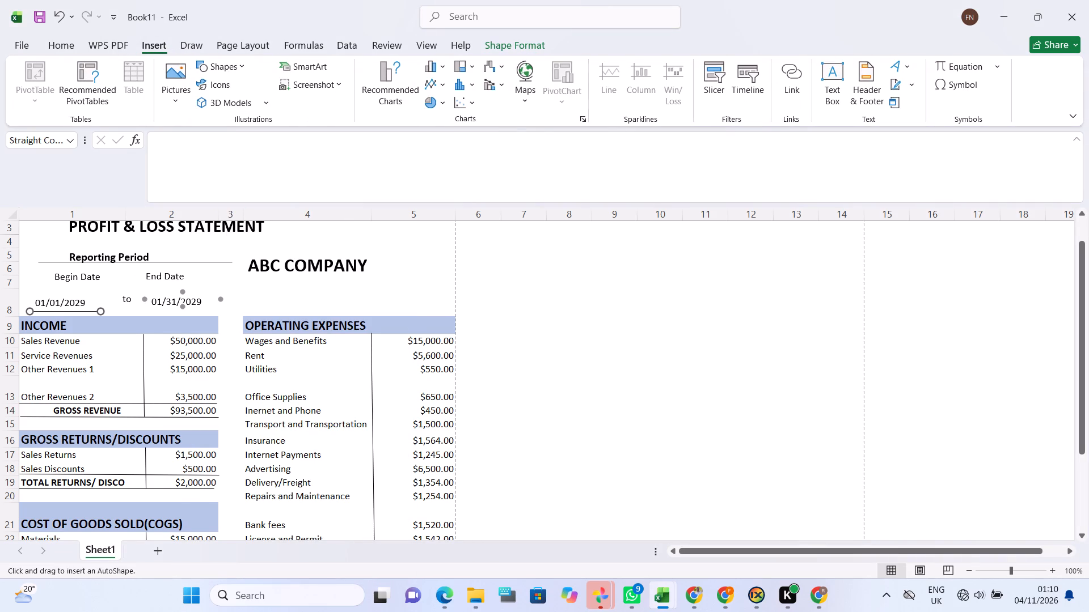
drag(134, 310, 183, 309)
drag(183, 309, 216, 309)
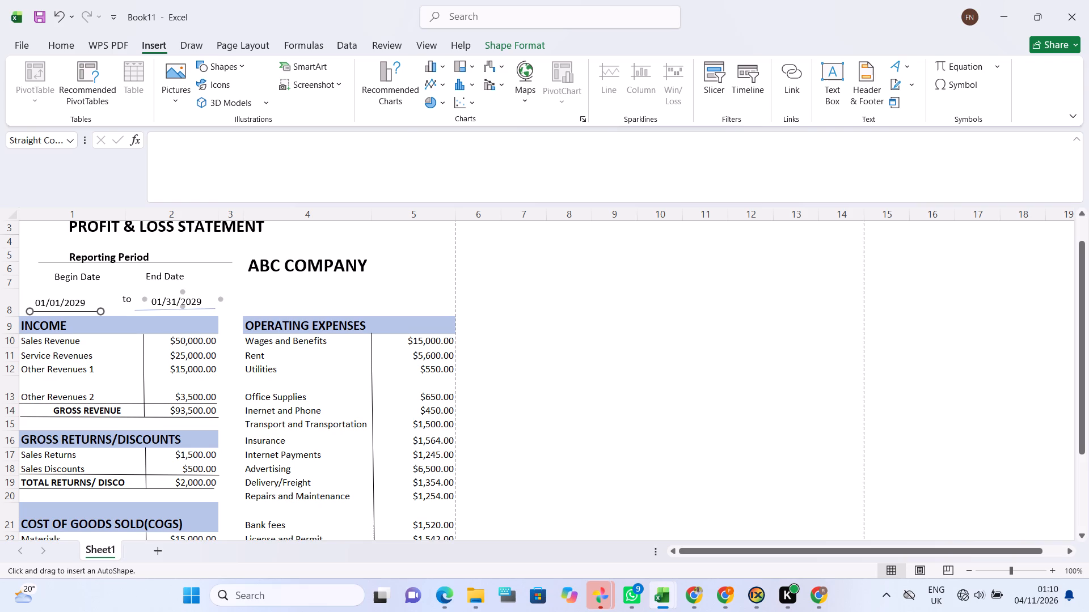
drag(216, 309, 229, 310)
drag(229, 310, 227, 309)
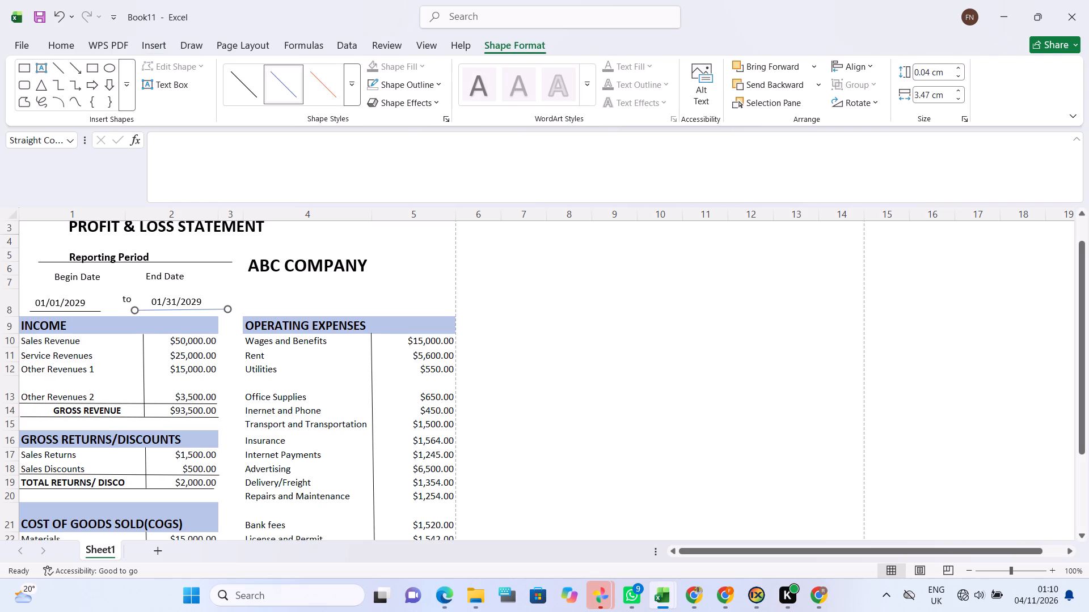
click(240, 96)
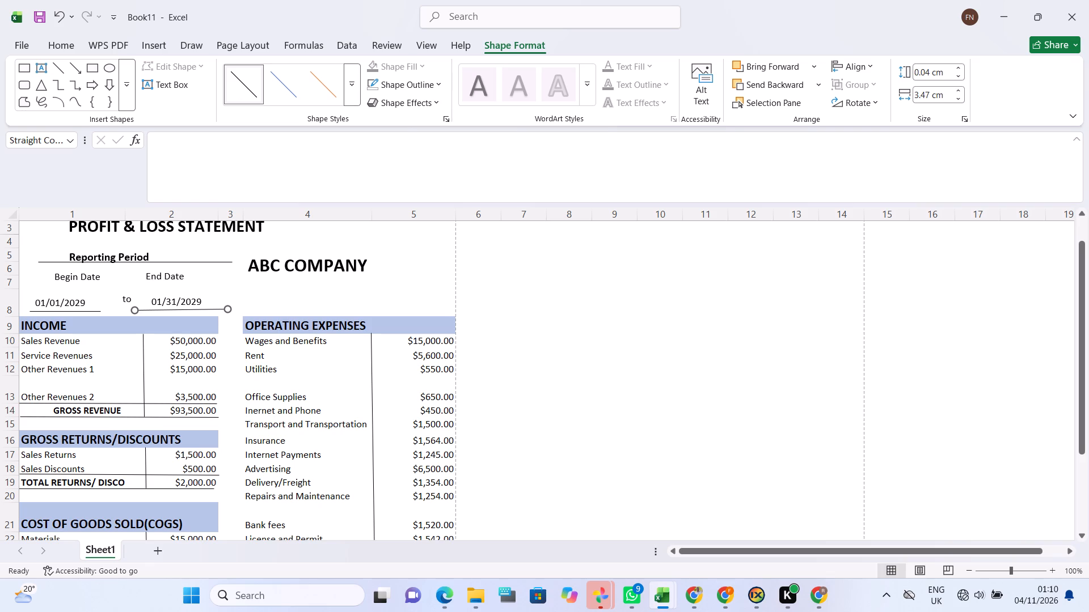
click(576, 319)
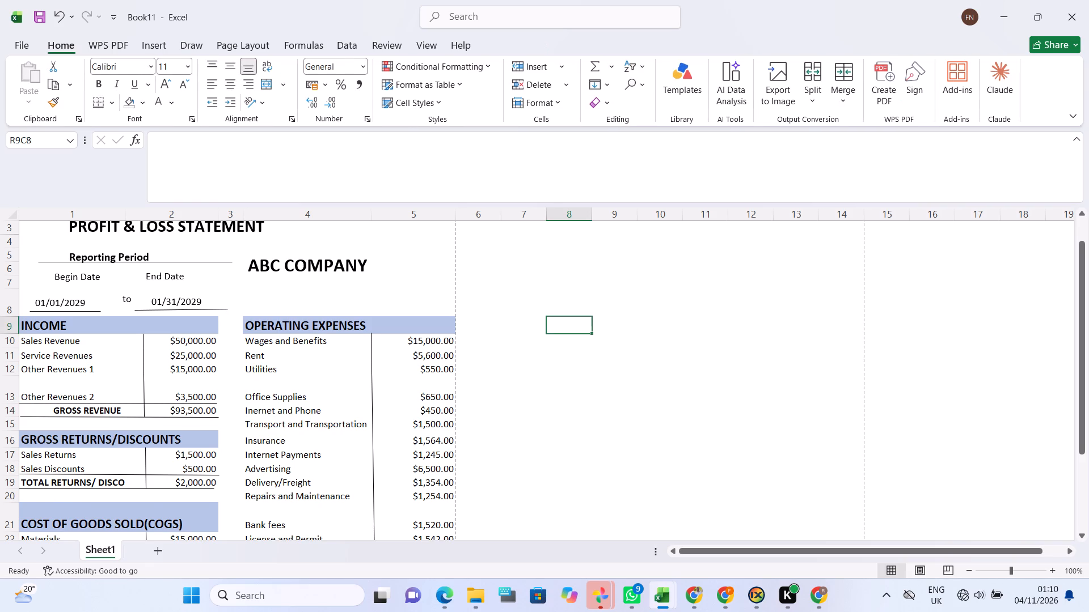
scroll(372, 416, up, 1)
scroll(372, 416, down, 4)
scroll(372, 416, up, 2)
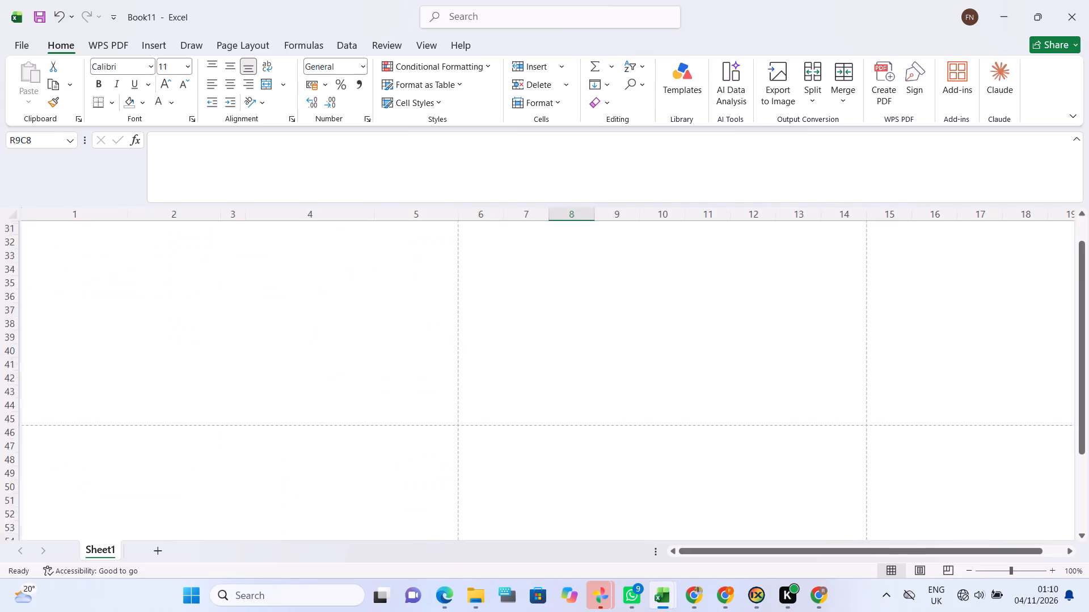
Bring up the Save As locations for the ABC Company financial statement workbook.
scroll(372, 416, up, 3)
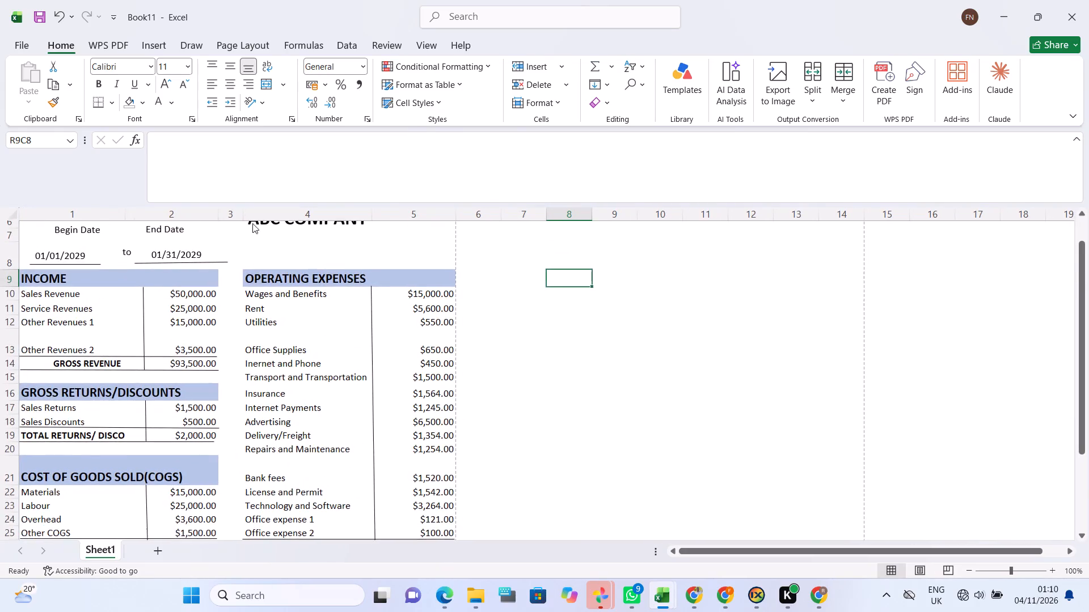
click(20, 46)
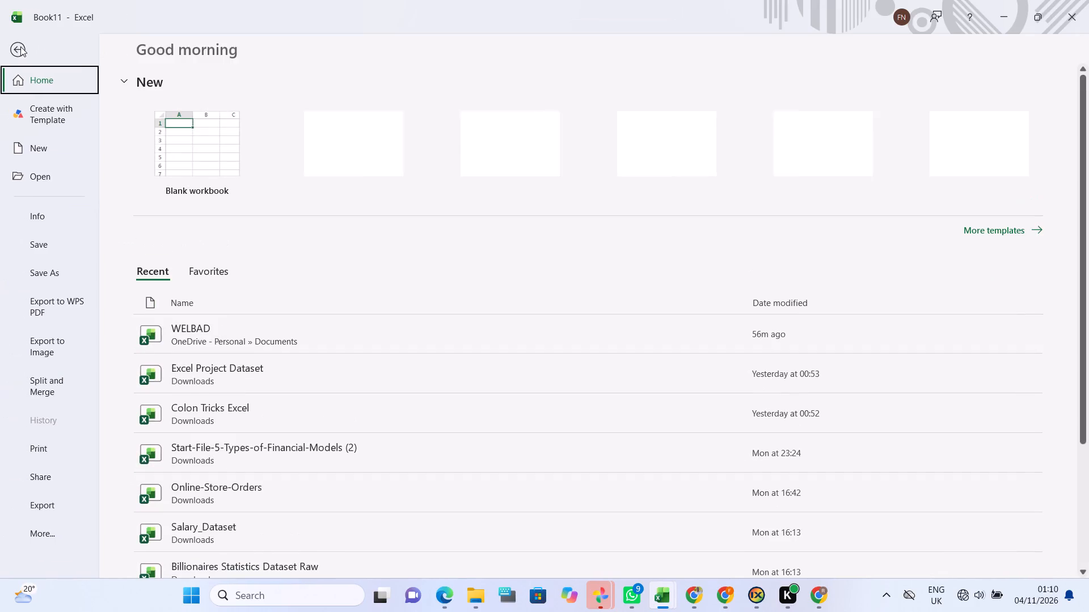
click(47, 263)
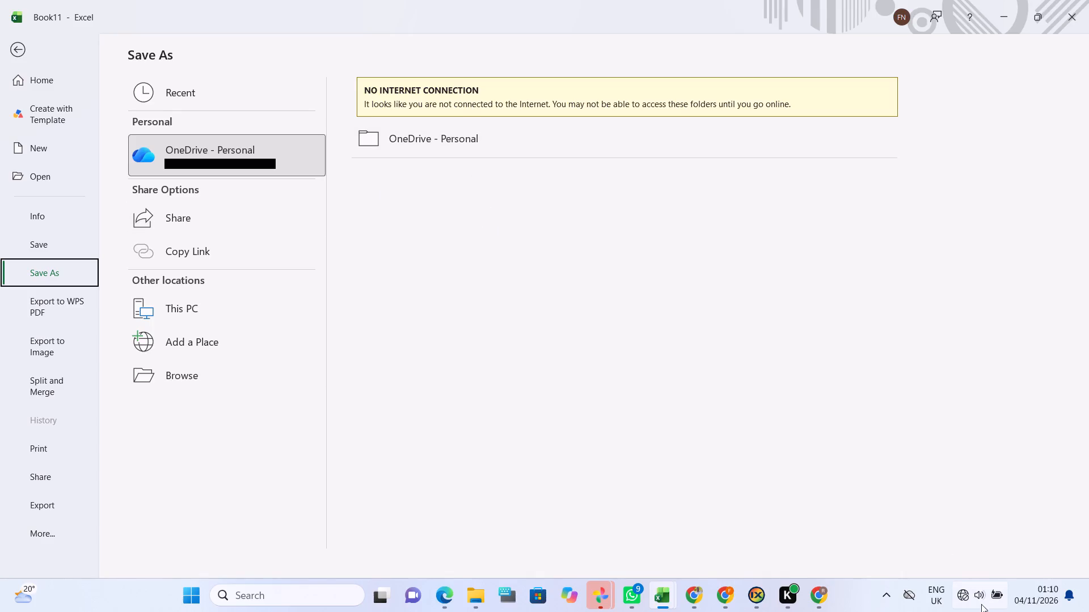
Try to switch the computer's Wi-Fi connection from Lan Solo to the Hero network, with automatic connection enabled.
click(964, 595)
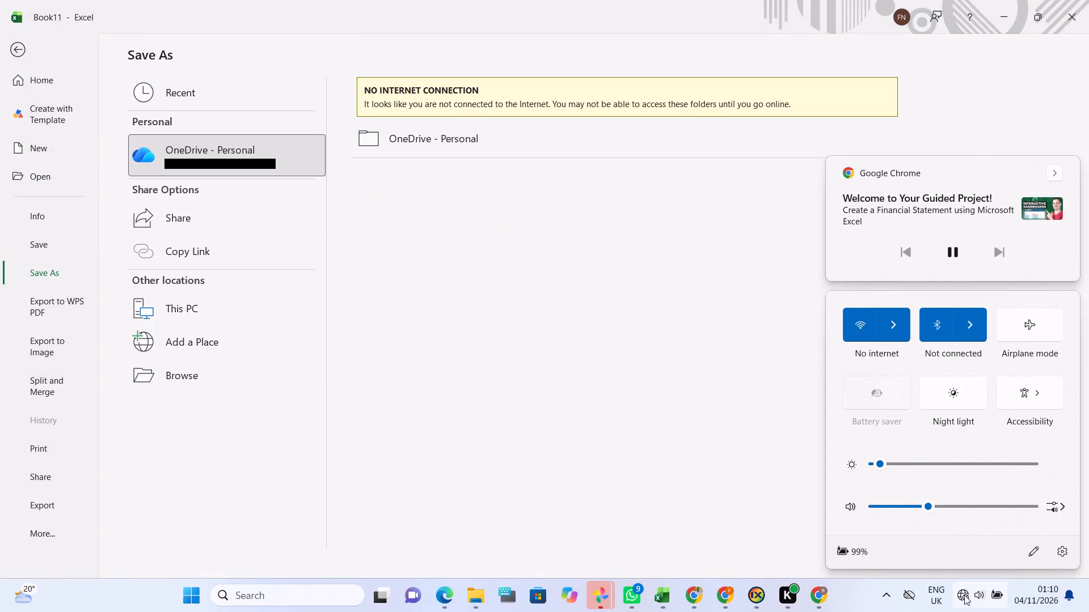
click(887, 333)
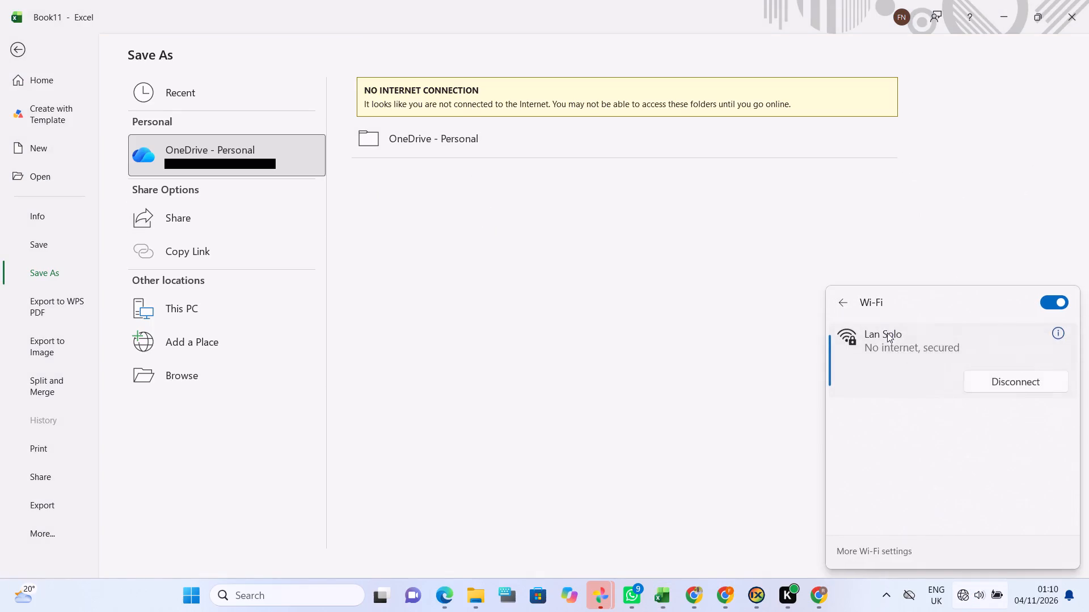
scroll(922, 448, down, 1)
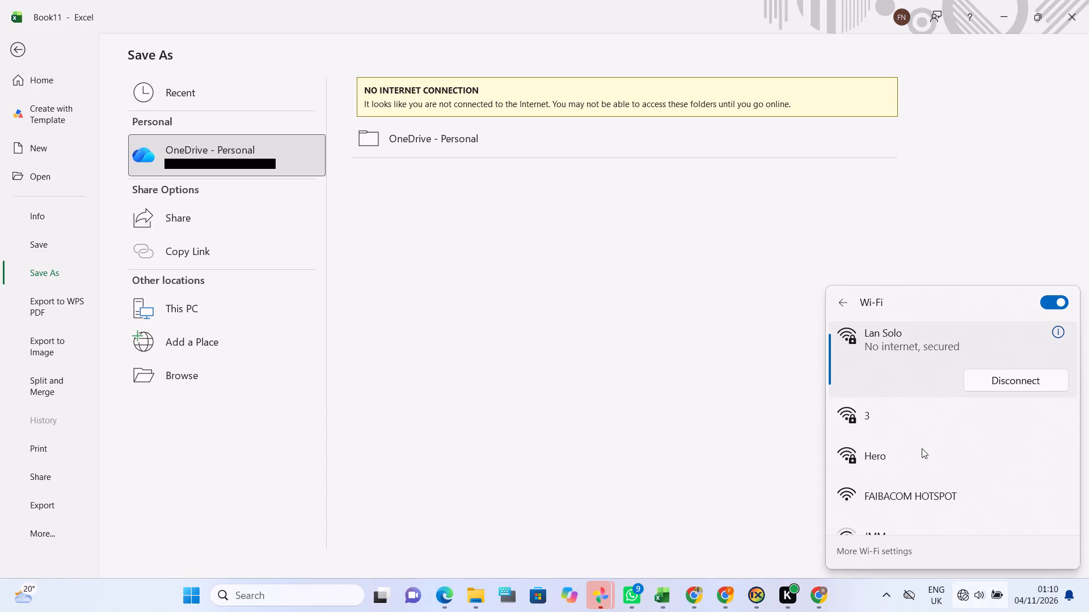
click(911, 457)
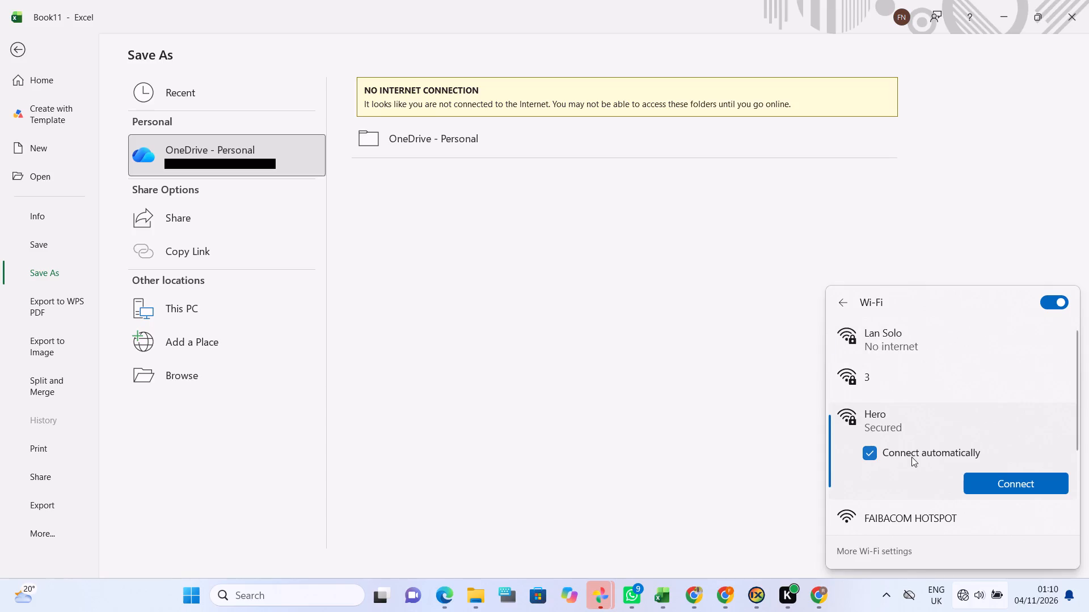
click(984, 482)
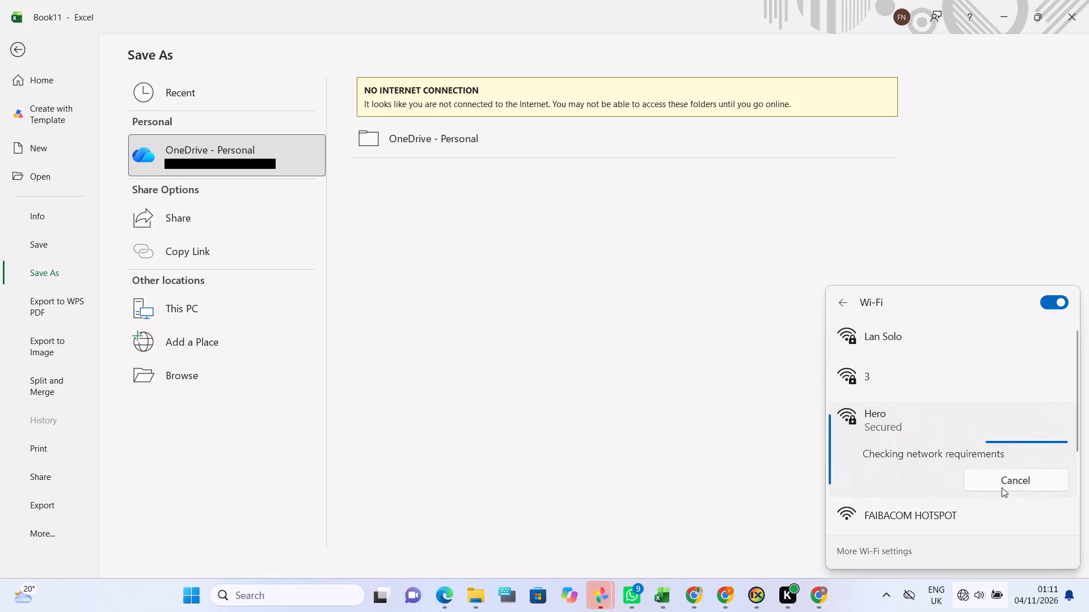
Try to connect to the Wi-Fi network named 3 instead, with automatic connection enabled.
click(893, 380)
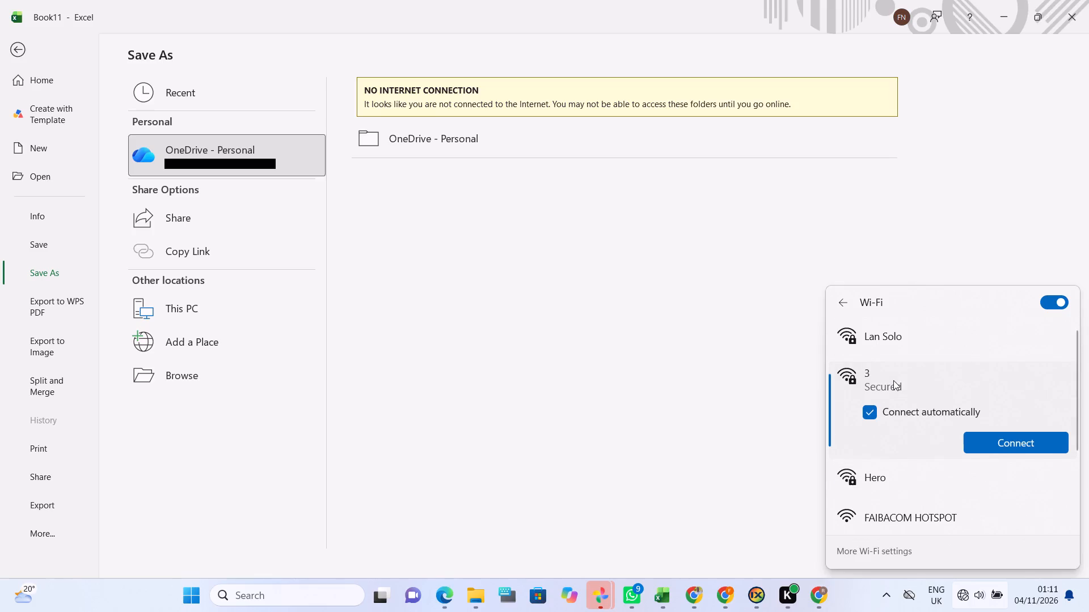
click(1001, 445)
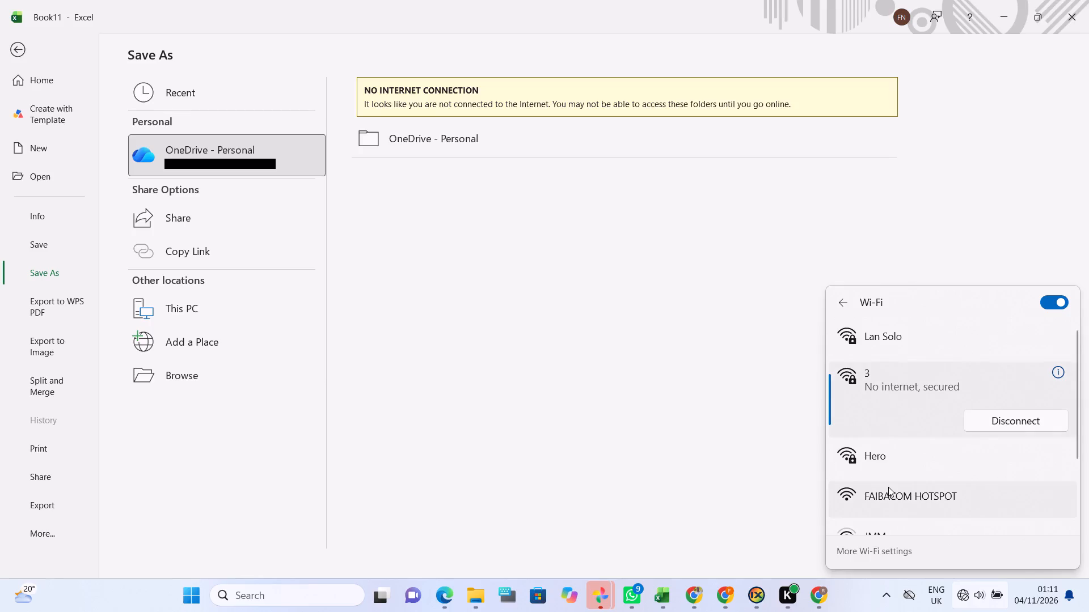
Switch the Wi-Fi connection back to the Hero network.
click(880, 465)
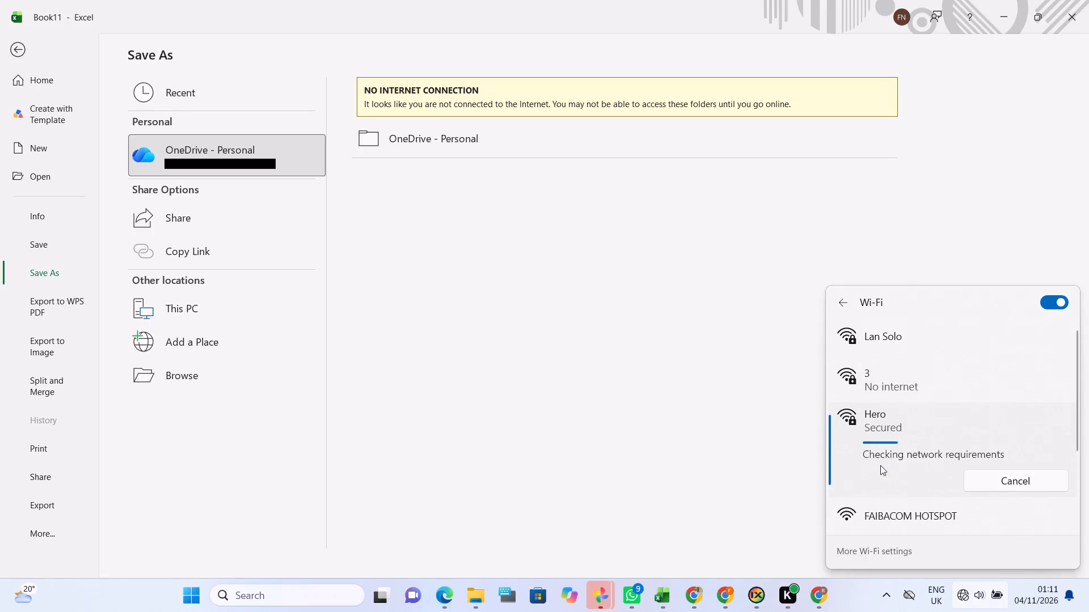
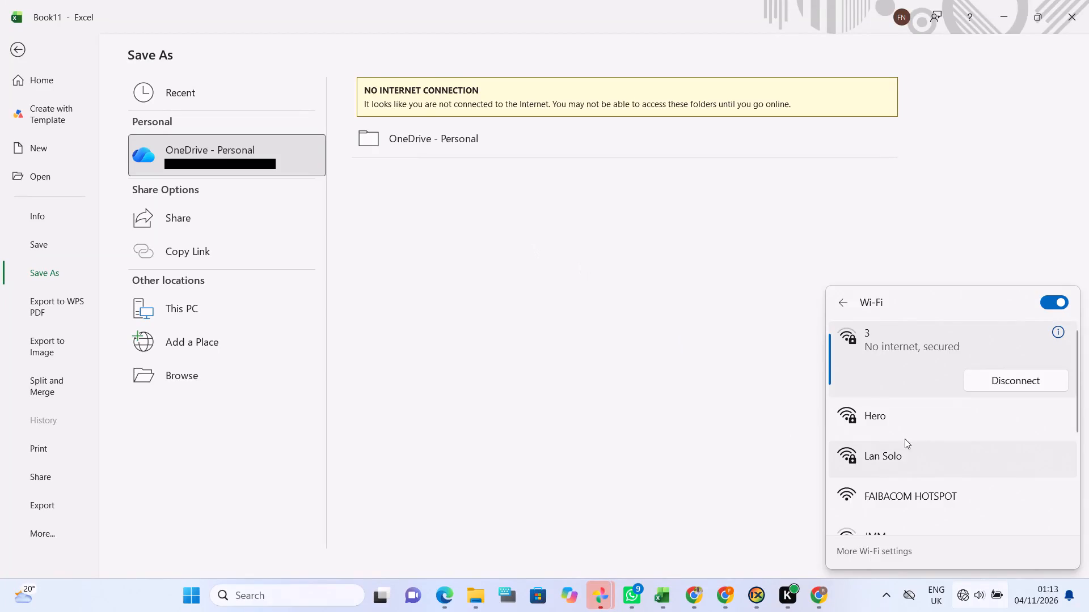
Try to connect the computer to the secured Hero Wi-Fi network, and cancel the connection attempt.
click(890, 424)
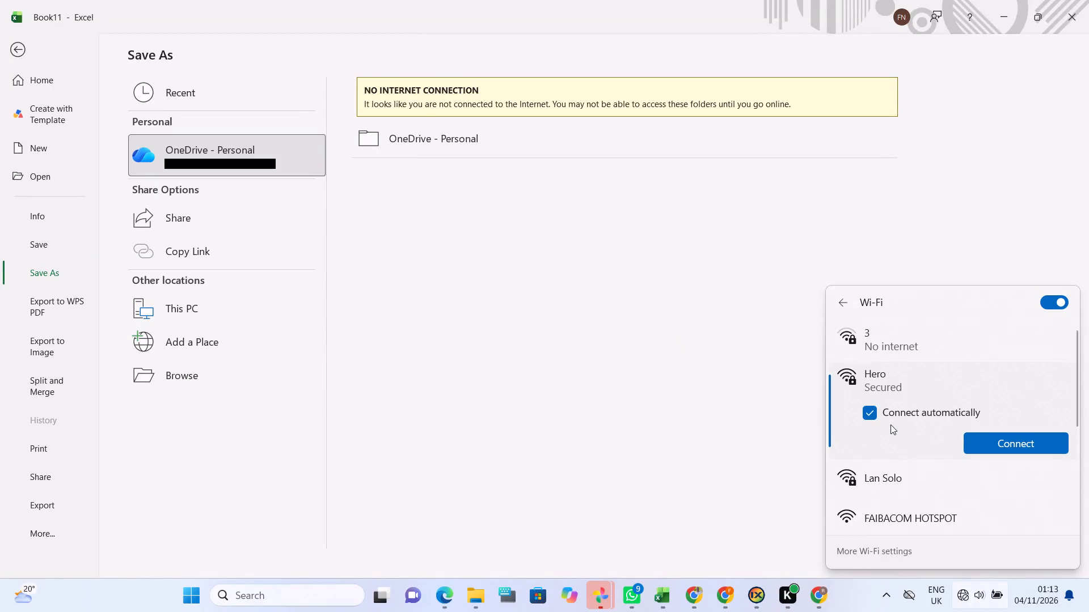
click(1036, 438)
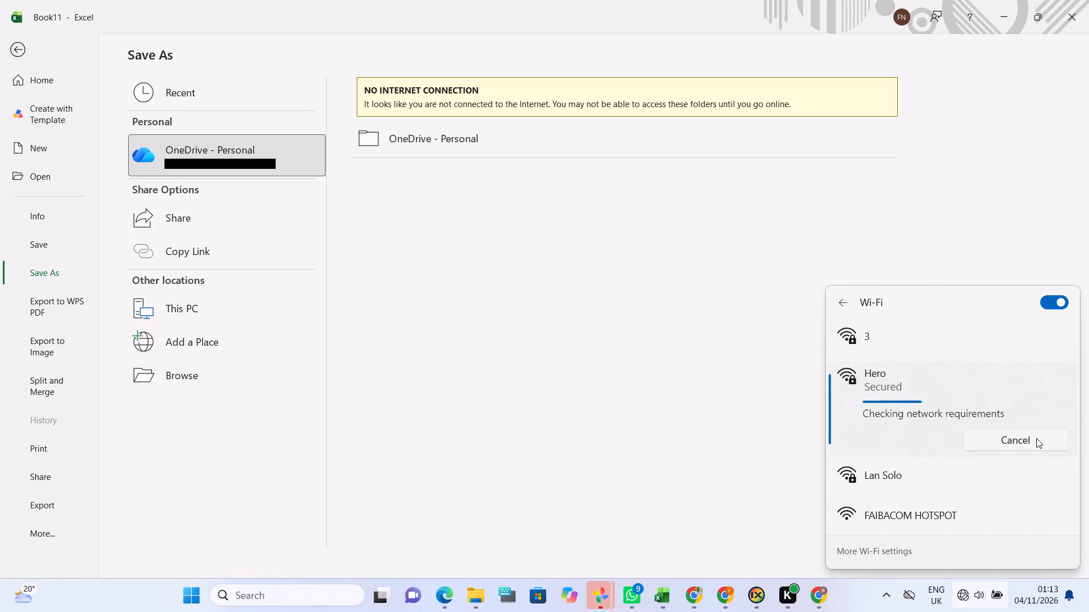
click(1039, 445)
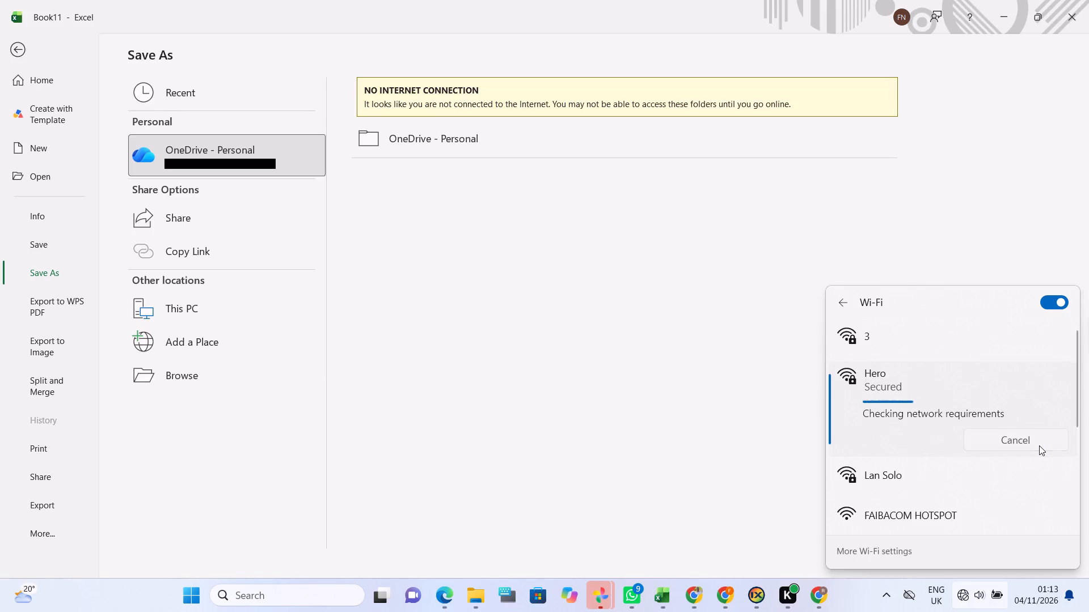
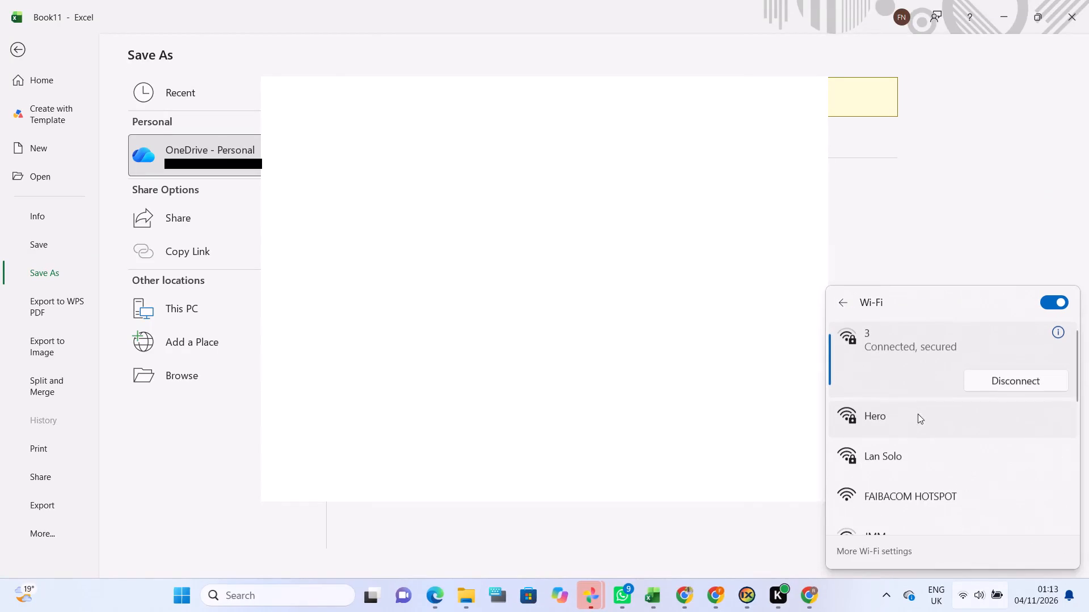
Switch the computer's Wi-Fi connection to the Hero network, keeping automatic connection enabled, and return to the Save As page.
click(914, 427)
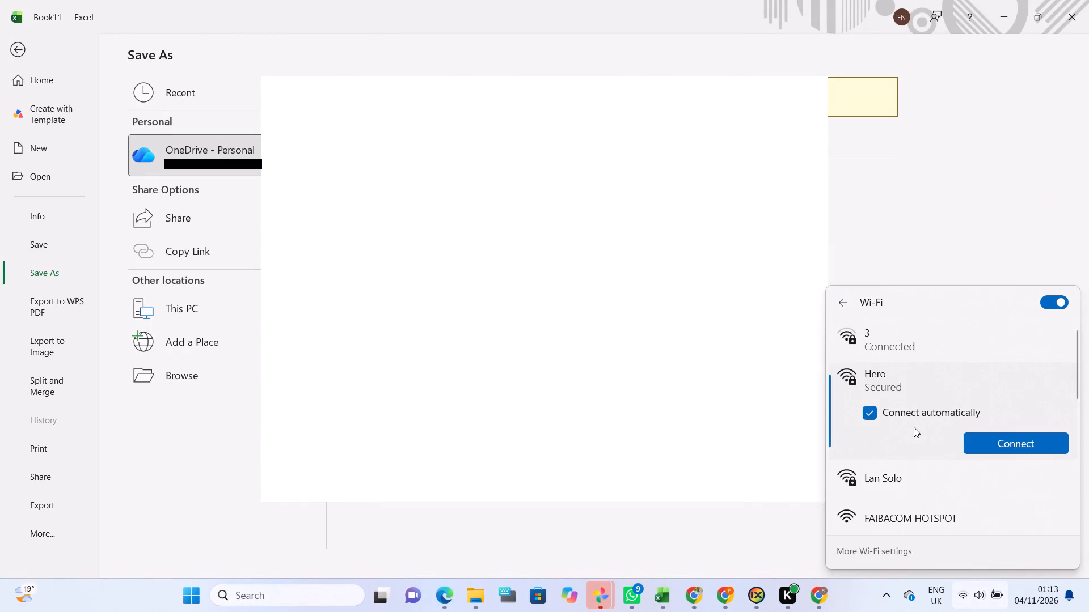
click(989, 452)
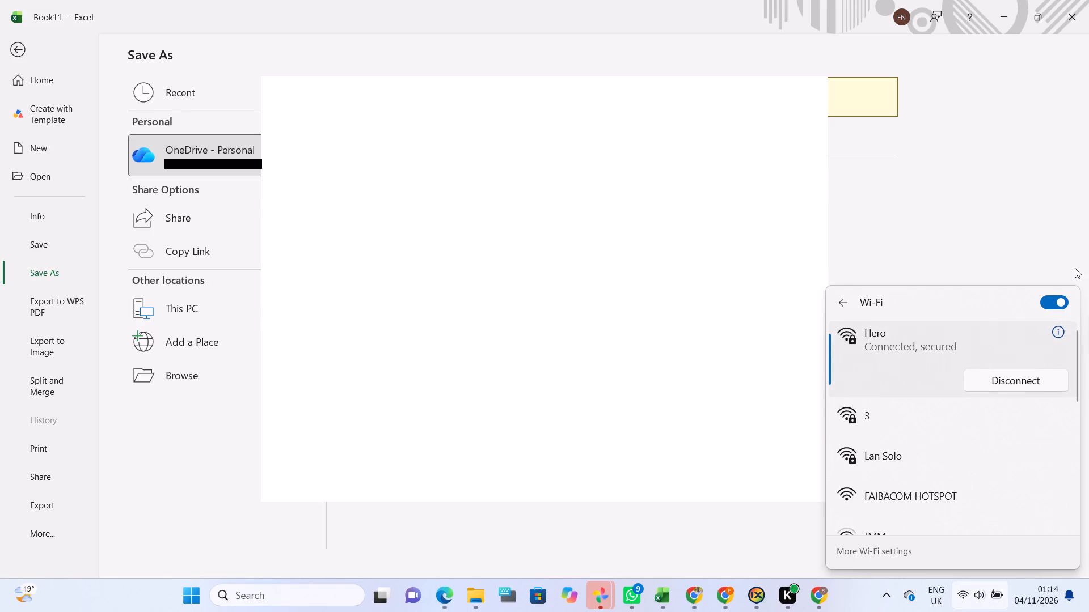
click(1011, 211)
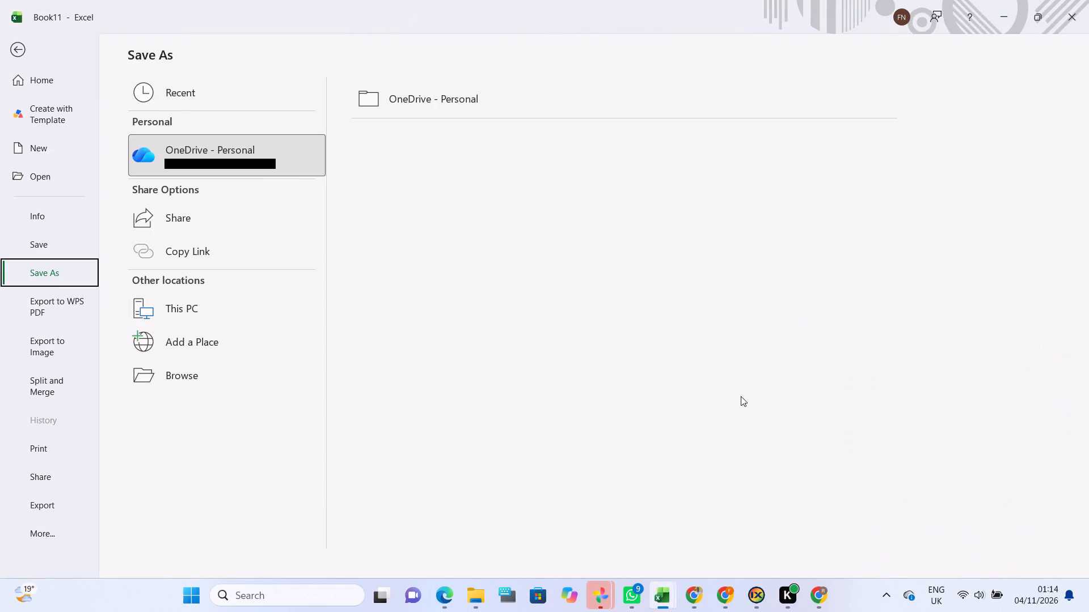
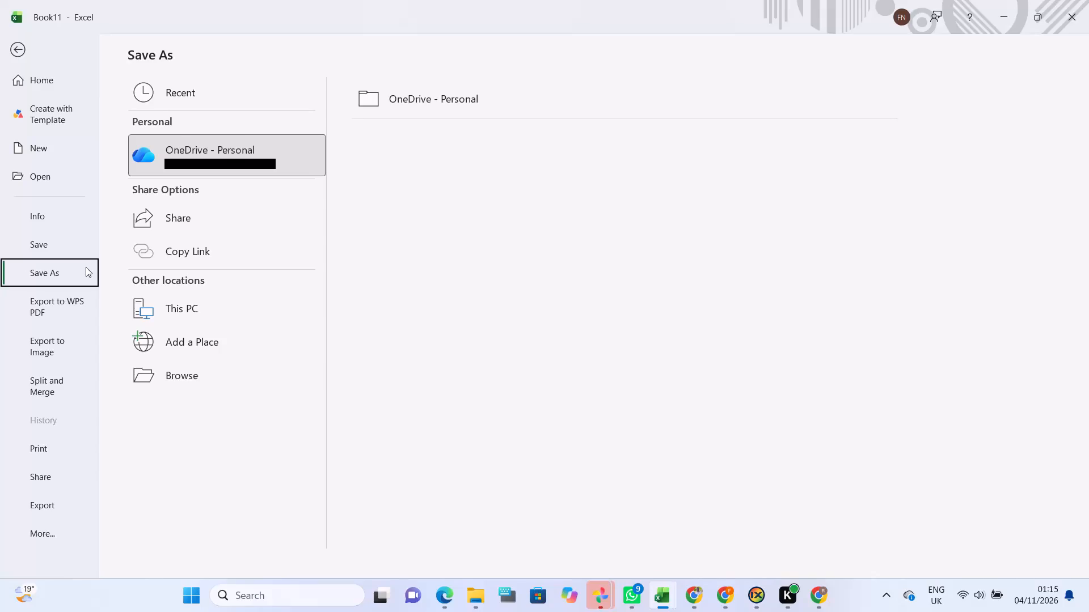
Start saving a copy of the workbook on This PC, choosing the OneDrive Documents folder as the location.
click(187, 296)
click(387, 190)
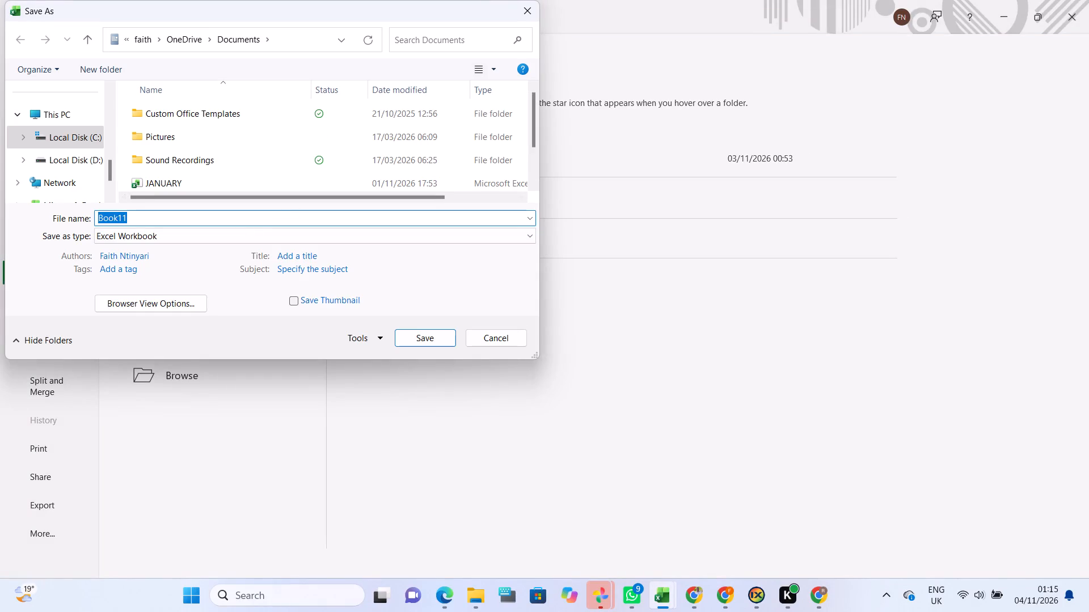
Save the workbook in the Documents folder as an Excel Workbook named "pl 23".
click(248, 220)
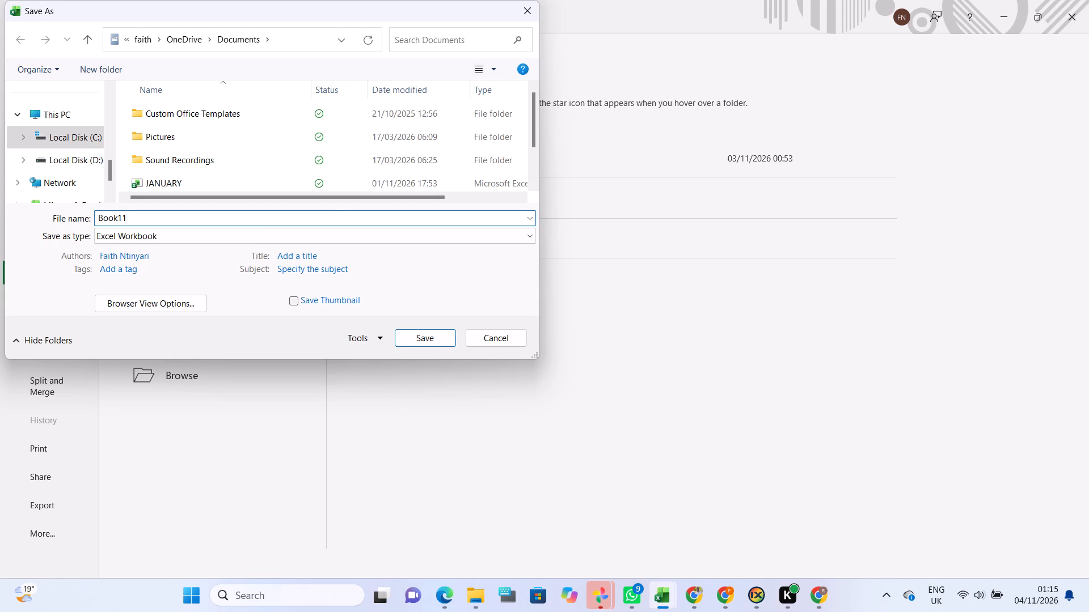
key(BackSpace)
key(BackSpace)
key(BackSpace)
key(BackSpace)
key(BackSpace)
key(BackSpace)
text(pl 23)
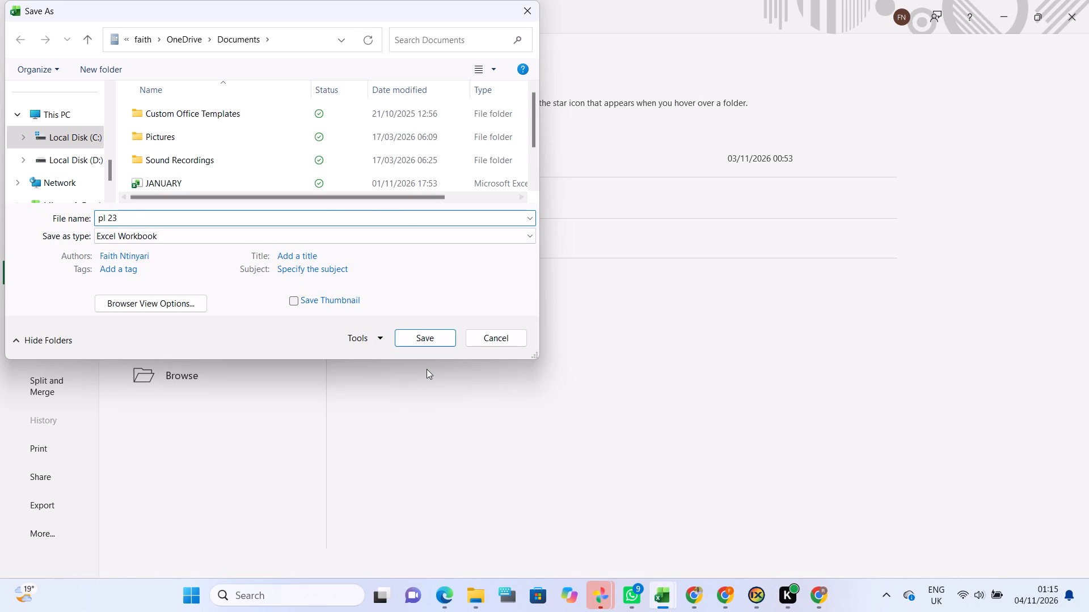
click(427, 333)
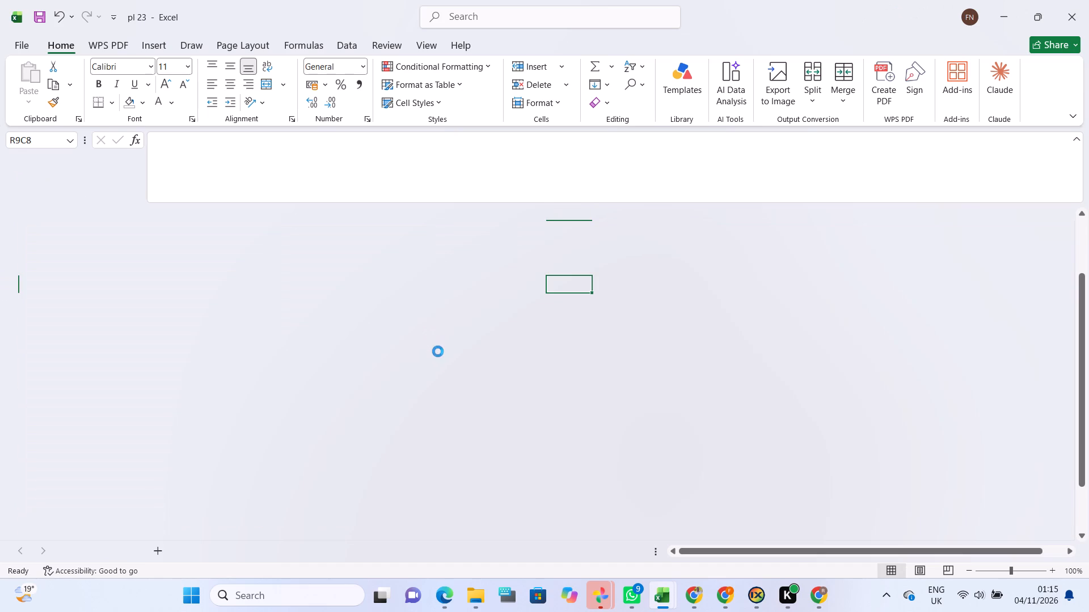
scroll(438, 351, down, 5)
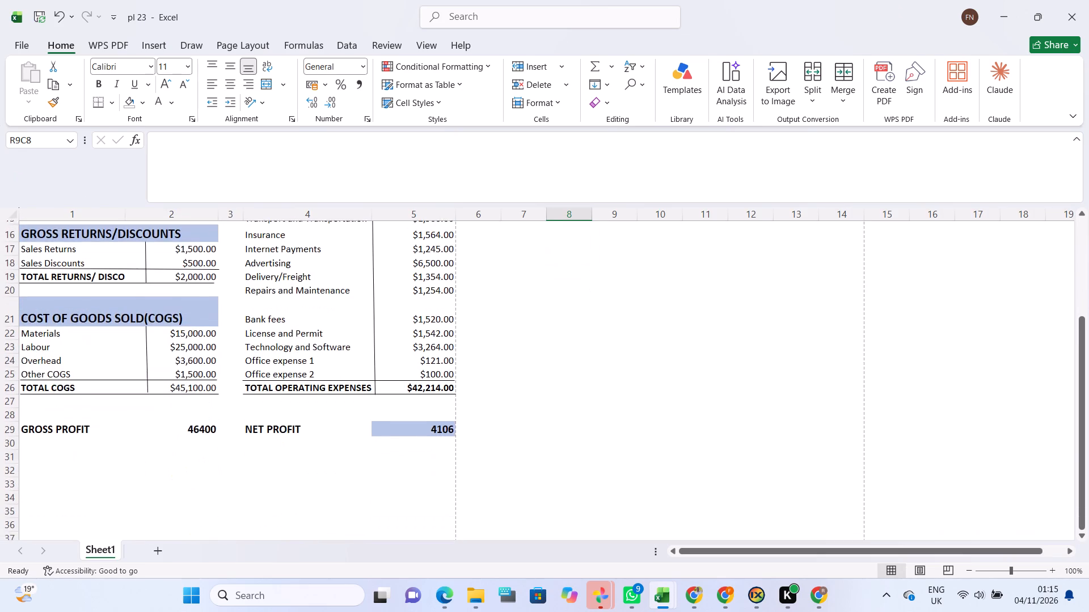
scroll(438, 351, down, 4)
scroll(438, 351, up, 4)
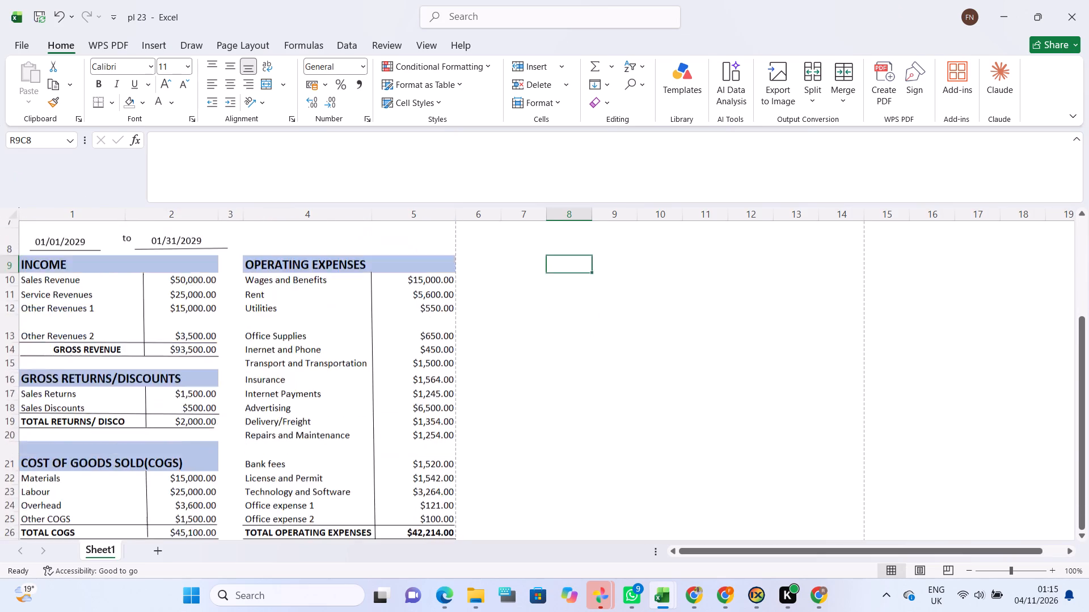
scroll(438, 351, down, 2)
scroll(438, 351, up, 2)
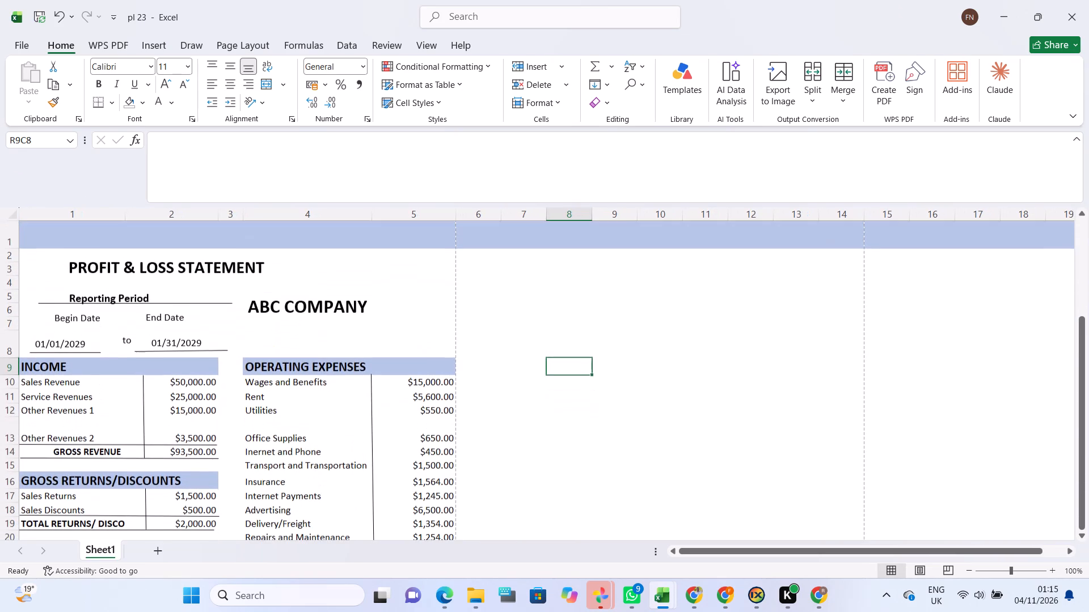